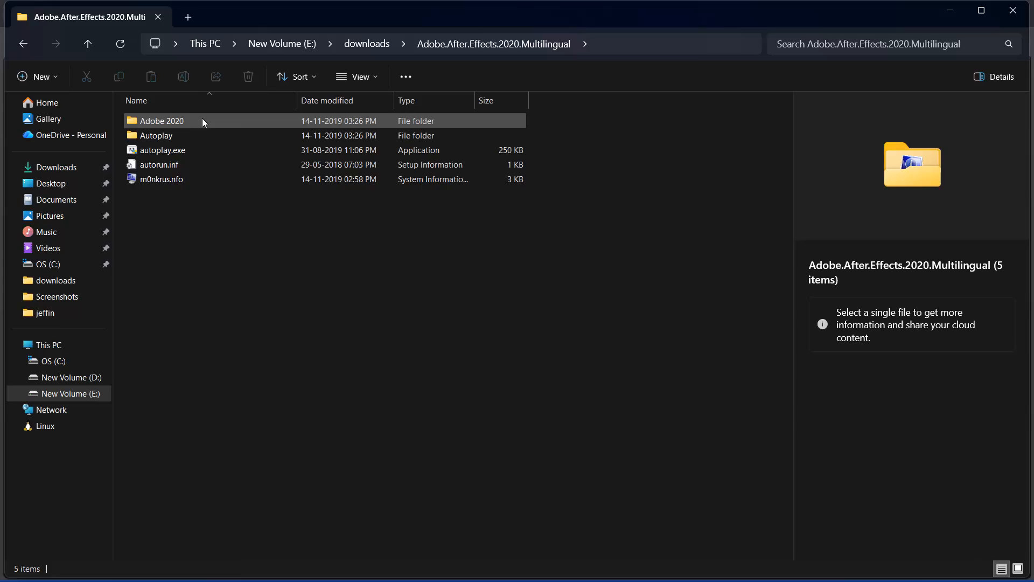
Run Set-up.exe from the Adobe 2020 folder and bring the After Effects 2020 installer window to the front.
{"action": "double_click", "coordinate": [202, 118]}
{"action": "double_click", "coordinate": [203, 119]}
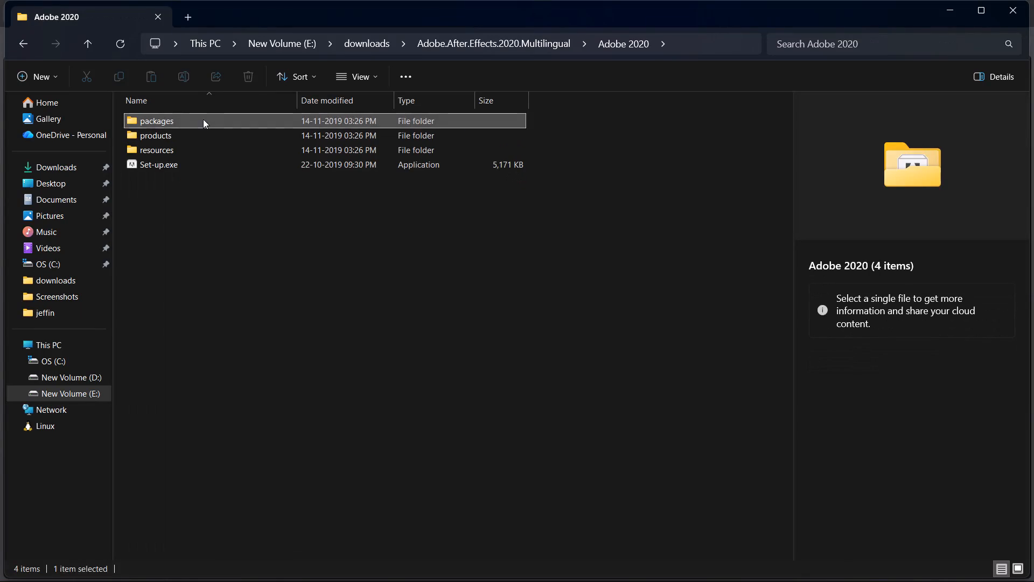
{"action": "left_click", "coordinate": [637, 44]}
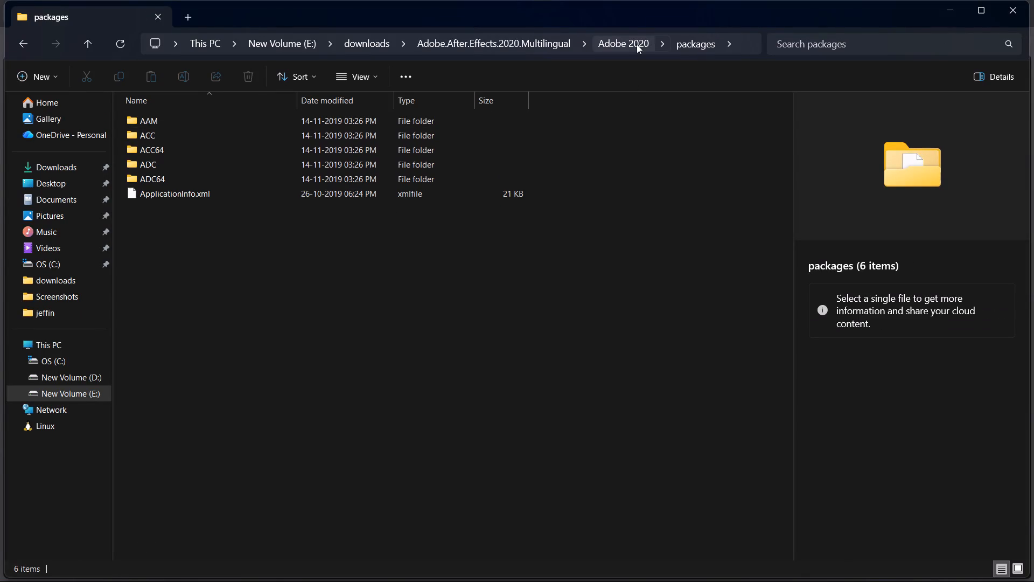
{"action": "double_click", "coordinate": [305, 161]}
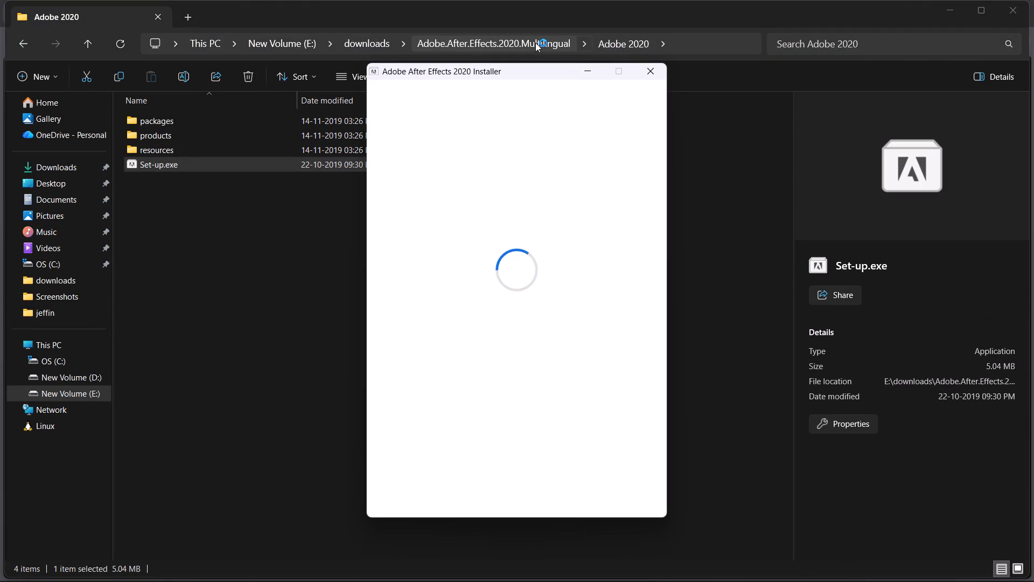
{"action": "left_click", "coordinate": [535, 43]}
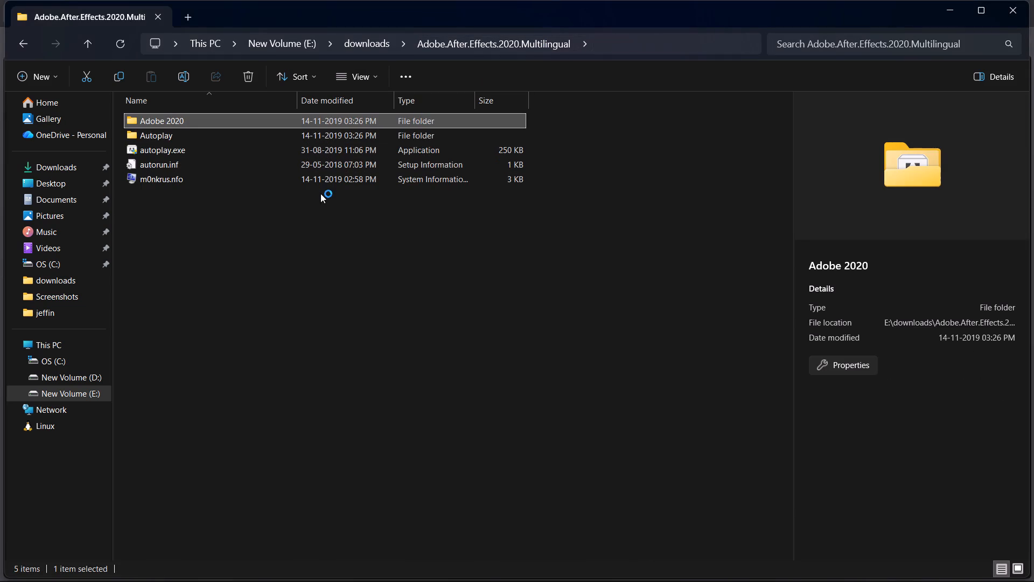
{"action": "left_click", "coordinate": [537, 570]}
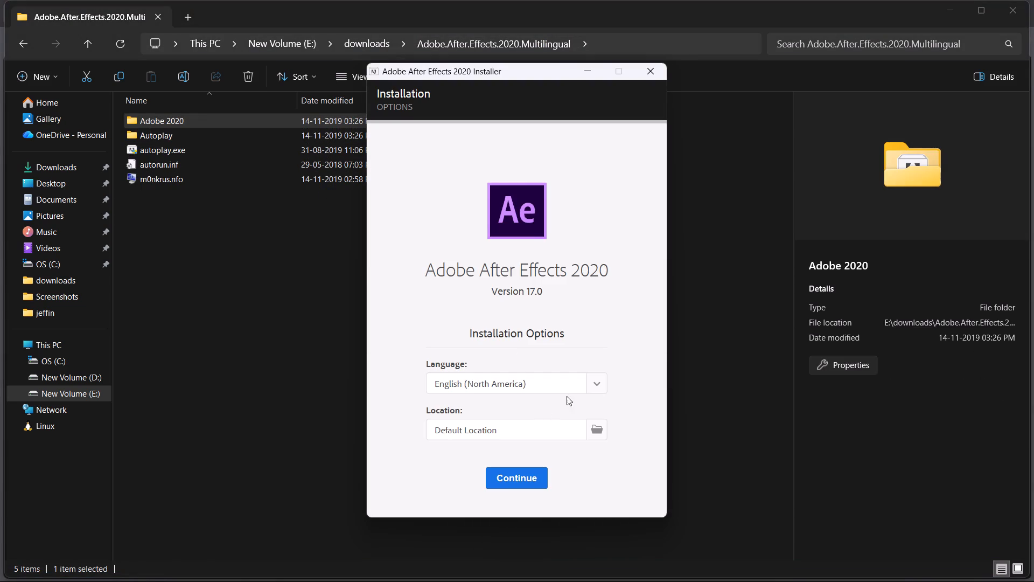
Choose to change the installation location and expand New Volume (E:) in the folder browser.
{"action": "left_click", "coordinate": [602, 433]}
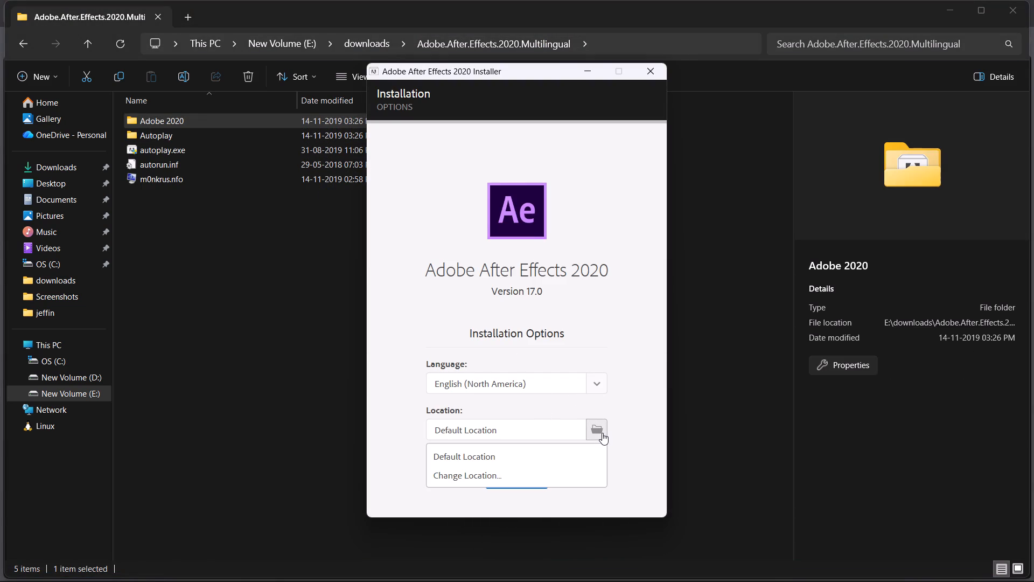
{"action": "left_click", "coordinate": [503, 474]}
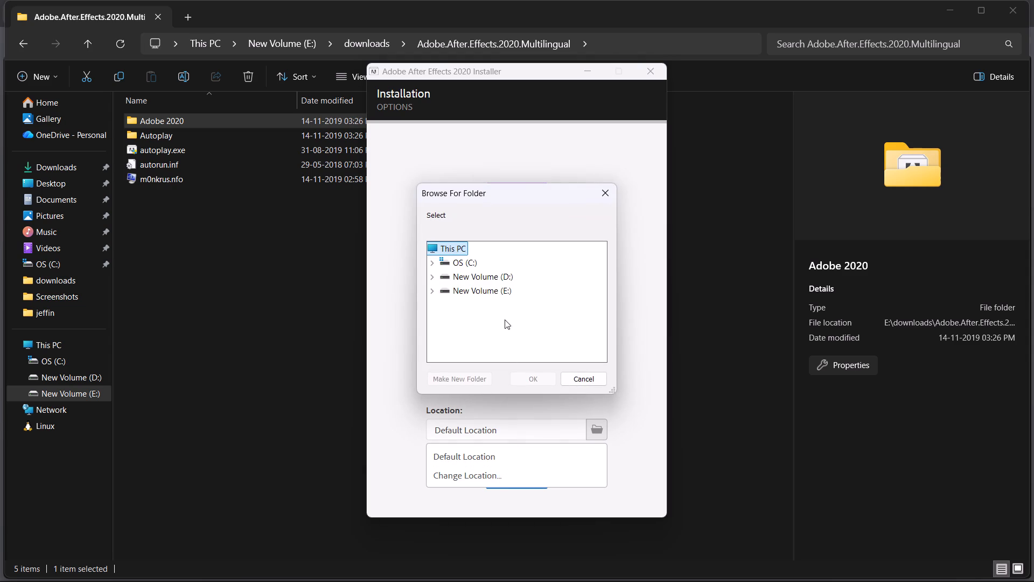
{"action": "left_click", "coordinate": [431, 293]}
Look through the existing folders on New Volume (E:) for a suitable installation location.
{"action": "scroll", "coordinate": [477, 283], "scroll_direction": "up", "scroll_amount": 3}
{"action": "scroll", "coordinate": [477, 283], "scroll_direction": "down", "scroll_amount": 3}
{"action": "scroll", "coordinate": [477, 283], "scroll_direction": "up", "scroll_amount": 1}
{"action": "scroll", "coordinate": [477, 283], "scroll_direction": "down", "scroll_amount": 1}
{"action": "scroll", "coordinate": [477, 283], "scroll_direction": "up", "scroll_amount": 2}
{"action": "scroll", "coordinate": [477, 283], "scroll_direction": "down", "scroll_amount": 1}
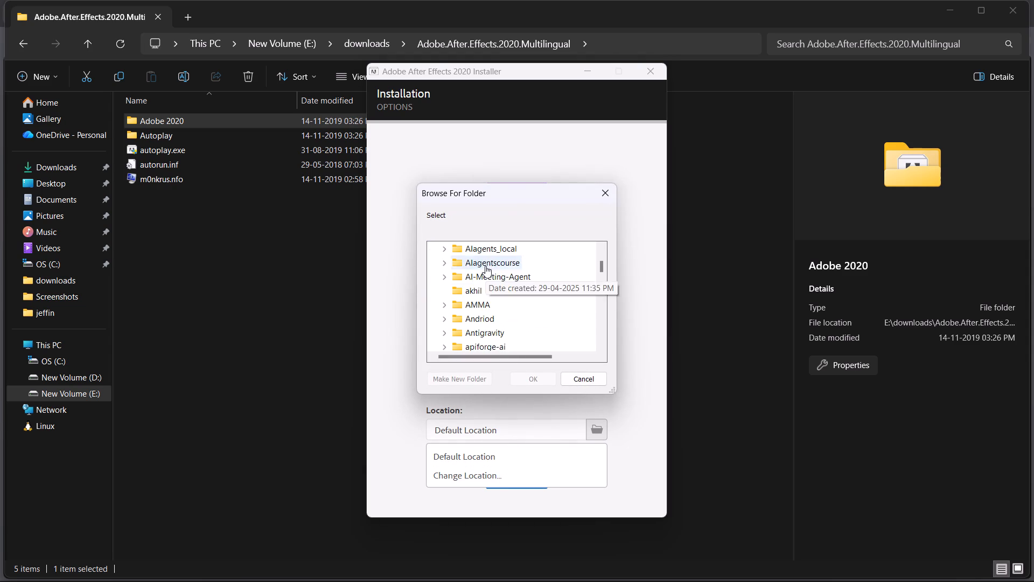
{"action": "scroll", "coordinate": [484, 285], "scroll_direction": "down", "scroll_amount": 6}
{"action": "scroll", "coordinate": [487, 285], "scroll_direction": "up", "scroll_amount": 2}
{"action": "scroll", "coordinate": [487, 285], "scroll_direction": "down", "scroll_amount": 1}
{"action": "scroll", "coordinate": [483, 275], "scroll_direction": "up", "scroll_amount": 2}
{"action": "scroll", "coordinate": [483, 275], "scroll_direction": "down", "scroll_amount": 3}
{"action": "scroll", "coordinate": [483, 279], "scroll_direction": "up", "scroll_amount": 8}
{"action": "scroll", "coordinate": [481, 289], "scroll_direction": "down", "scroll_amount": 1}
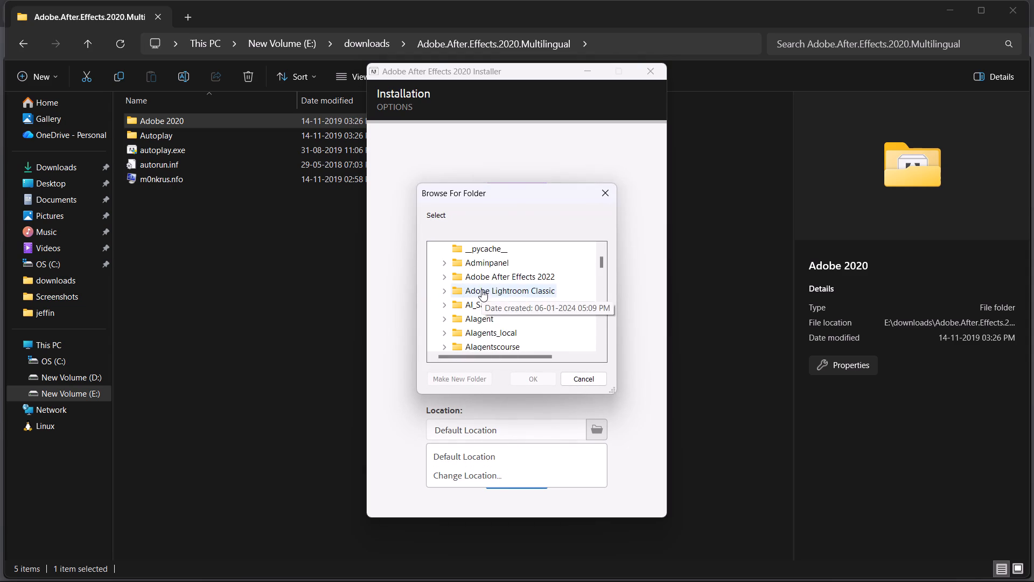
{"action": "scroll", "coordinate": [481, 289], "scroll_direction": "down", "scroll_amount": 1}
{"action": "scroll", "coordinate": [482, 297], "scroll_direction": "up", "scroll_amount": 2}
{"action": "scroll", "coordinate": [475, 281], "scroll_direction": "down", "scroll_amount": 1}
{"action": "scroll", "coordinate": [475, 282], "scroll_direction": "up", "scroll_amount": 4}
{"action": "scroll", "coordinate": [475, 283], "scroll_direction": "down", "scroll_amount": 5}
{"action": "scroll", "coordinate": [501, 294], "scroll_direction": "up", "scroll_amount": 2}
{"action": "scroll", "coordinate": [504, 290], "scroll_direction": "down", "scroll_amount": 3}
{"action": "scroll", "coordinate": [504, 290], "scroll_direction": "up", "scroll_amount": 3}
{"action": "scroll", "coordinate": [504, 290], "scroll_direction": "down", "scroll_amount": 1}
{"action": "scroll", "coordinate": [505, 290], "scroll_direction": "up", "scroll_amount": 1}
{"action": "scroll", "coordinate": [505, 290], "scroll_direction": "down", "scroll_amount": 3}
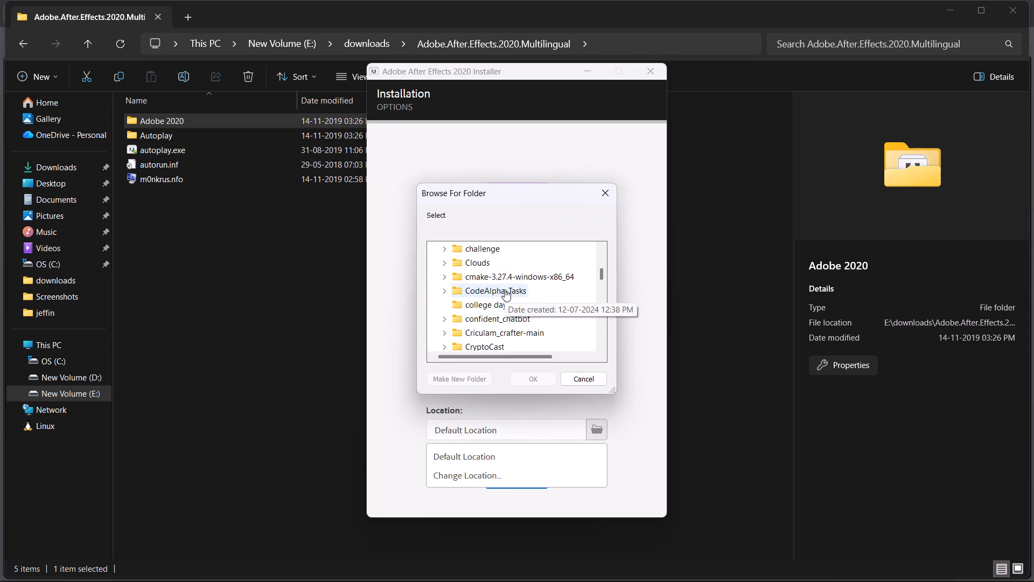
{"action": "scroll", "coordinate": [505, 289], "scroll_direction": "down", "scroll_amount": 2}
{"action": "scroll", "coordinate": [506, 292], "scroll_direction": "up", "scroll_amount": 8}
{"action": "scroll", "coordinate": [508, 295], "scroll_direction": "down", "scroll_amount": 1}
{"action": "right_click", "coordinate": [560, 319]}
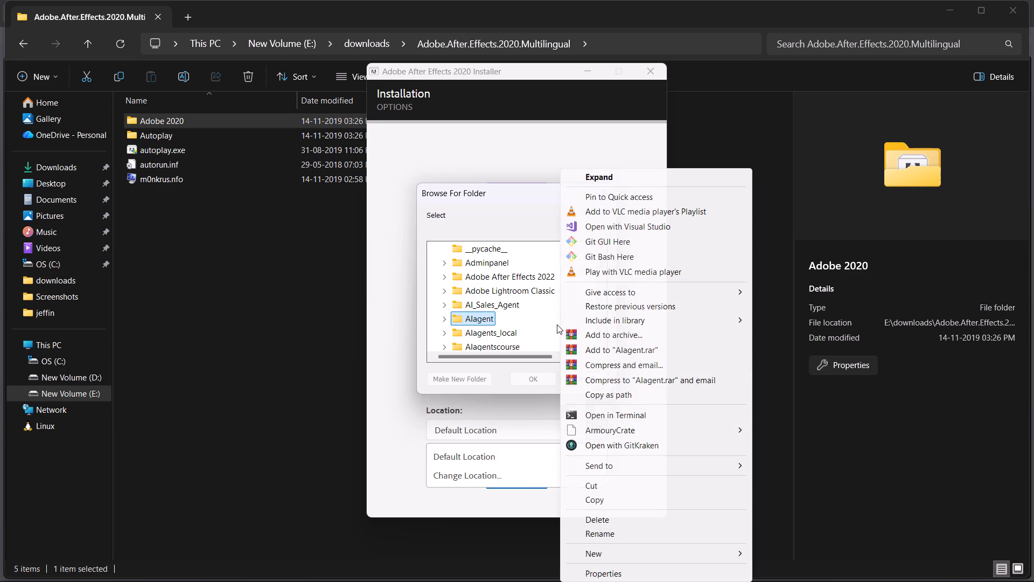
{"action": "left_click", "coordinate": [469, 148]}
Switch to File Explorer and create a folder named Aftereffects directly on New Volume (E:), working in a new tab.
{"action": "left_click", "coordinate": [236, 569]}
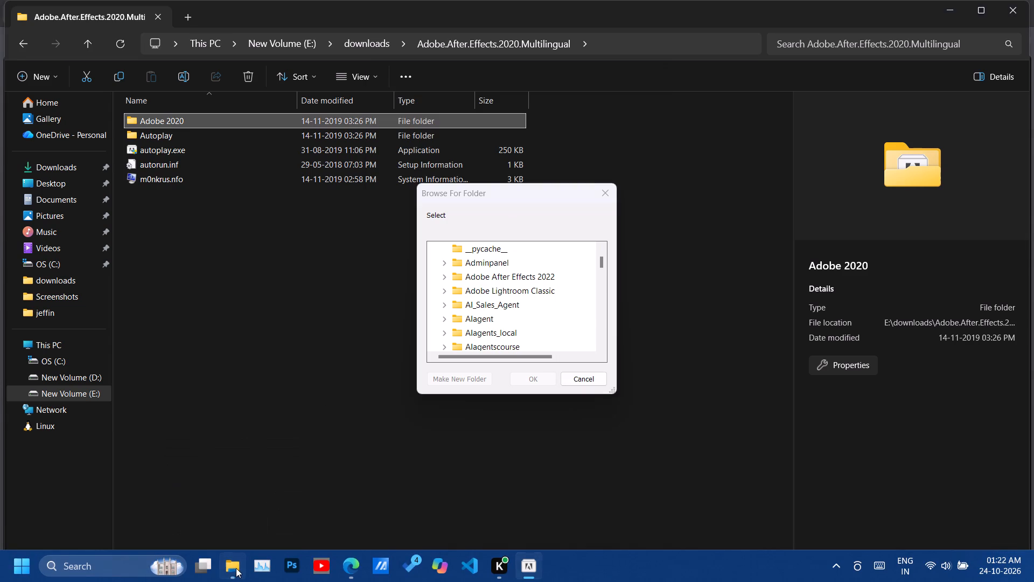
{"action": "left_click", "coordinate": [188, 17]}
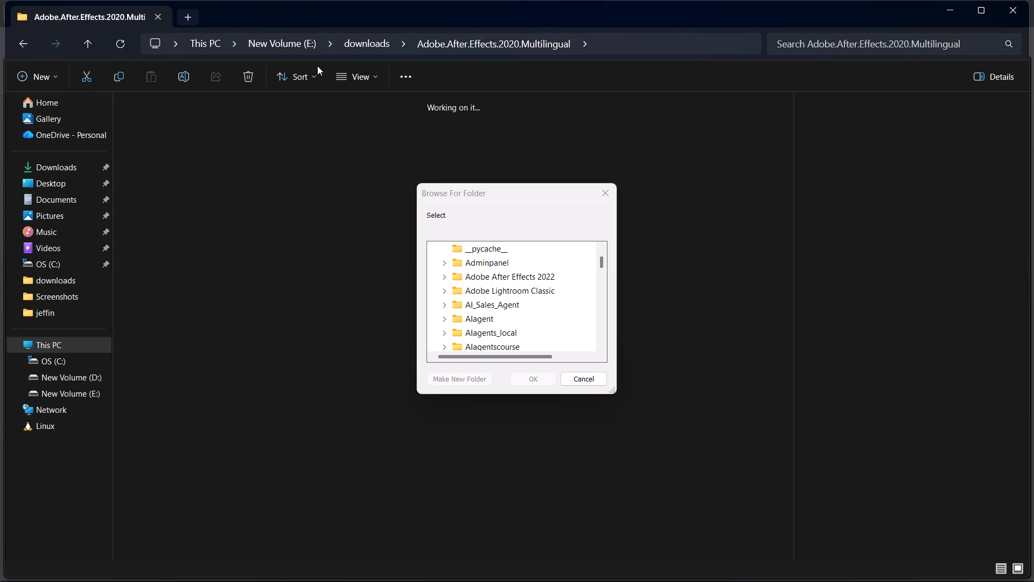
{"action": "double_click", "coordinate": [496, 133]}
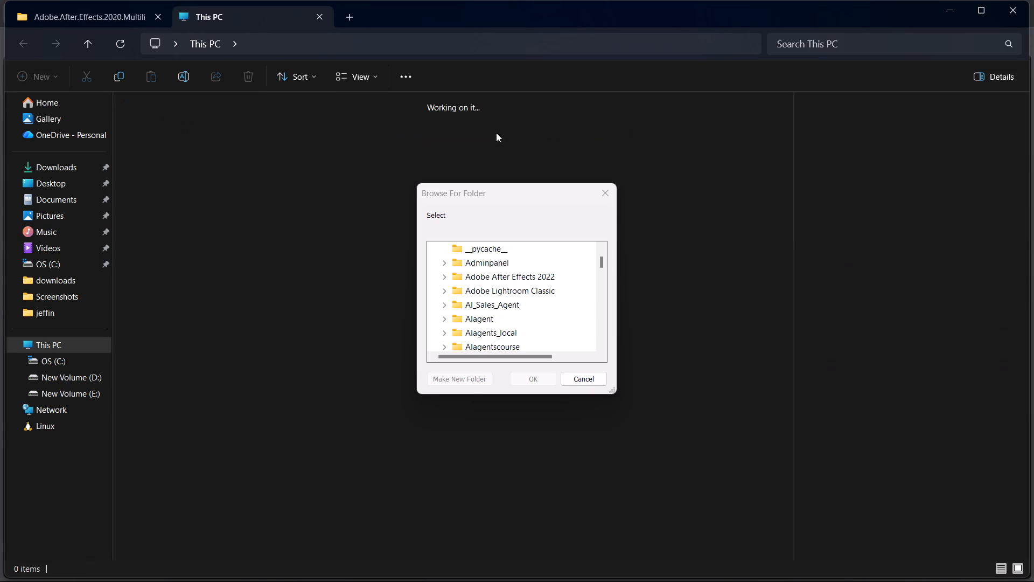
{"action": "scroll", "coordinate": [752, 308], "scroll_direction": "down", "scroll_amount": 2}
{"action": "scroll", "coordinate": [756, 280], "scroll_direction": "up", "scroll_amount": 1}
{"action": "scroll", "coordinate": [756, 279], "scroll_direction": "down", "scroll_amount": 2}
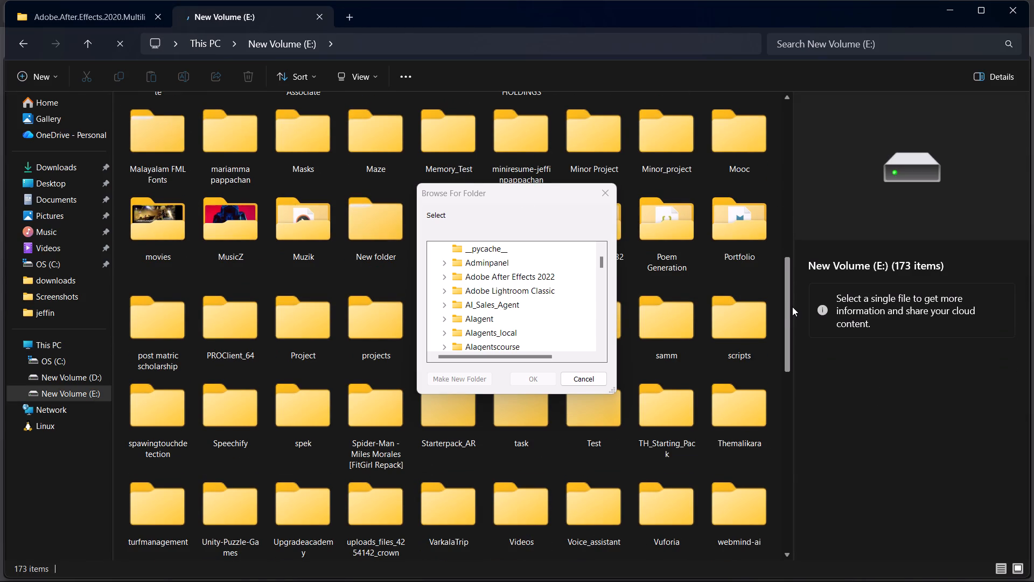
{"action": "left_click_drag", "start_coordinate": [789, 311], "coordinate": [780, 540]}
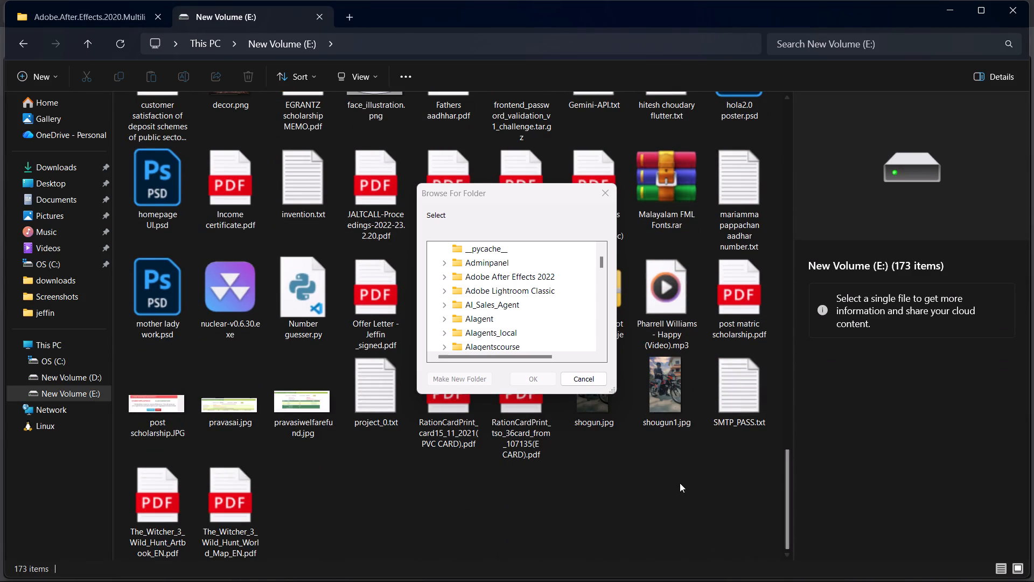
{"action": "right_click", "coordinate": [680, 483]}
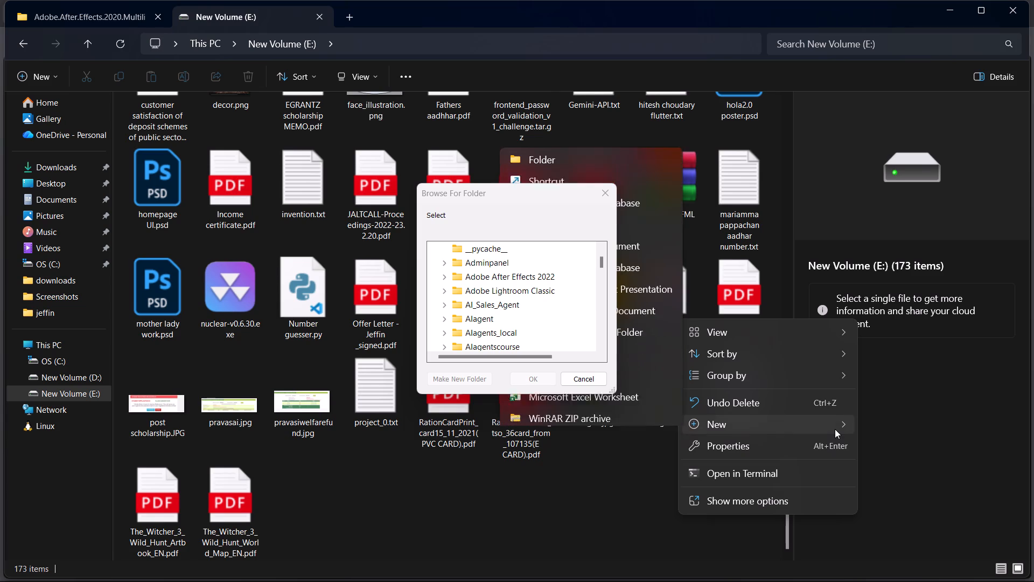
{"action": "left_click", "coordinate": [610, 143]}
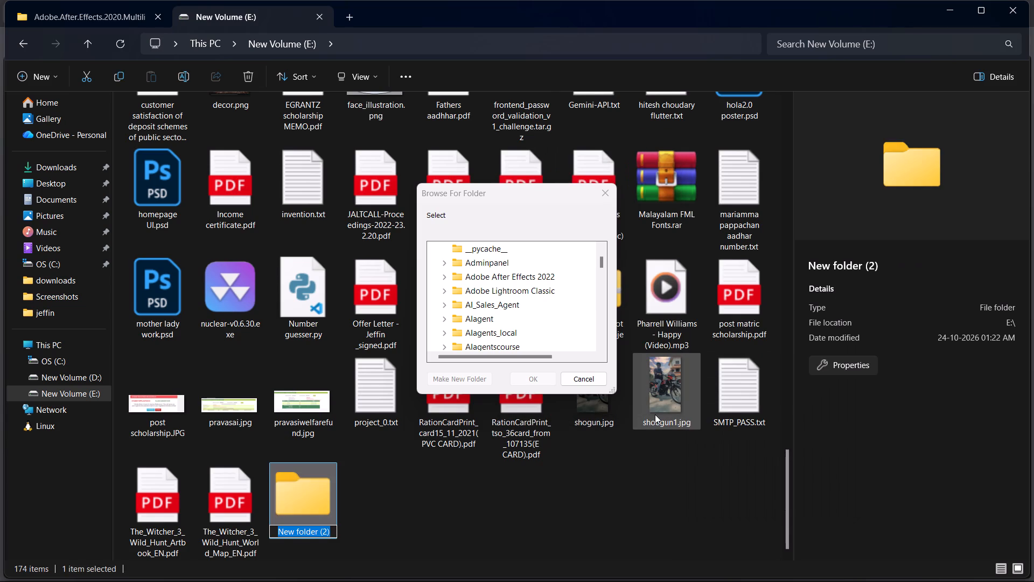
{"action": "type", "text": "Aftereffc"}
{"action": "key", "text": "BackSpace"}
{"action": "type", "text": "ects"}
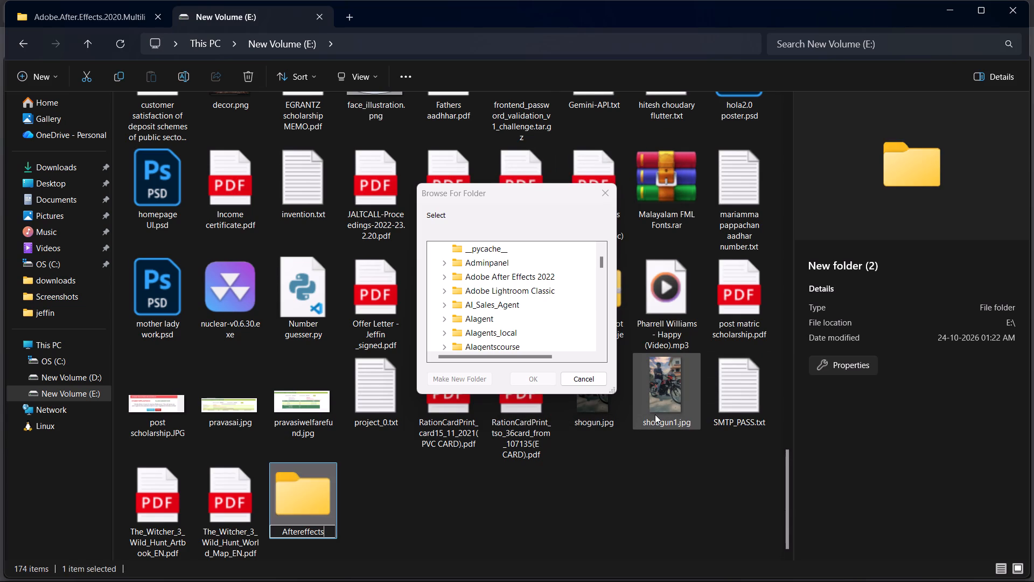
{"action": "key", "text": "Return"}
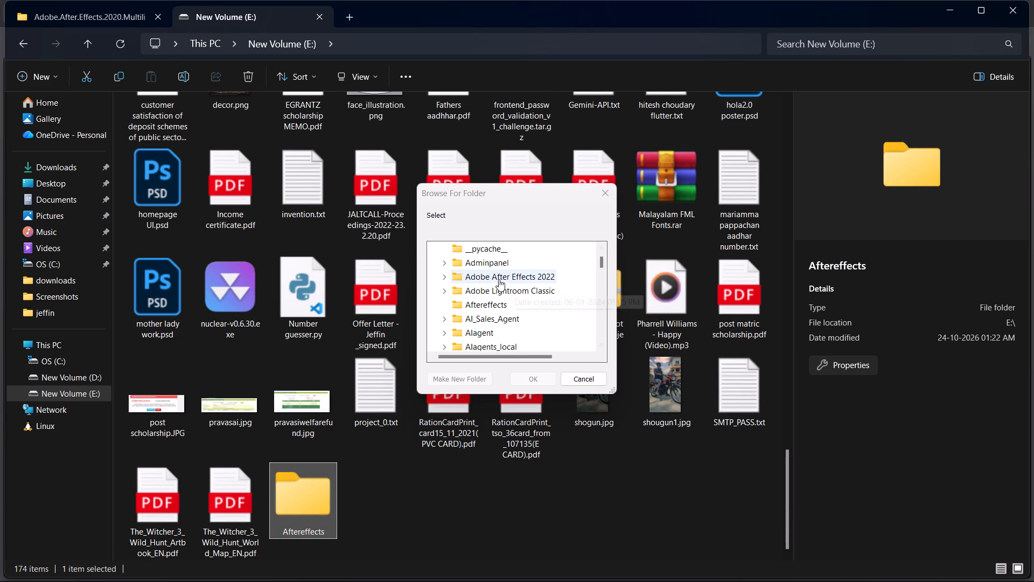
Set the installation location to the E:\Aftereffects folder and start the After Effects 2020 installation.
{"action": "left_click", "coordinate": [500, 303]}
{"action": "left_click", "coordinate": [544, 382]}
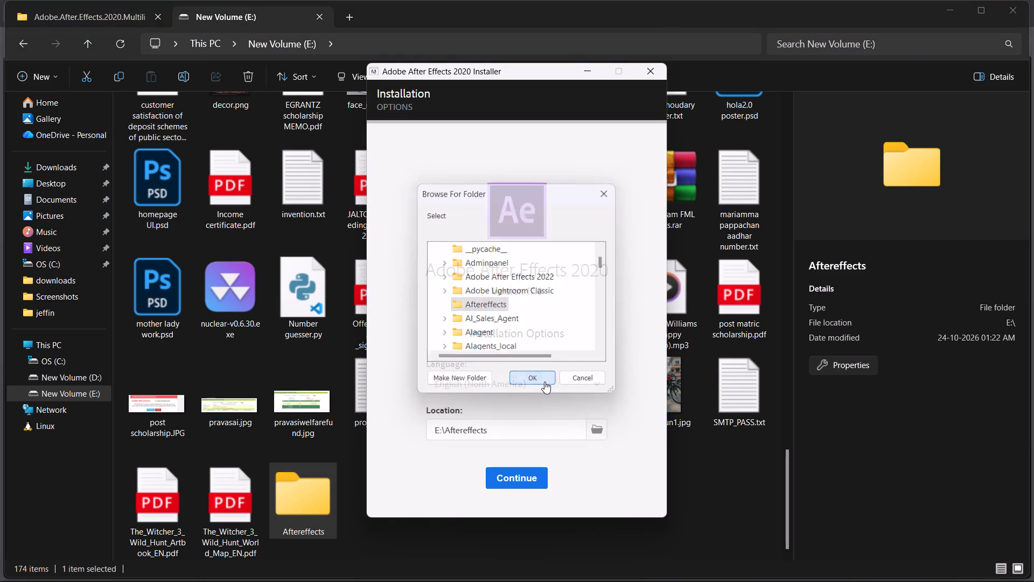
{"action": "left_click", "coordinate": [532, 477]}
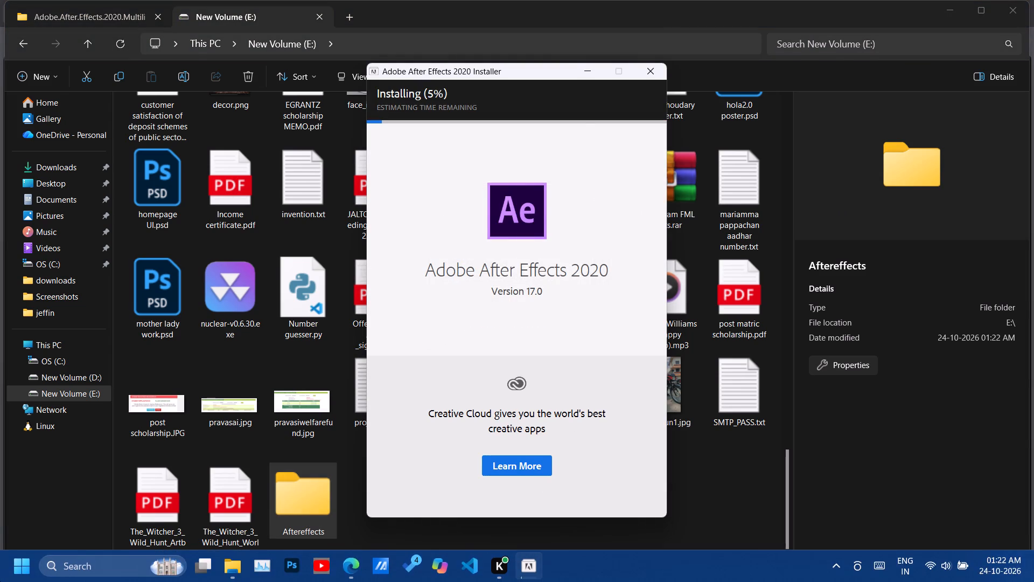
Close the New Volume (E:) tab in File Explorer, keeping the After Effects 2020 setup folder's tab open.
{"action": "left_click", "coordinate": [325, 20]}
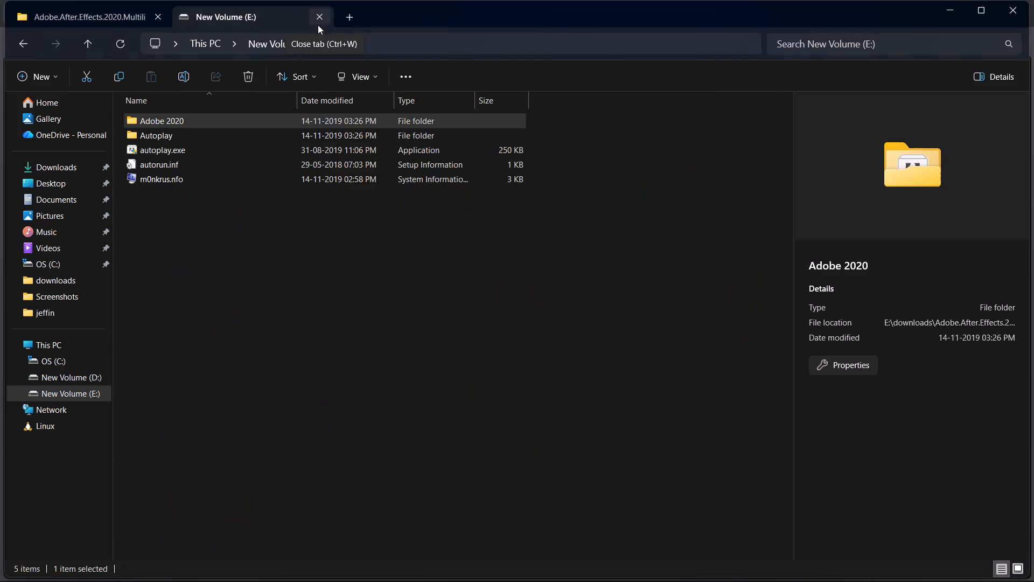
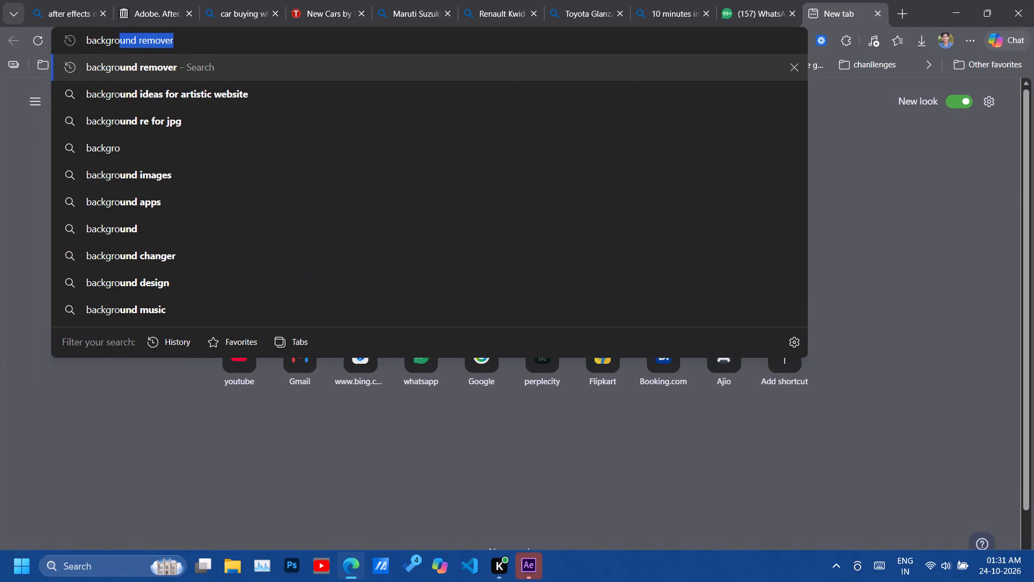
Search the web for a background remover, open the remove.bg site and close the search results.
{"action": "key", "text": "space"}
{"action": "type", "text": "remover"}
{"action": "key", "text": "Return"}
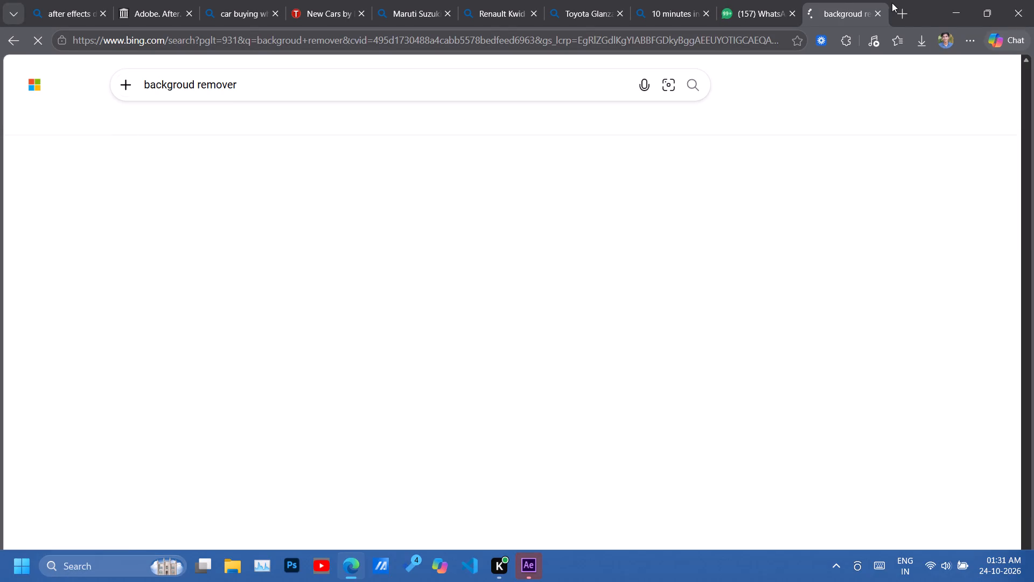
{"action": "left_click", "coordinate": [331, 275]}
{"action": "left_click", "coordinate": [341, 265]}
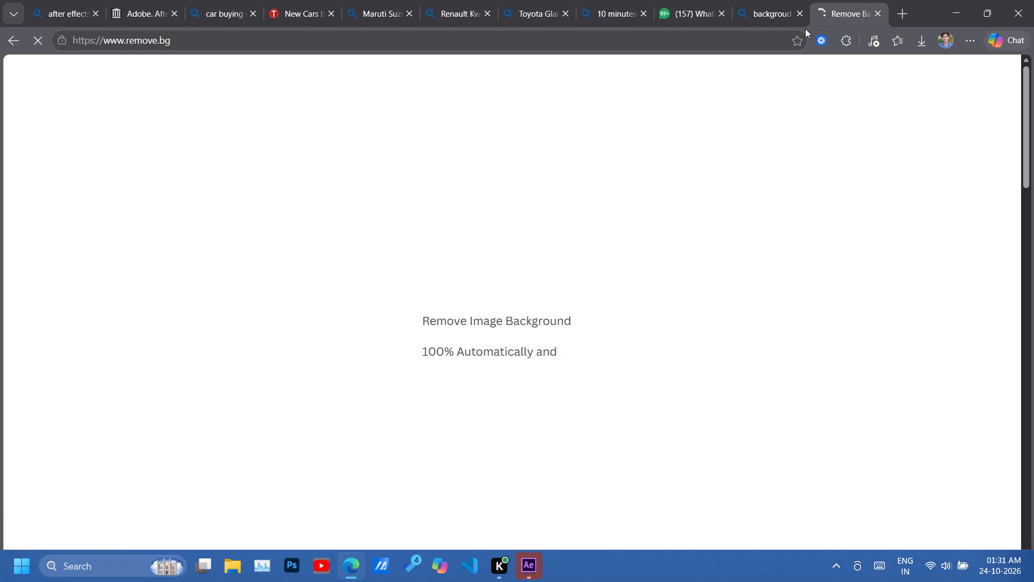
{"action": "left_click", "coordinate": [801, 16]}
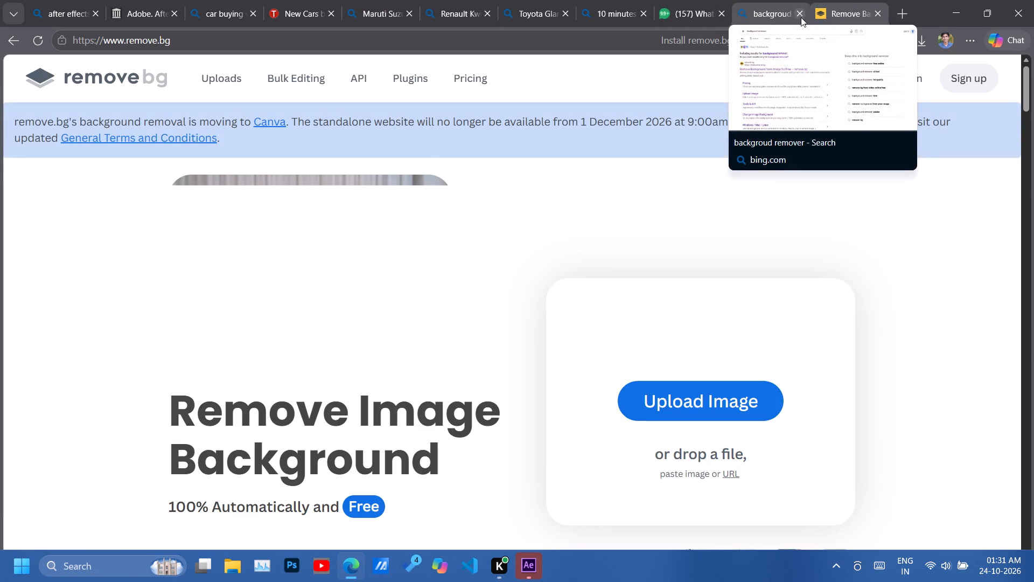
Upload an image from the downloads folder to remove.bg for background removal.
{"action": "left_click", "coordinate": [709, 394]}
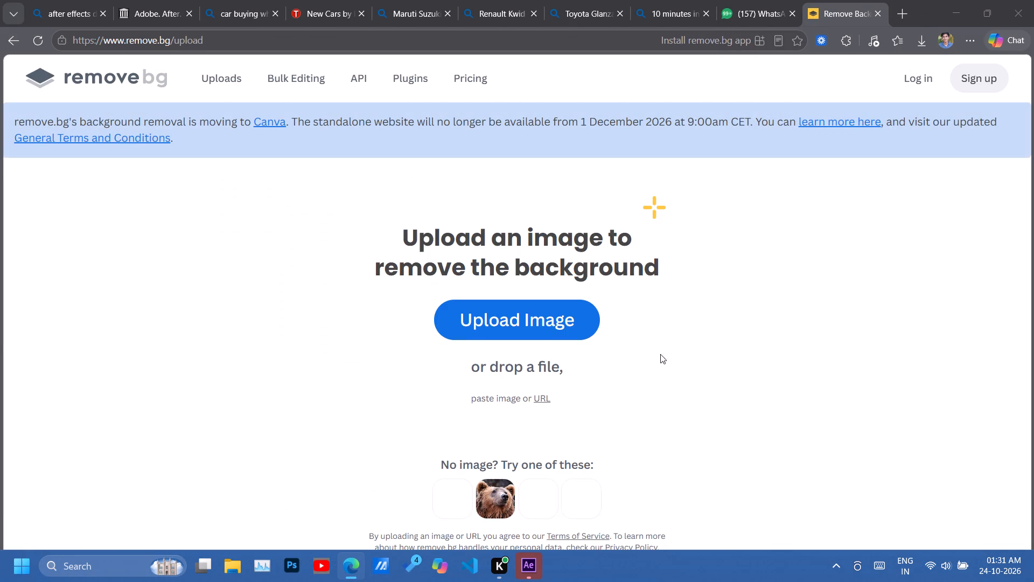
{"action": "left_click", "coordinate": [484, 321]}
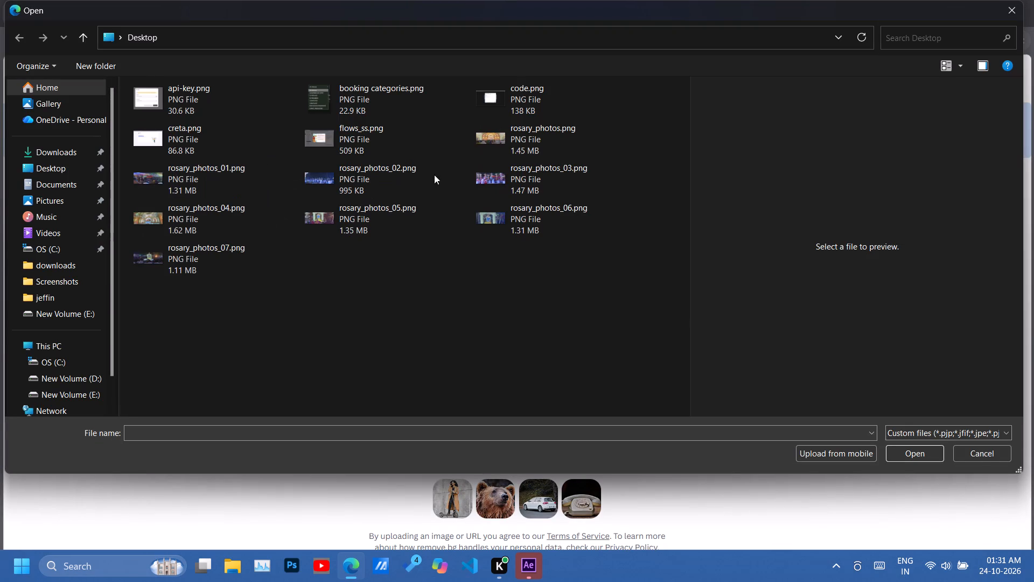
{"action": "left_click", "coordinate": [64, 262]}
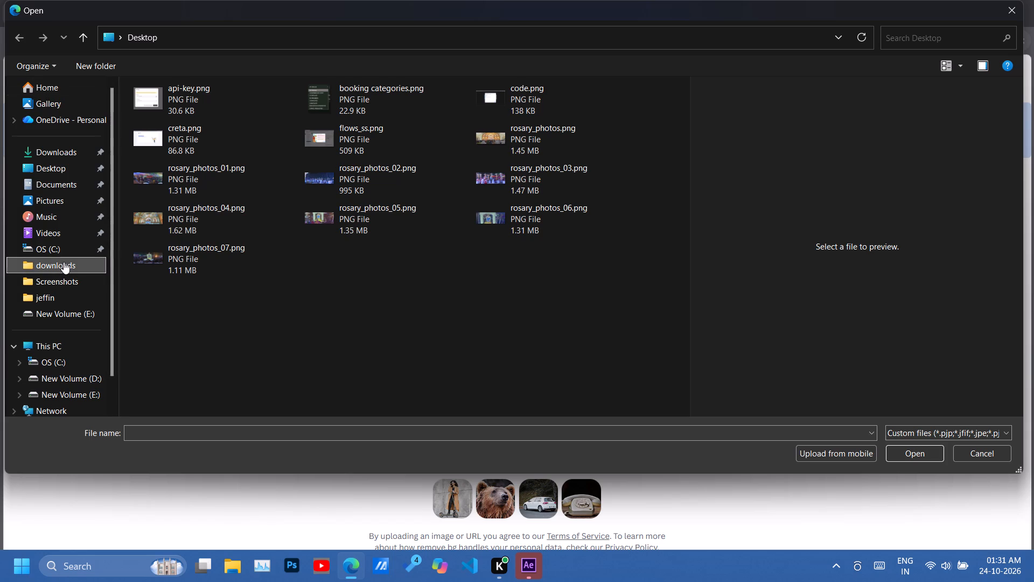
{"action": "left_click", "coordinate": [268, 118]}
{"action": "left_click", "coordinate": [913, 455]}
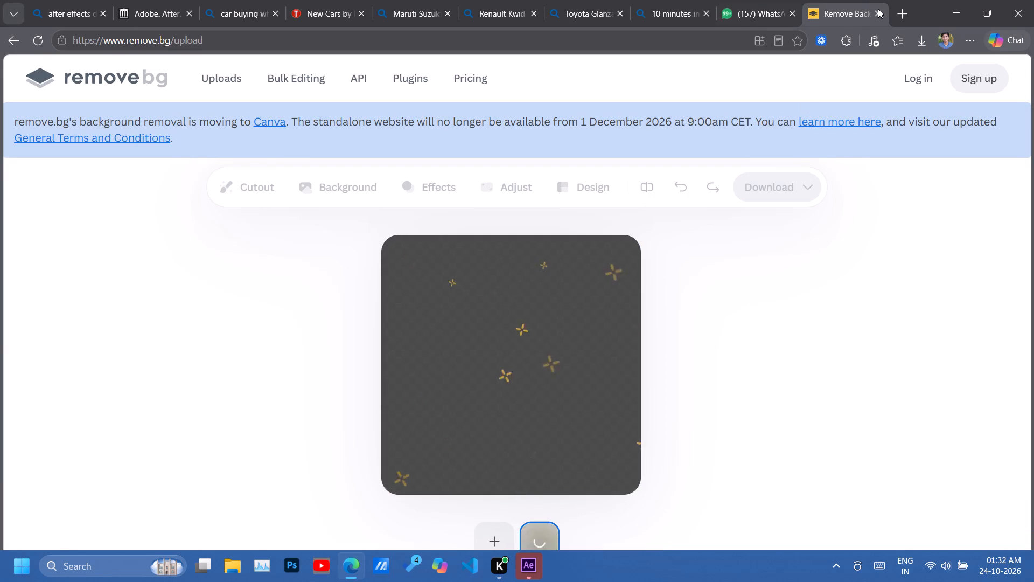
Search the web for "background remover" in a new tab.
{"action": "left_click", "coordinate": [896, 8]}
{"action": "left_click", "coordinate": [716, 38]}
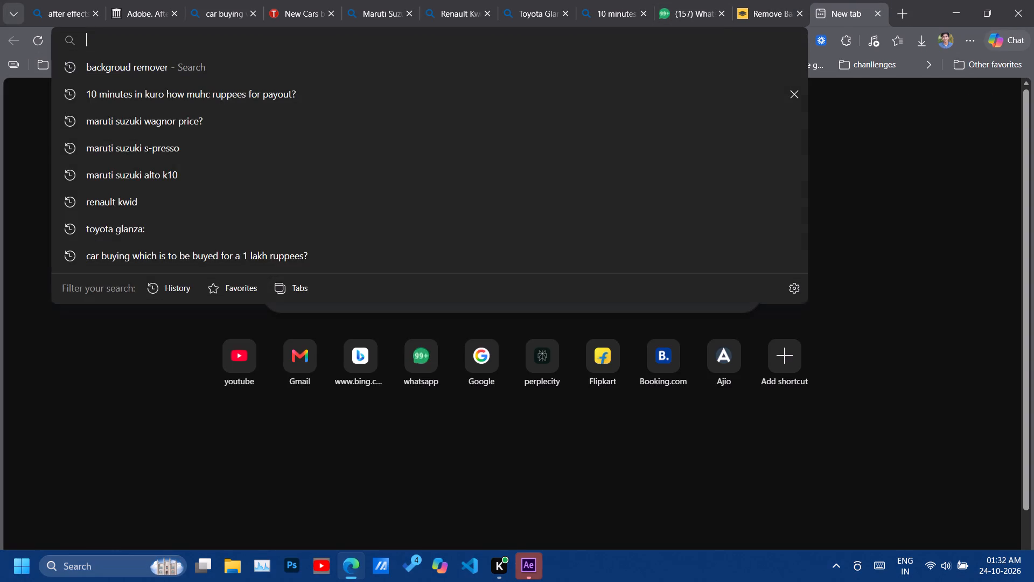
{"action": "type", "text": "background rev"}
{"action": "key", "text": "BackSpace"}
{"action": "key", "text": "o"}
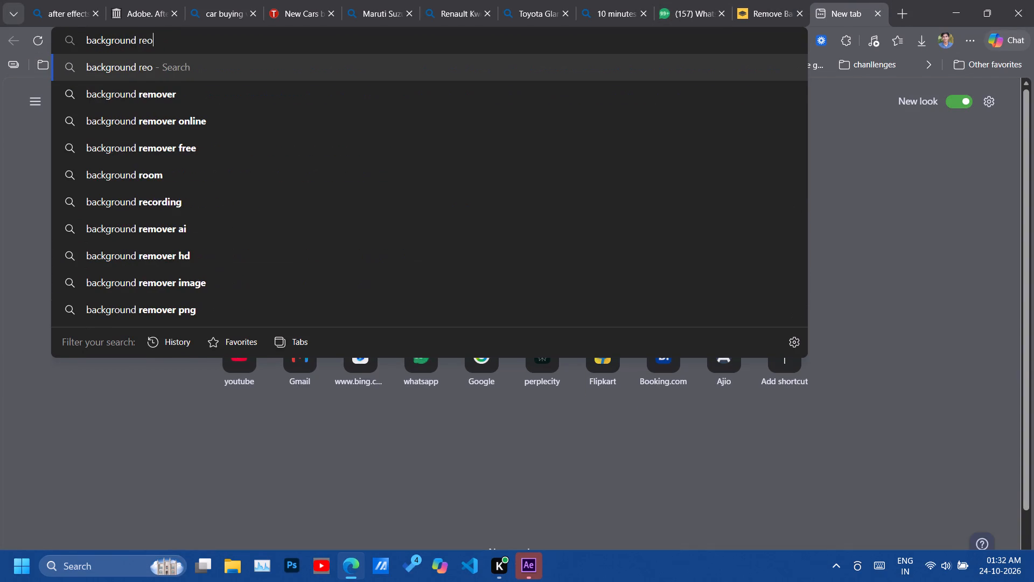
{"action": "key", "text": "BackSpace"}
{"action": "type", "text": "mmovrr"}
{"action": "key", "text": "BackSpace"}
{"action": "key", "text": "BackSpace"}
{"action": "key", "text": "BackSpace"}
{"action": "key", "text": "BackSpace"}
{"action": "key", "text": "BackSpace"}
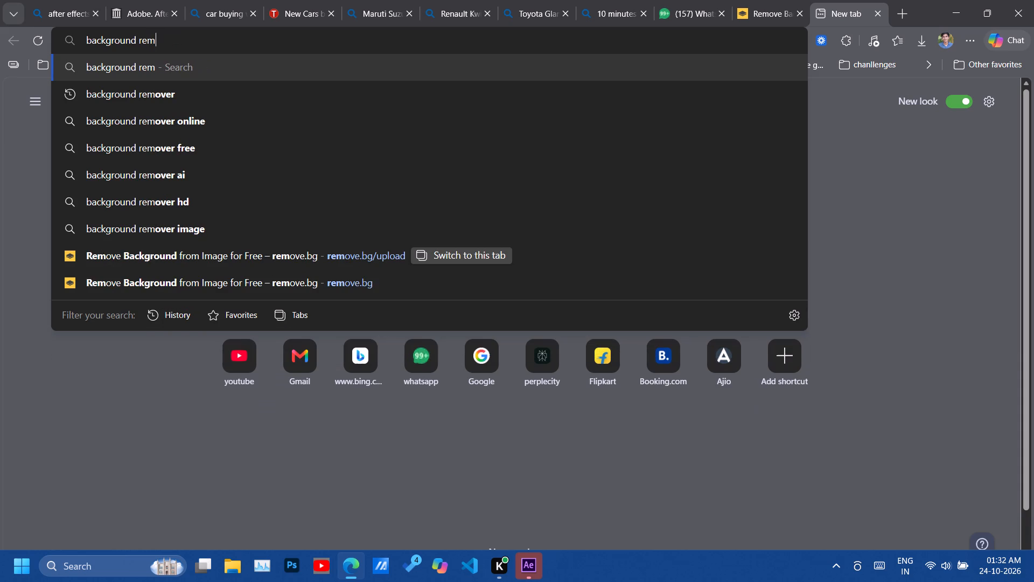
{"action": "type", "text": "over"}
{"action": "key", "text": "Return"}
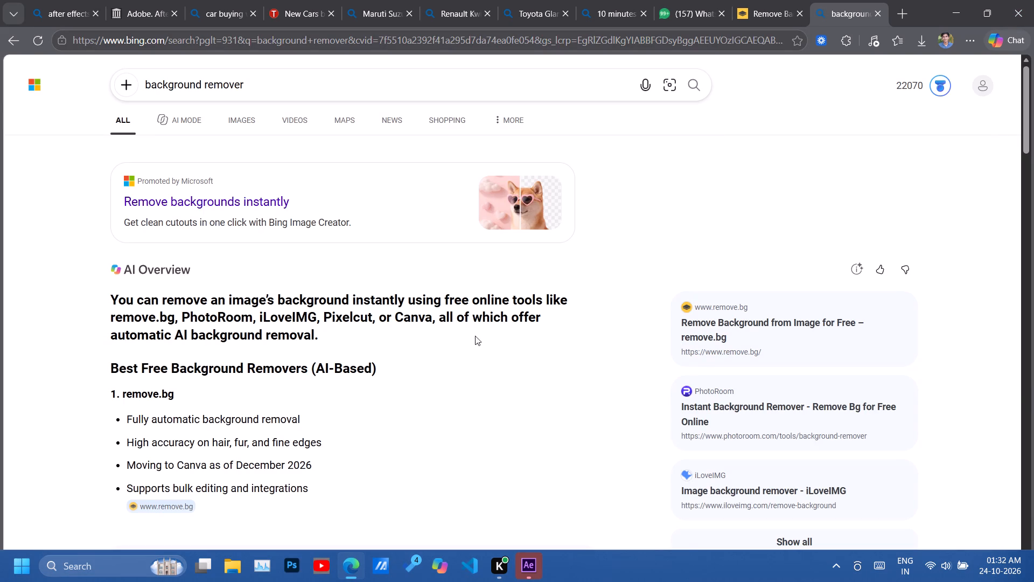
Open PhotoRoom's Instant Background Remover from the background remover search results and close the search results page.
{"action": "scroll", "coordinate": [458, 335], "scroll_direction": "down", "scroll_amount": 8}
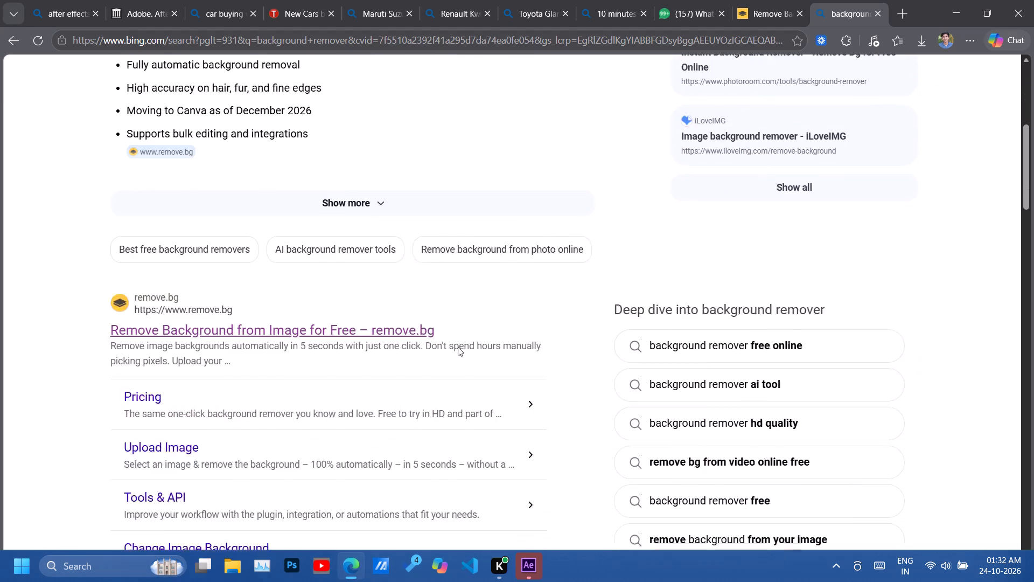
{"action": "scroll", "coordinate": [458, 347], "scroll_direction": "down", "scroll_amount": 2}
{"action": "scroll", "coordinate": [286, 268], "scroll_direction": "down", "scroll_amount": 5}
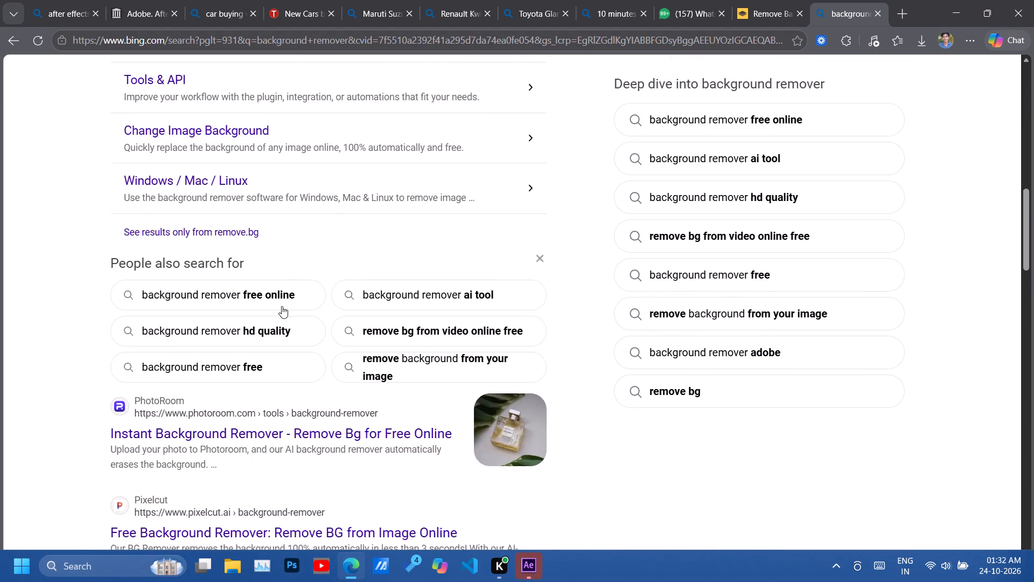
{"action": "scroll", "coordinate": [278, 332], "scroll_direction": "down", "scroll_amount": 6}
{"action": "left_click", "coordinate": [269, 110]}
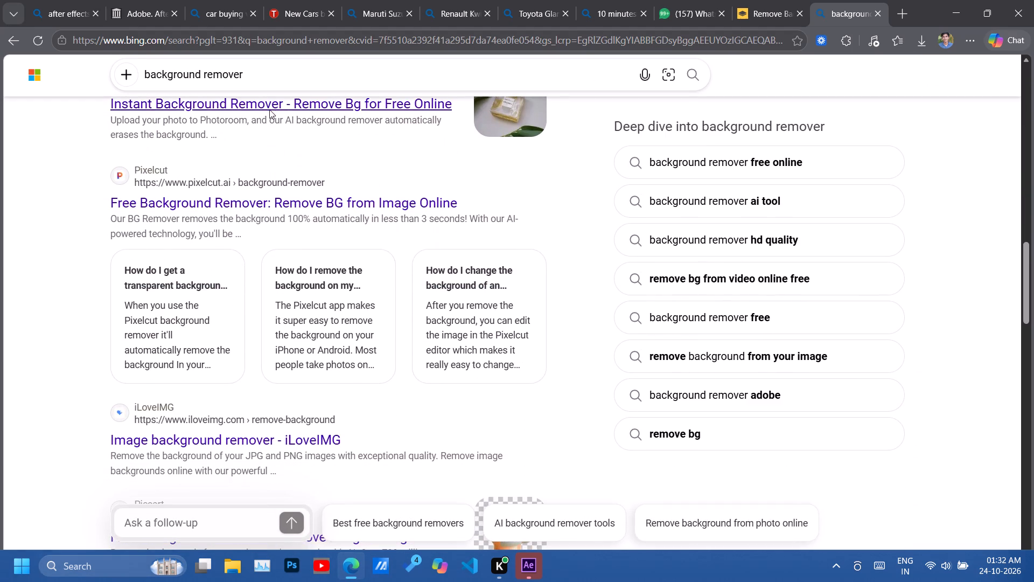
{"action": "left_click", "coordinate": [806, 11]}
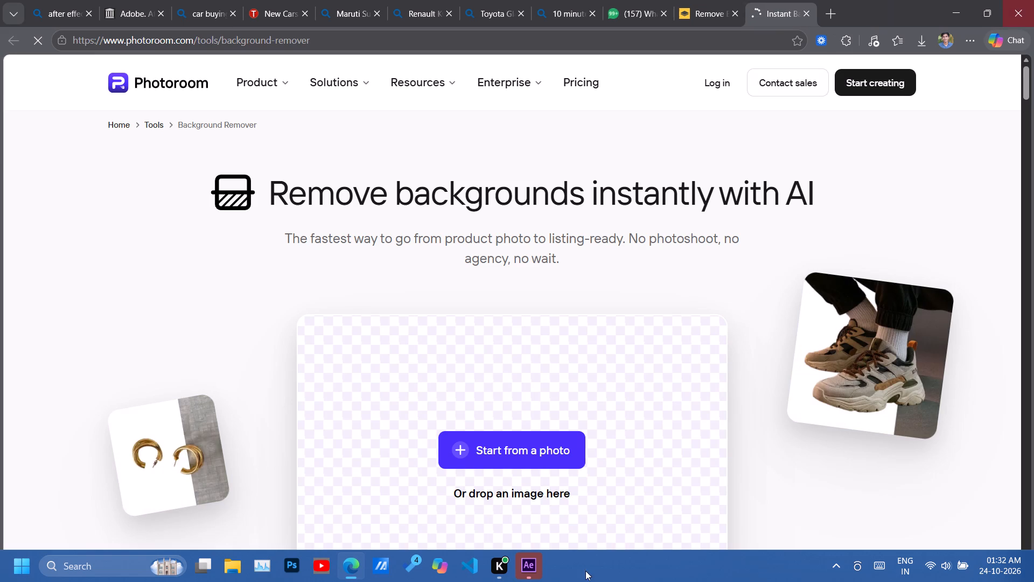
Upload file_00000000f7bc8211b258a679b4264bb4.png from the downloads folder on New Volume (E:) to remove its background.
{"action": "left_click", "coordinate": [512, 481]}
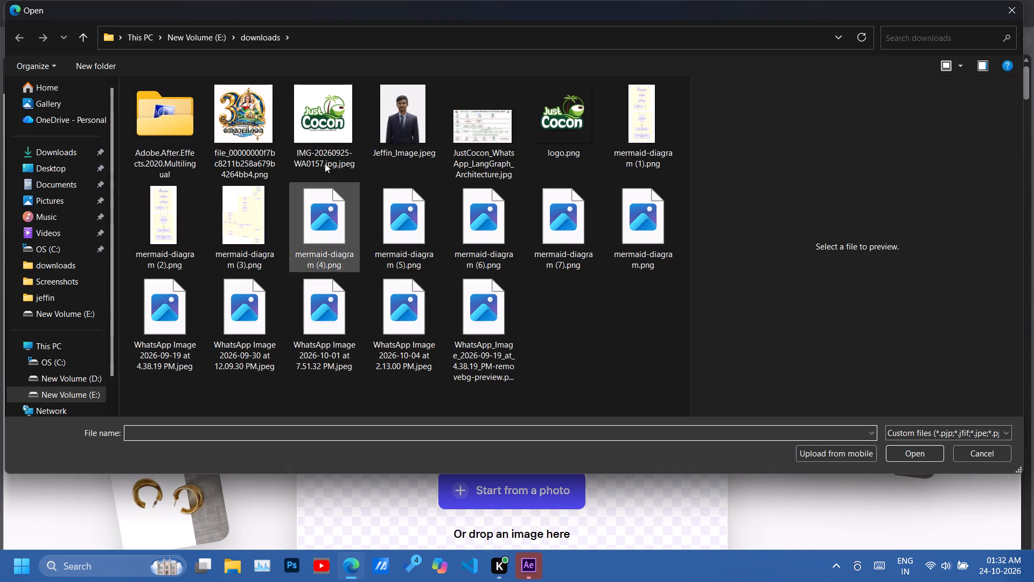
{"action": "left_click", "coordinate": [240, 128]}
{"action": "key", "text": "Return"}
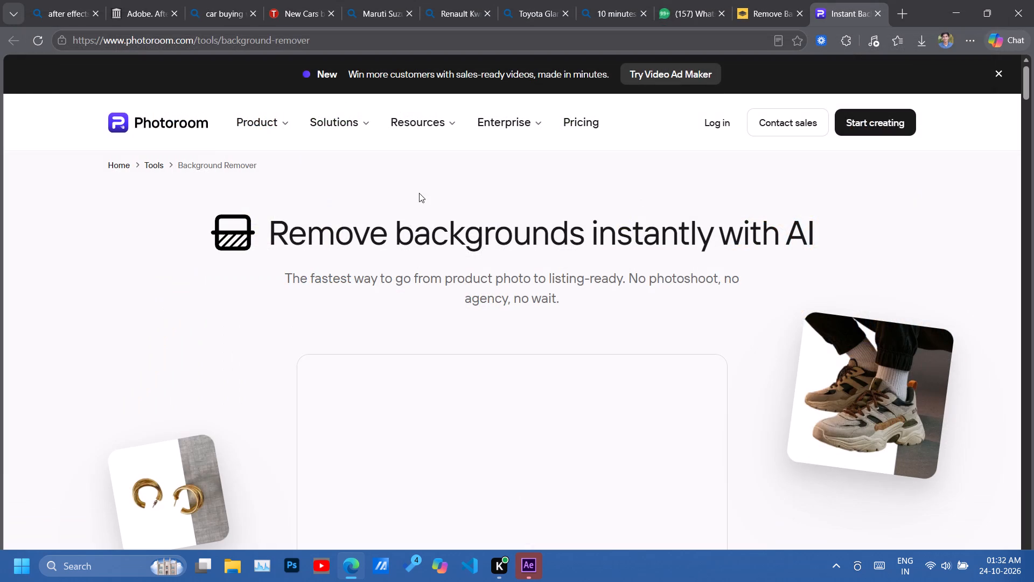
Download the 30th Year logo image with its background removed and dismiss the conversion rate promotion.
{"action": "scroll", "coordinate": [554, 390], "scroll_direction": "down", "scroll_amount": 5}
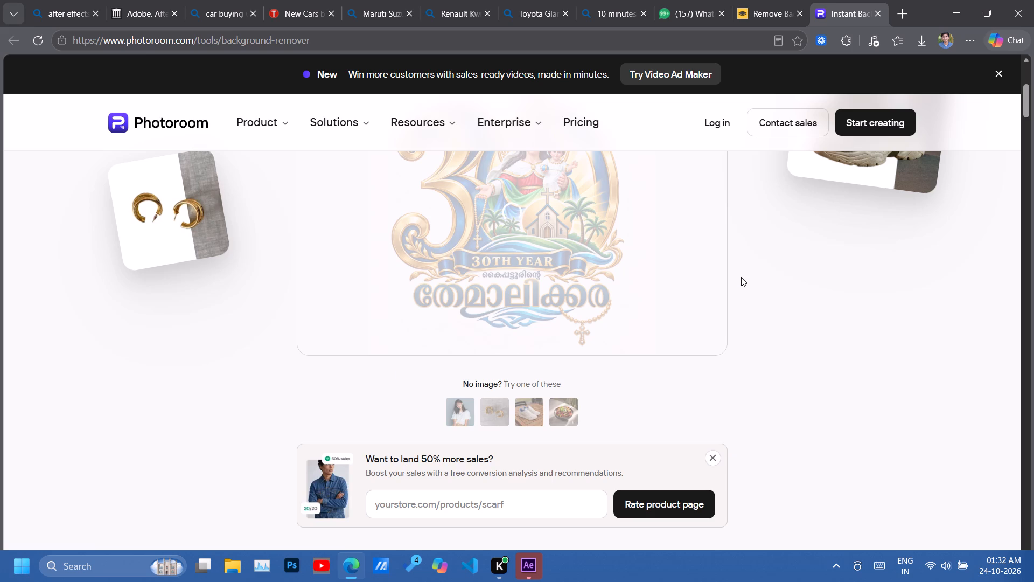
{"action": "left_click", "coordinate": [667, 441]}
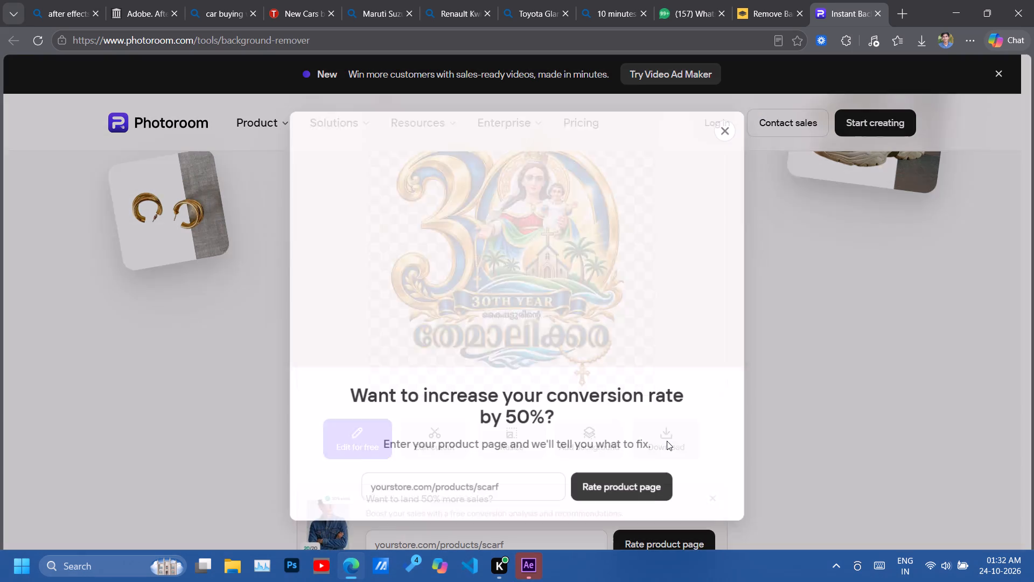
{"action": "left_click", "coordinate": [728, 124]}
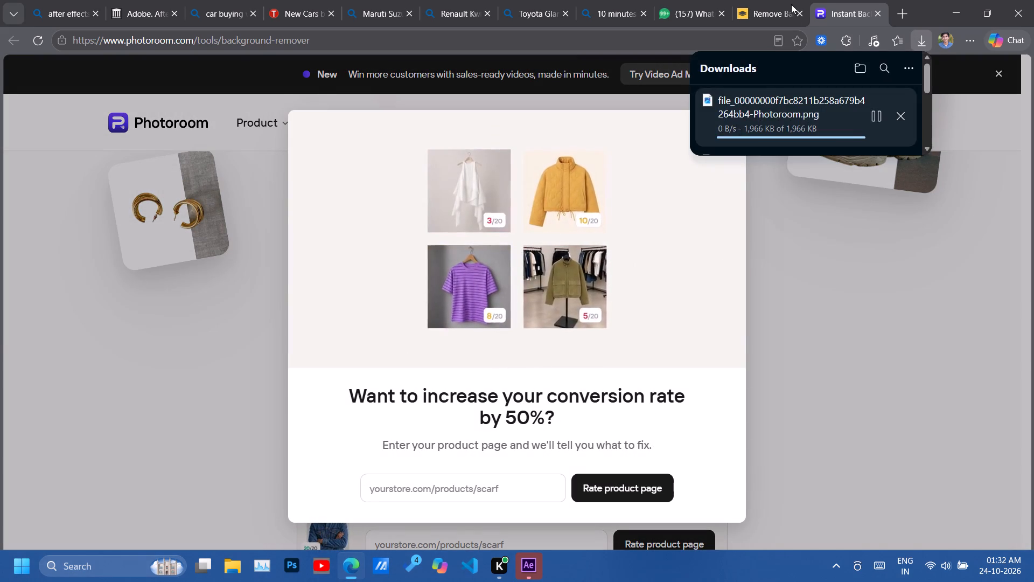
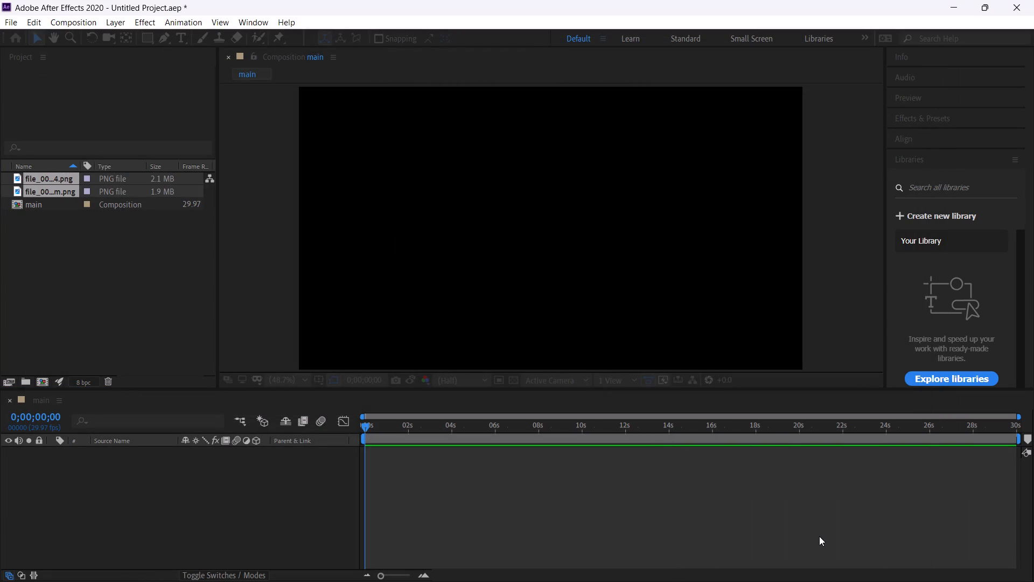
Finish the multiple-file import from the downloads folder without adding any more files.
{"action": "left_click", "coordinate": [85, 282]}
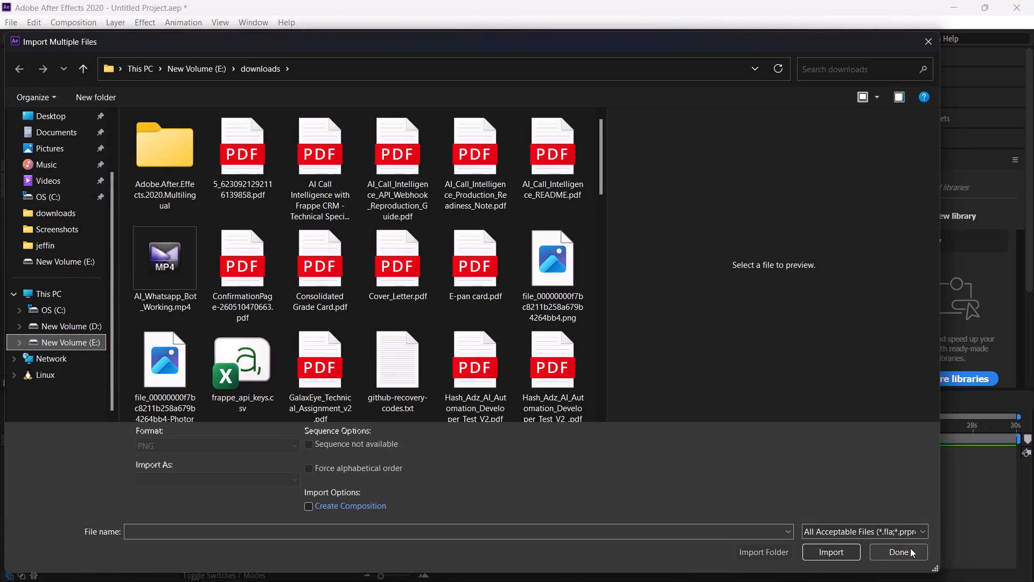
{"action": "left_click", "coordinate": [906, 550]}
Inspect the original and background-removed logo PNG files among the project items.
{"action": "left_click", "coordinate": [54, 214]}
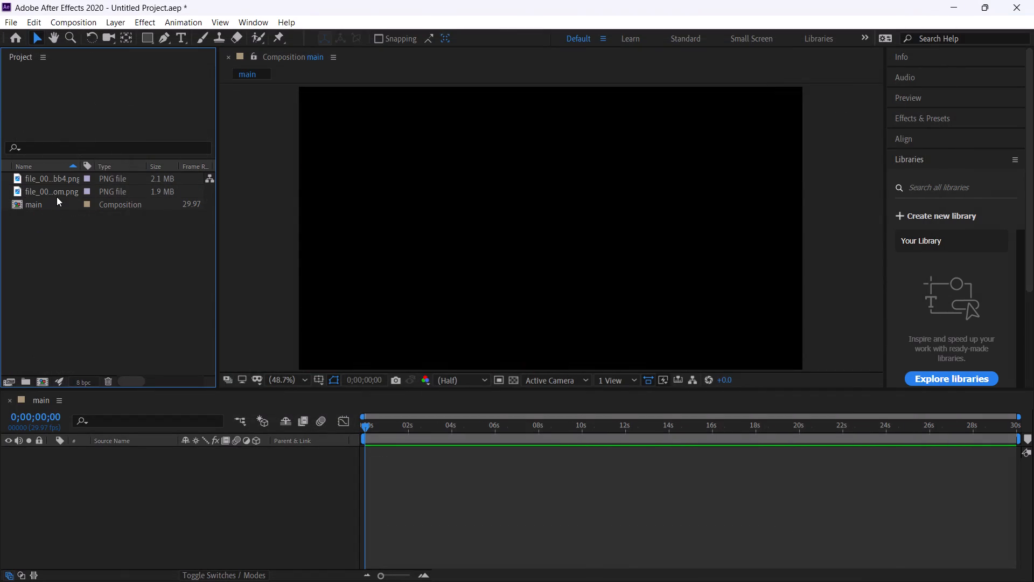
{"action": "left_click", "coordinate": [57, 193]}
{"action": "left_click", "coordinate": [60, 177]}
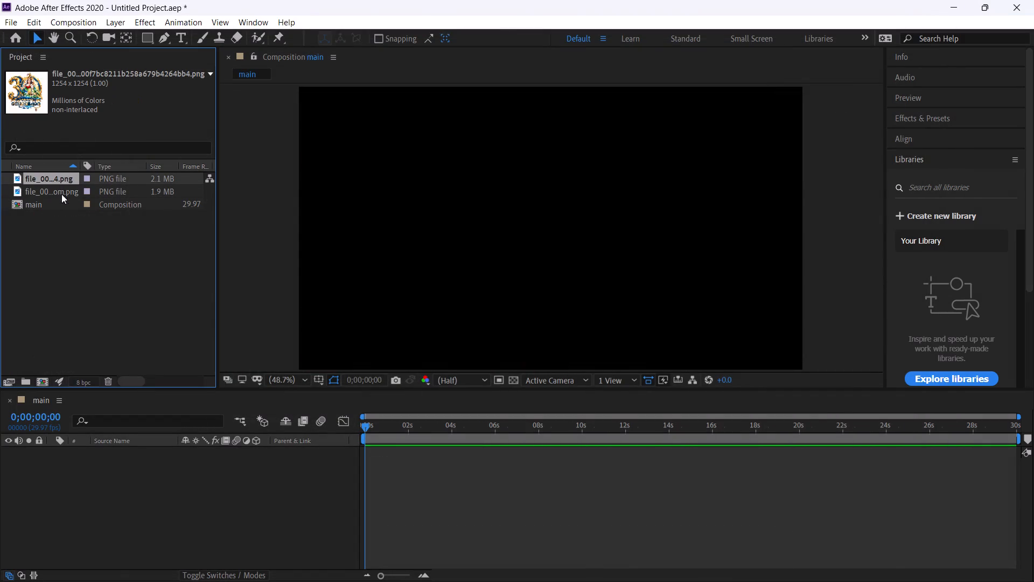
{"action": "left_click", "coordinate": [71, 228]}
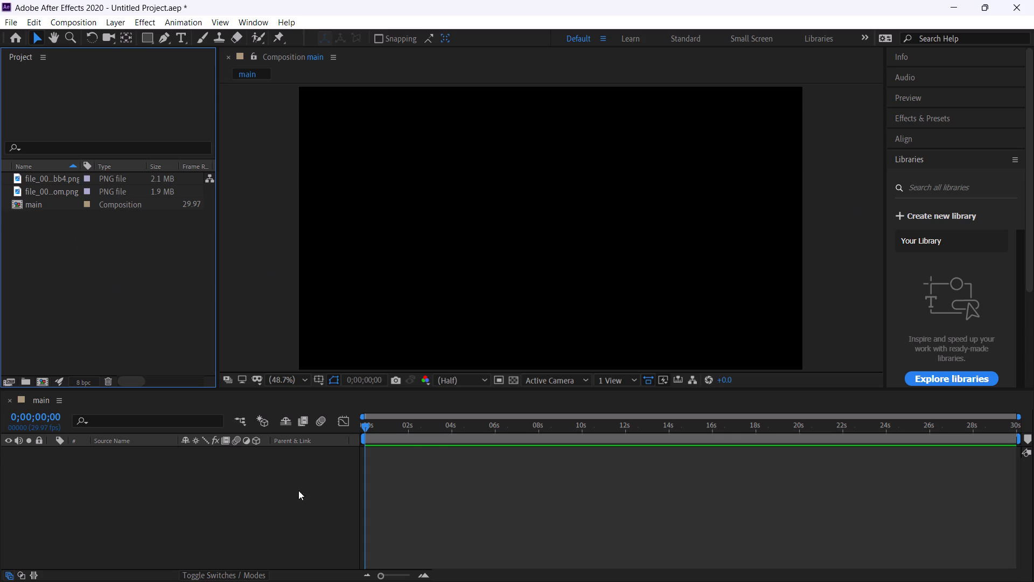
{"action": "left_click_drag", "start_coordinate": [391, 426], "coordinate": [345, 432]}
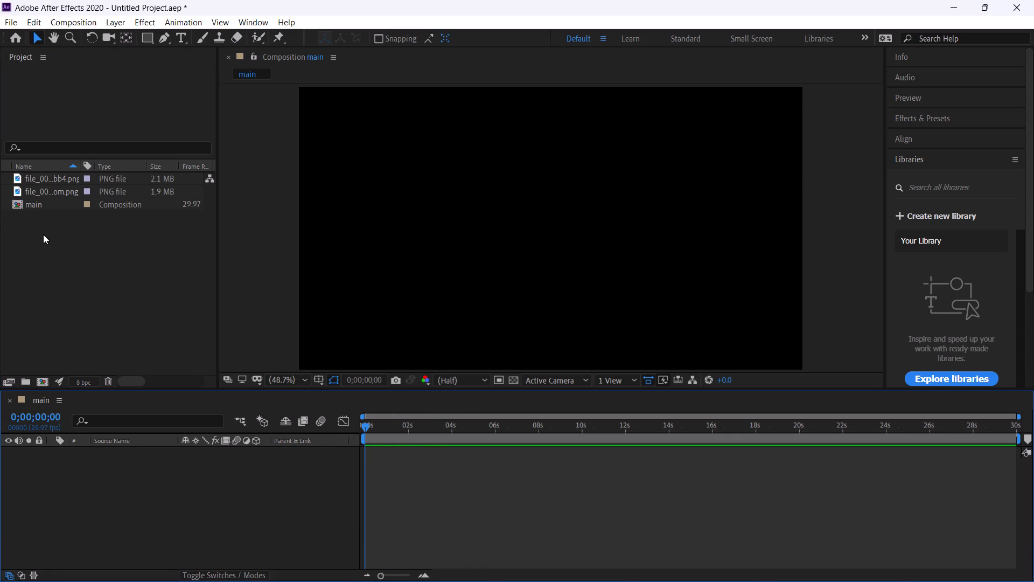
{"action": "left_click", "coordinate": [47, 189]}
{"action": "left_click", "coordinate": [50, 181]}
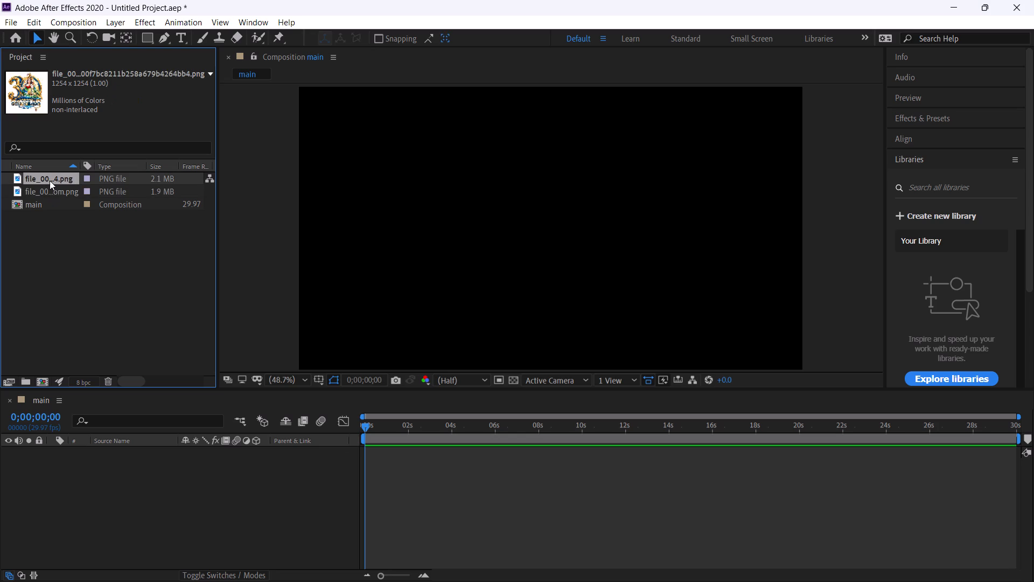
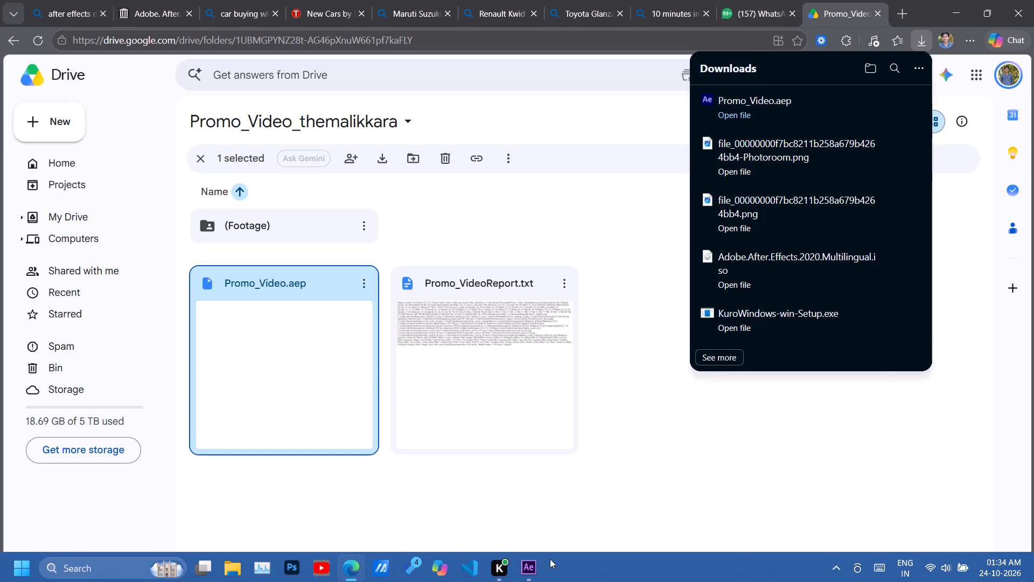
Switch to After Effects and import Promo_Video.aep from the downloads folder as a project.
{"action": "left_click", "coordinate": [526, 571]}
{"action": "left_click", "coordinate": [530, 568]}
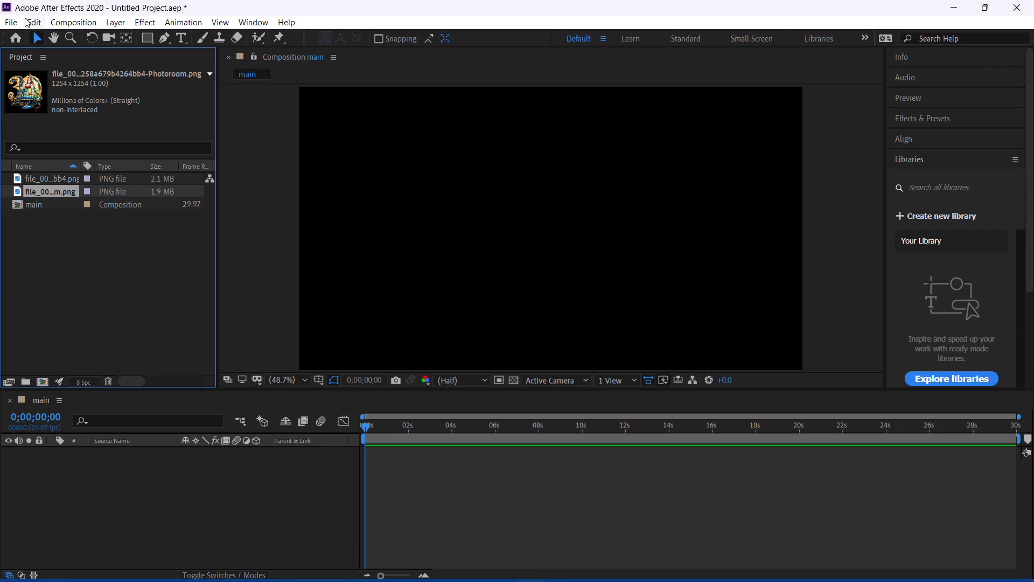
{"action": "left_click", "coordinate": [12, 23]}
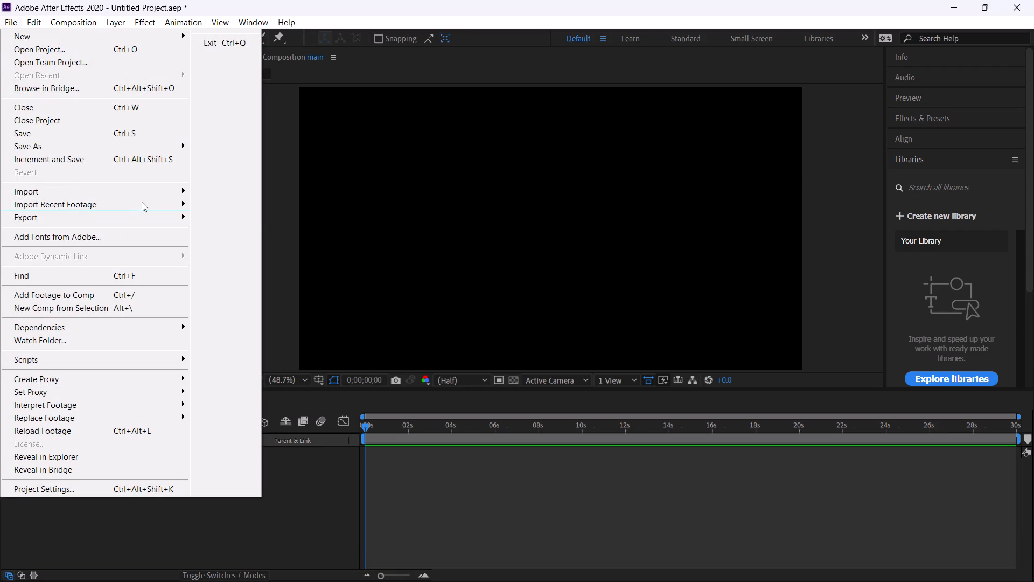
{"action": "left_click", "coordinate": [251, 196]}
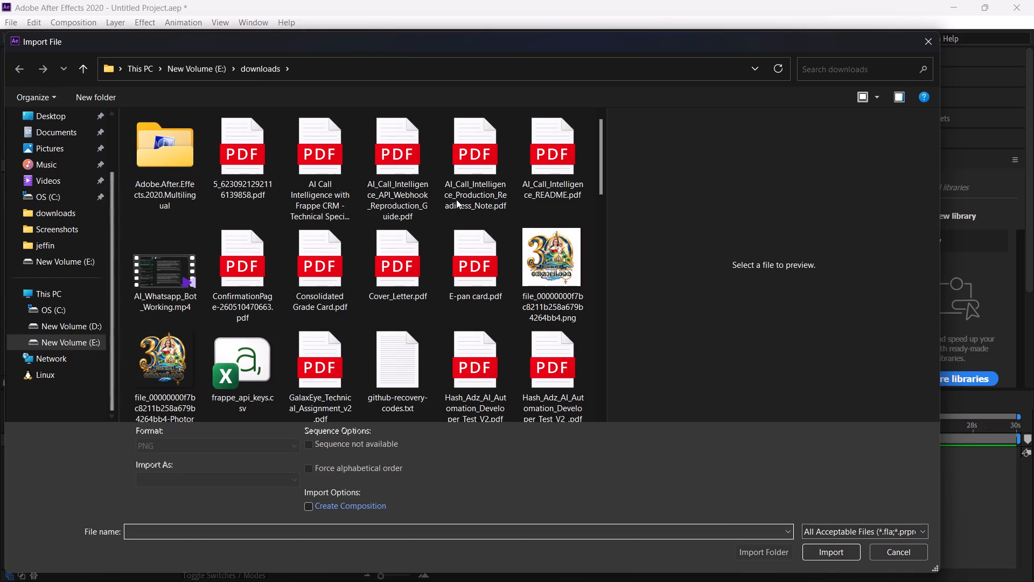
{"action": "left_click_drag", "start_coordinate": [600, 151], "coordinate": [612, 255]}
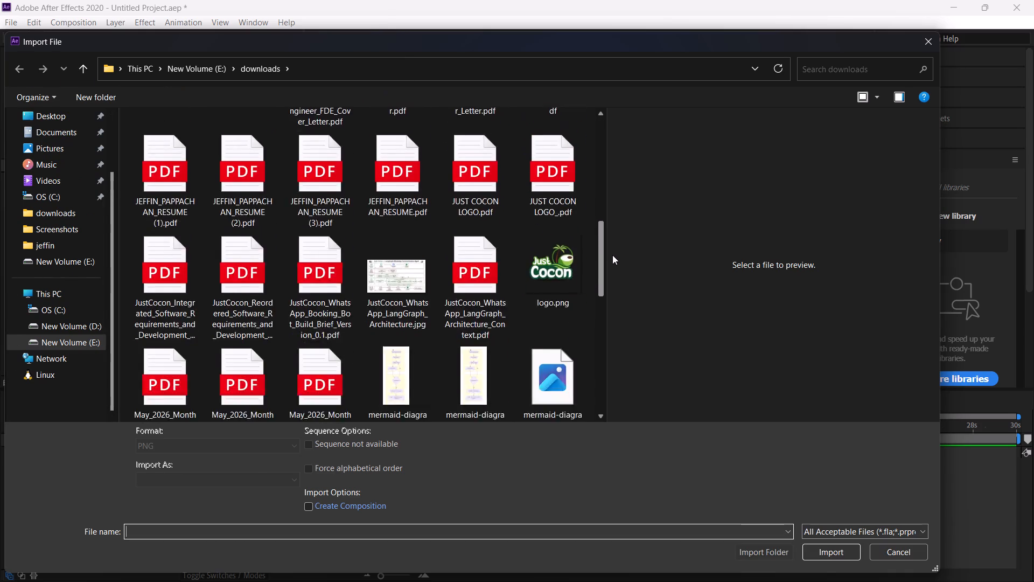
{"action": "left_click_drag", "start_coordinate": [612, 255], "coordinate": [625, 390]}
{"action": "left_click", "coordinate": [464, 154]}
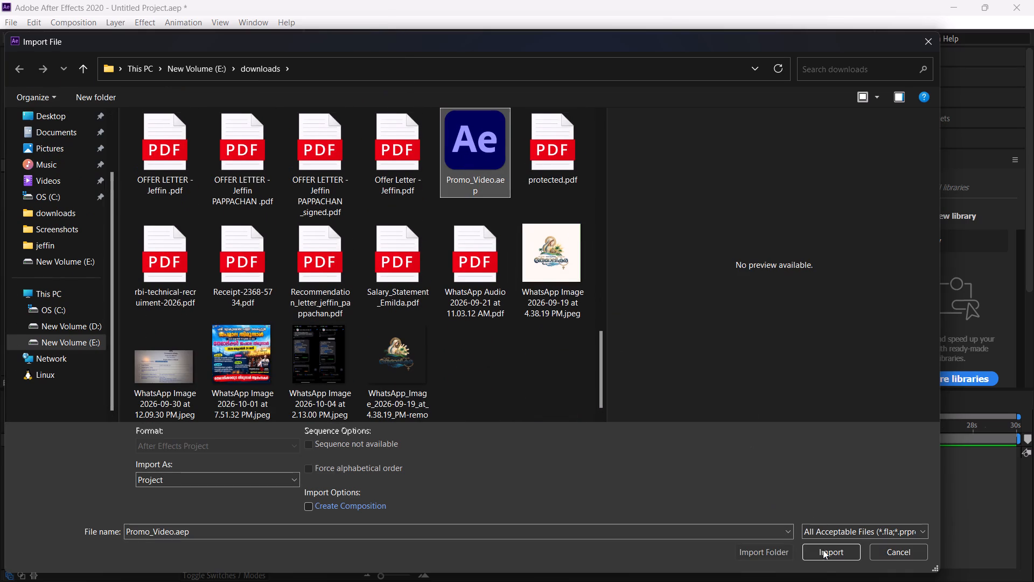
{"action": "left_click", "coordinate": [828, 558]}
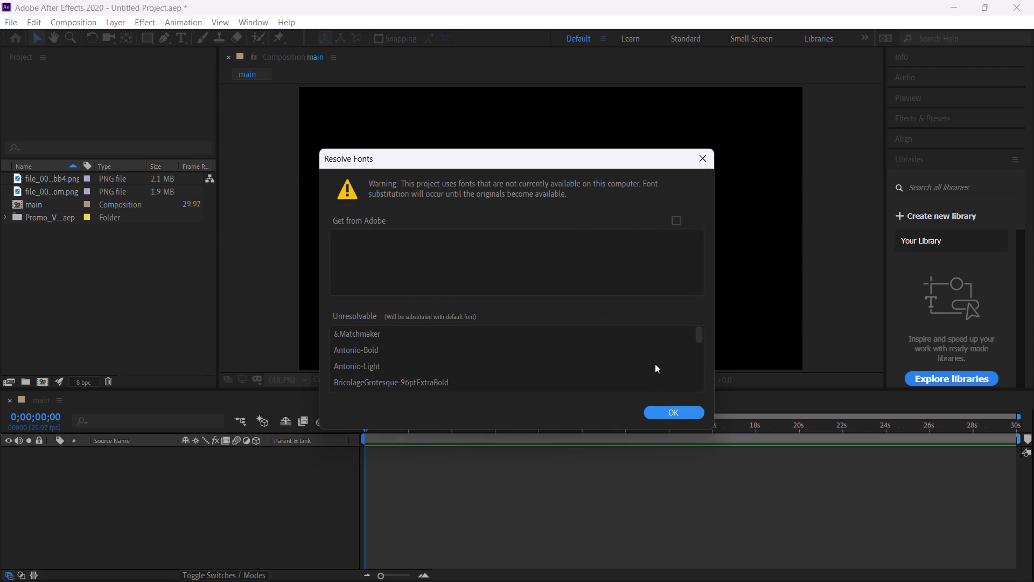
Review the list of unresolvable fonts, accept the default font substitution, and let the Promo_Video.aep import continue.
{"action": "scroll", "coordinate": [499, 341], "scroll_direction": "down", "scroll_amount": 5}
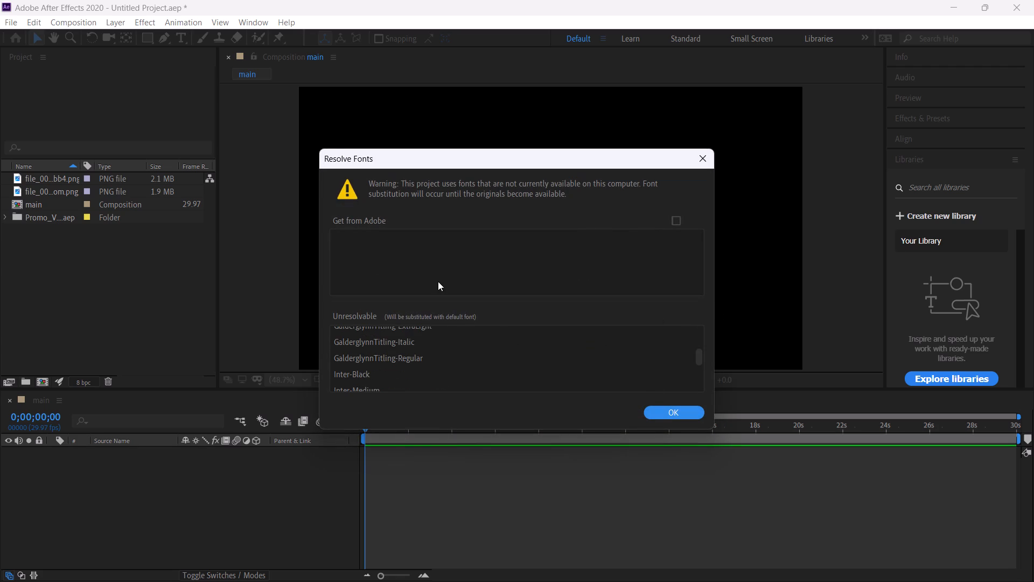
{"action": "scroll", "coordinate": [436, 372], "scroll_direction": "up", "scroll_amount": 2}
{"action": "scroll", "coordinate": [436, 370], "scroll_direction": "down", "scroll_amount": 2}
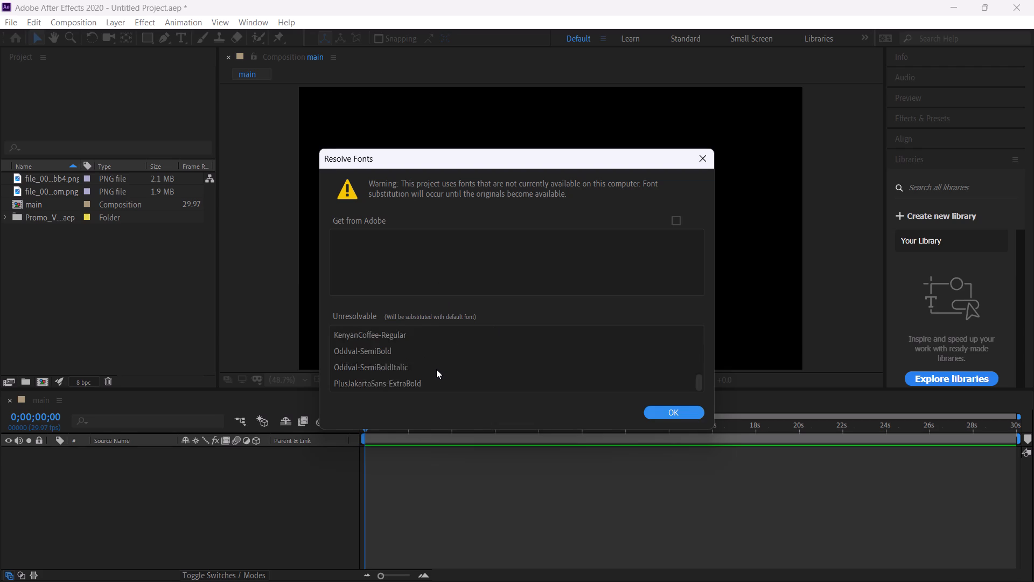
{"action": "scroll", "coordinate": [436, 369], "scroll_direction": "down", "scroll_amount": 3}
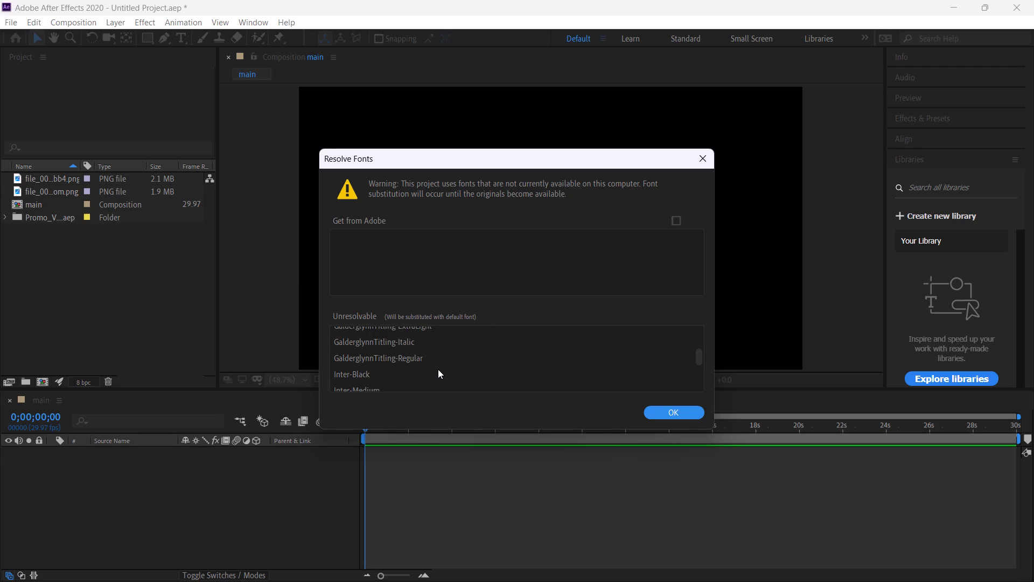
{"action": "scroll", "coordinate": [479, 372], "scroll_direction": "up", "scroll_amount": 3}
{"action": "left_click", "coordinate": [666, 411]}
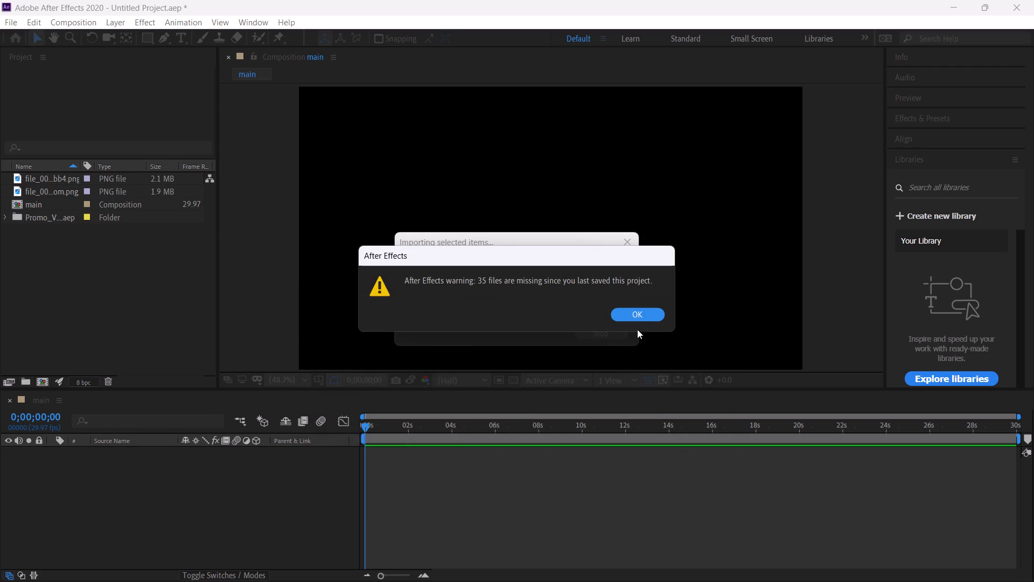
{"action": "left_click", "coordinate": [640, 307]}
{"action": "left_click", "coordinate": [640, 314]}
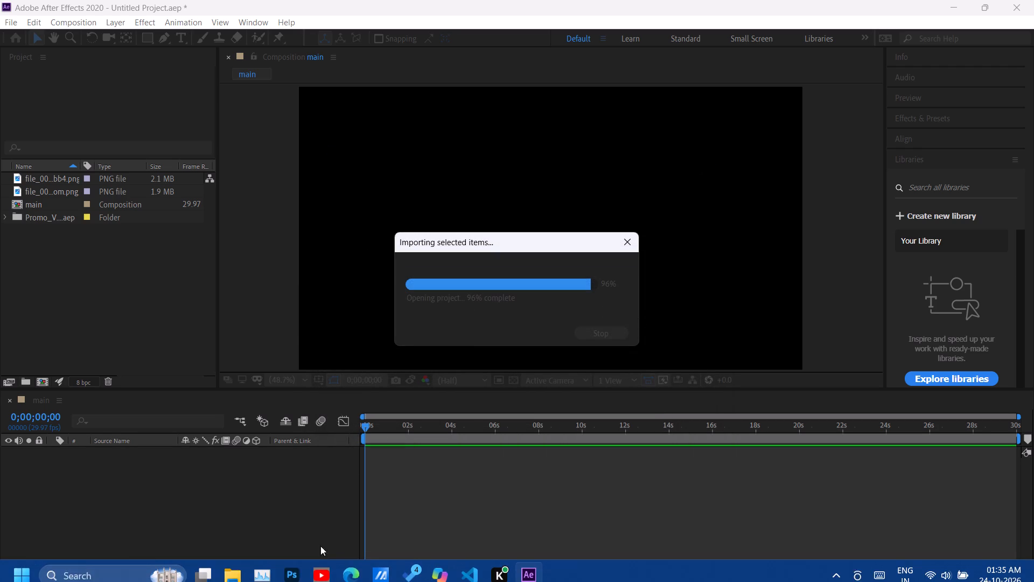
Switch to Edge and read through Promo_VideoReport.txt in Drive for the project's collected source files, effects and fonts.
{"action": "left_click", "coordinate": [346, 560]}
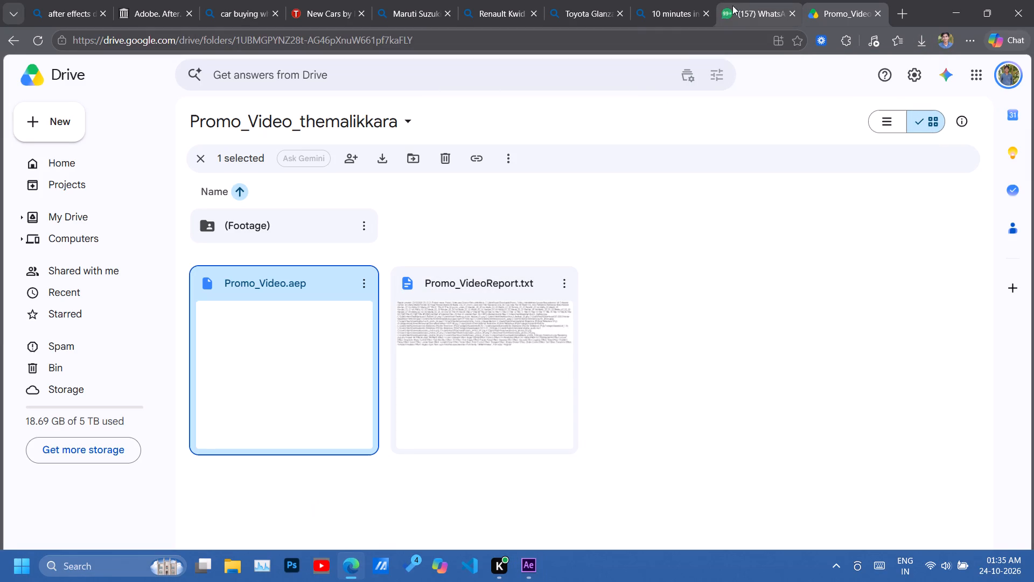
{"action": "double_click", "coordinate": [506, 323]}
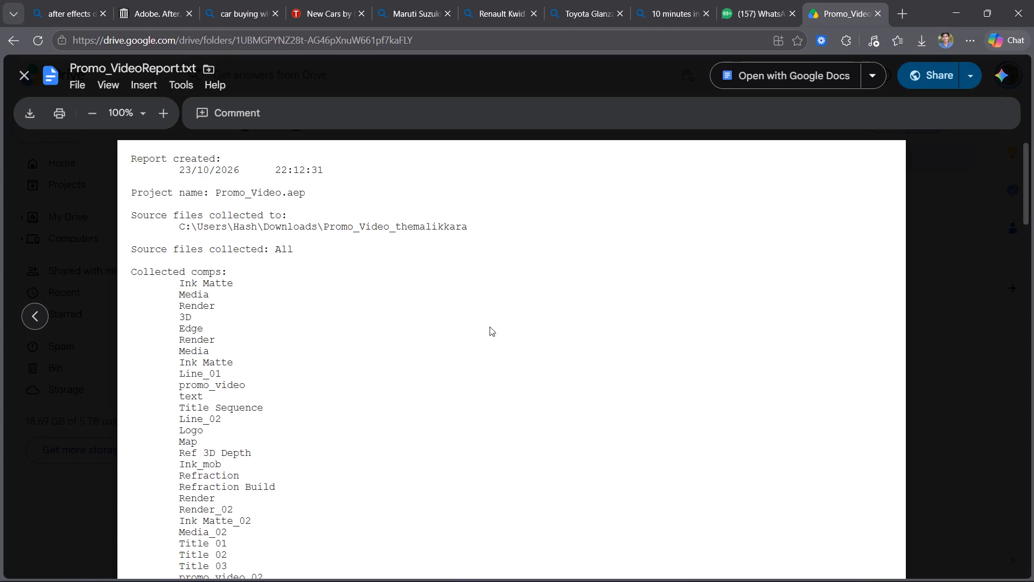
{"action": "scroll", "coordinate": [291, 336], "scroll_direction": "down", "scroll_amount": 4}
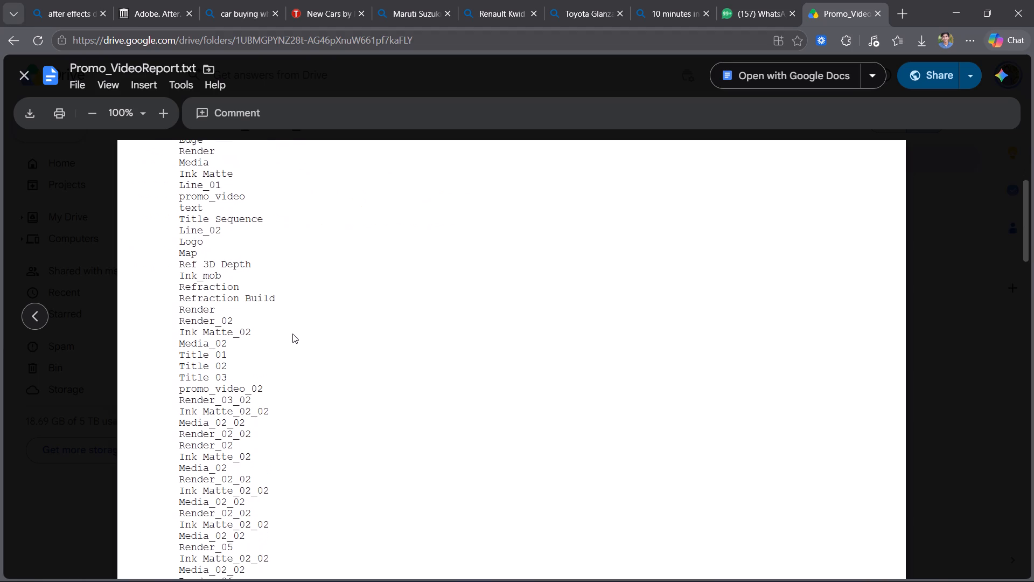
{"action": "scroll", "coordinate": [293, 334], "scroll_direction": "down", "scroll_amount": 11}
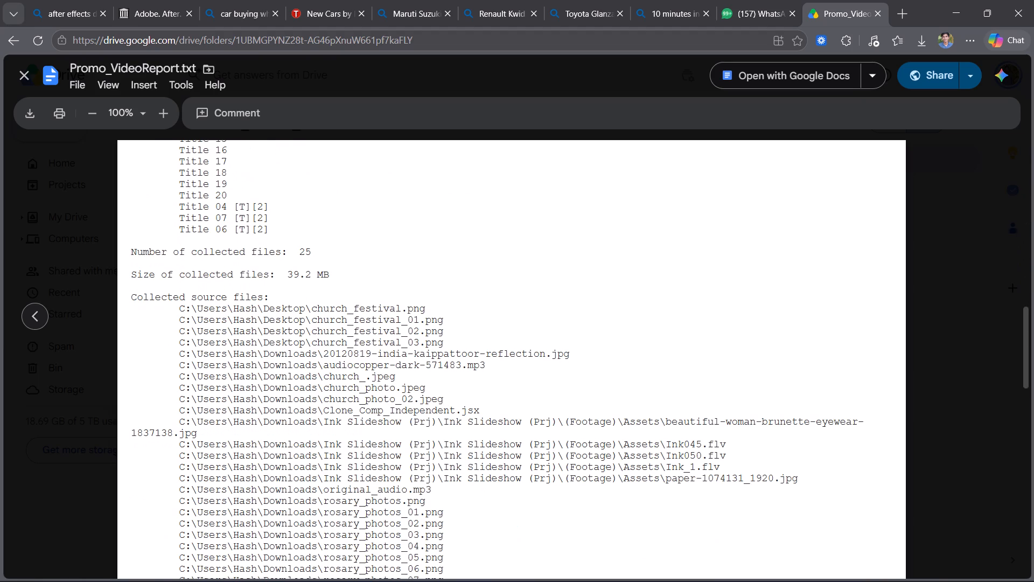
{"action": "scroll", "coordinate": [303, 330], "scroll_direction": "down", "scroll_amount": 5}
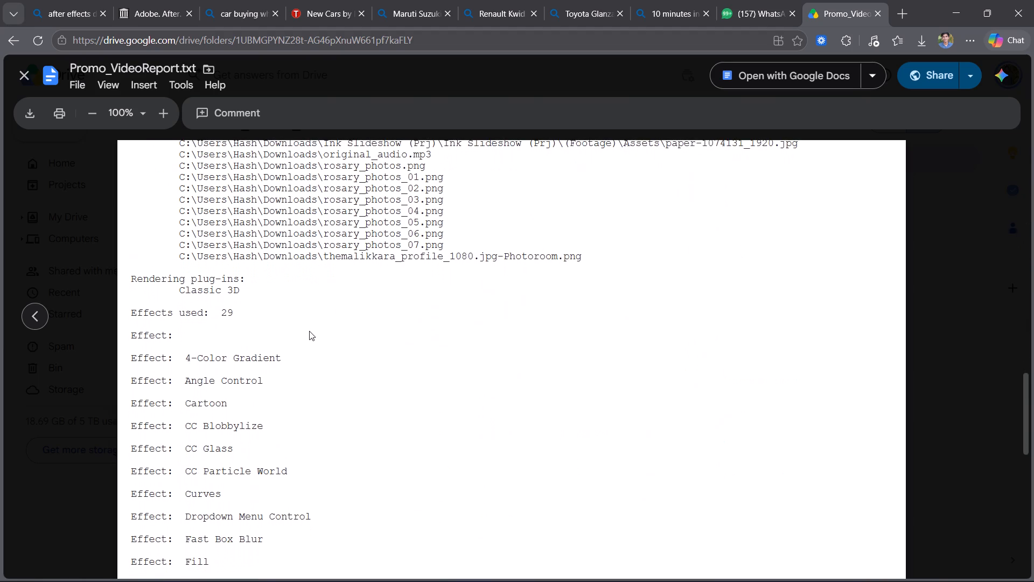
{"action": "scroll", "coordinate": [317, 343], "scroll_direction": "down", "scroll_amount": 2}
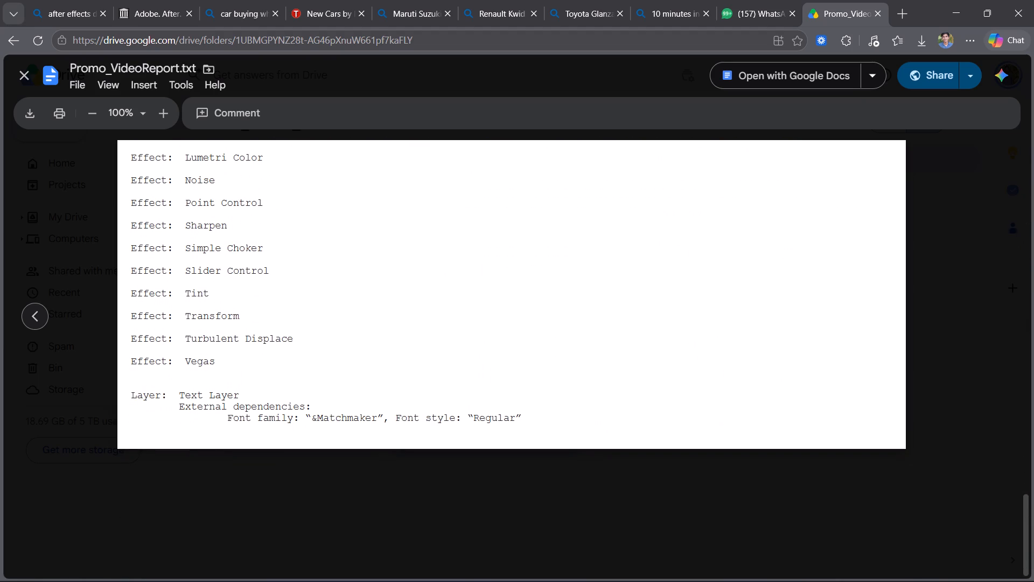
{"action": "scroll", "coordinate": [314, 402], "scroll_direction": "up", "scroll_amount": 3}
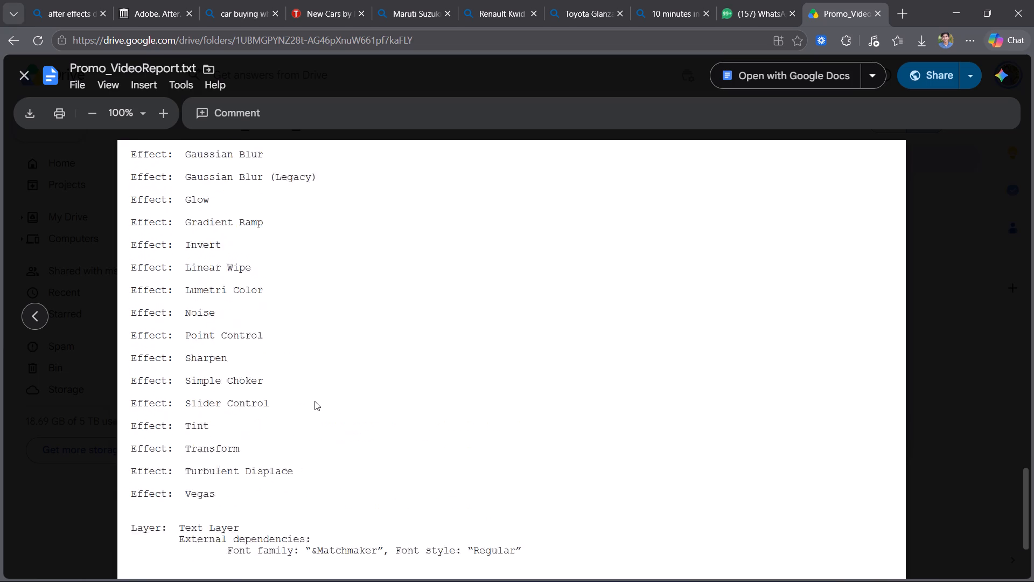
{"action": "scroll", "coordinate": [316, 399], "scroll_direction": "up", "scroll_amount": 8}
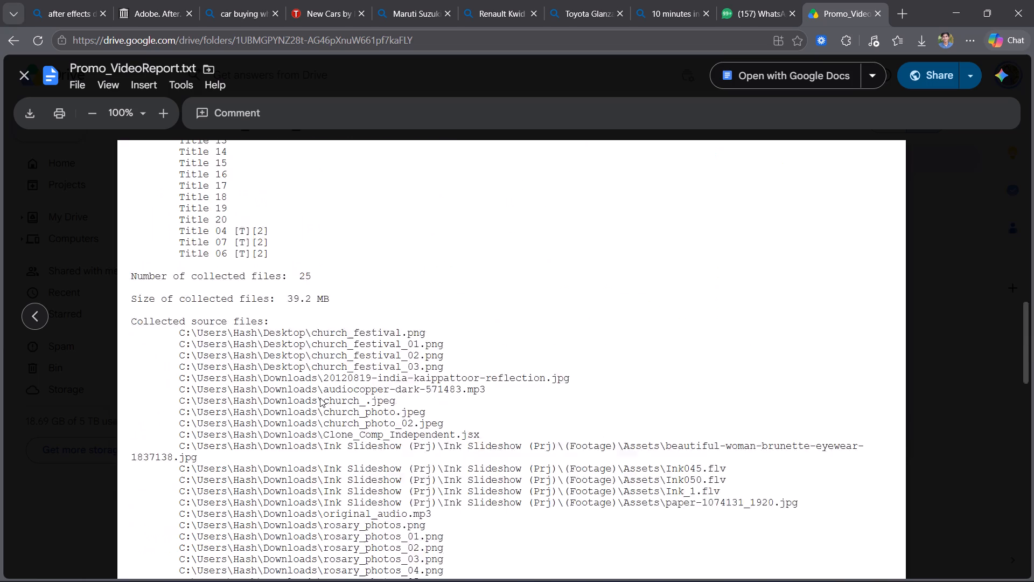
{"action": "scroll", "coordinate": [322, 398], "scroll_direction": "up", "scroll_amount": 7}
{"action": "left_click", "coordinate": [969, 262]}
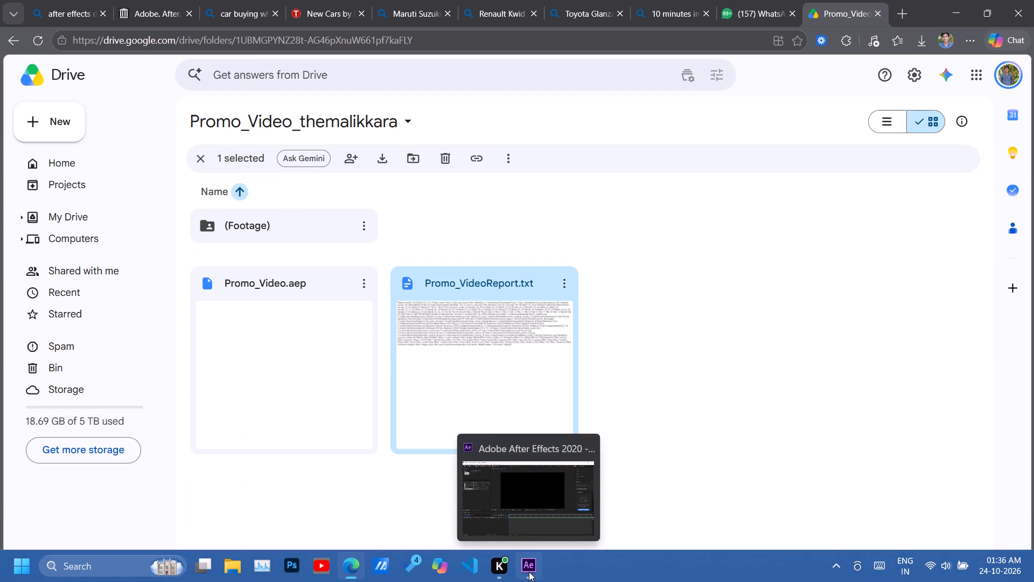
Switch back to After Effects and expand the imported Promo_Video.aep folder among the project items.
{"action": "left_click", "coordinate": [530, 572]}
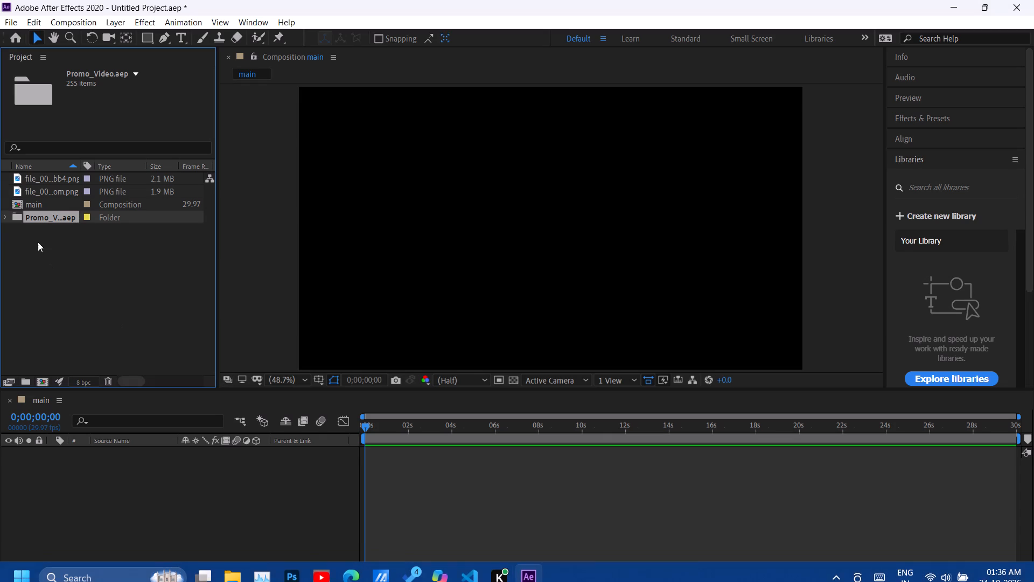
{"action": "left_click", "coordinate": [2, 219]}
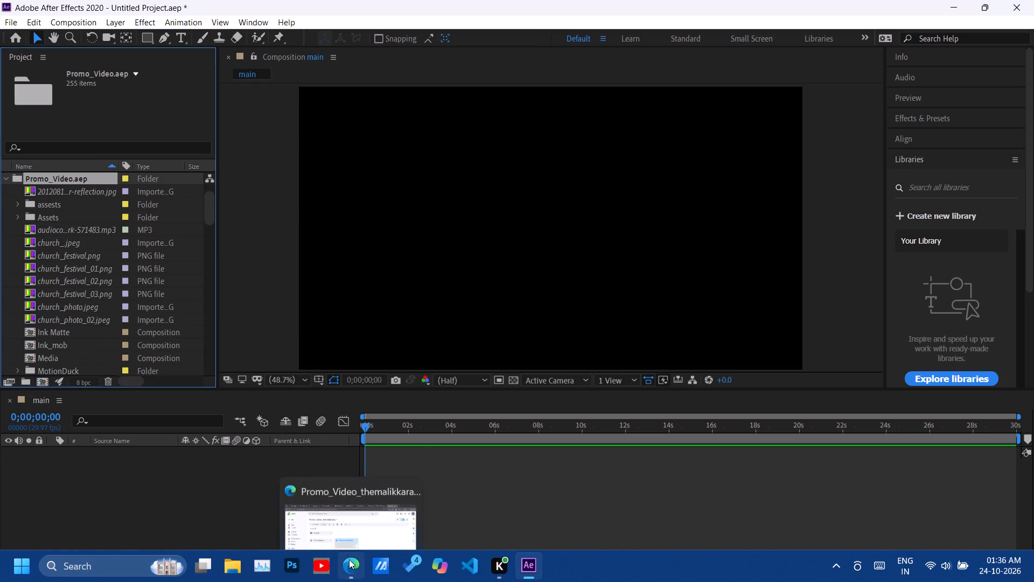
Switch to Edge, look through the (Footage) folder in Promo_Video_themalikkara on Drive, and download the whole folder.
{"action": "left_click", "coordinate": [349, 559]}
{"action": "double_click", "coordinate": [326, 228]}
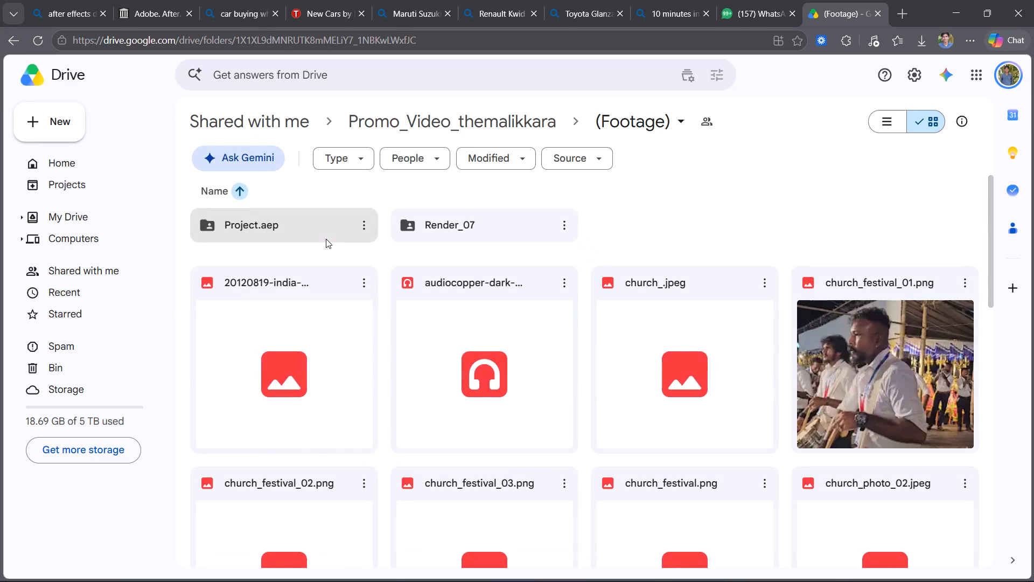
{"action": "scroll", "coordinate": [688, 238], "scroll_direction": "down", "scroll_amount": 8}
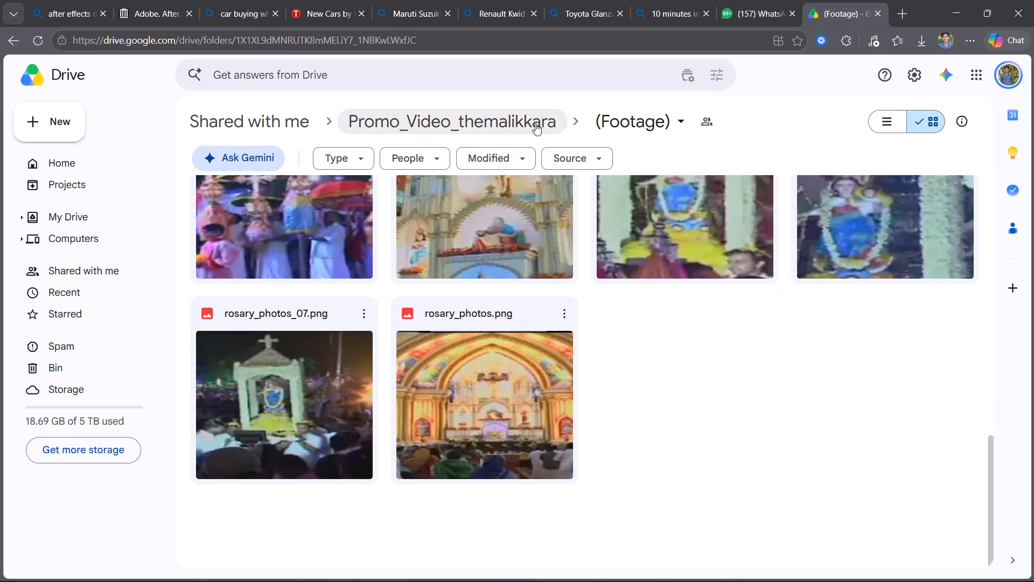
{"action": "left_click", "coordinate": [320, 129]}
{"action": "left_click", "coordinate": [429, 126]}
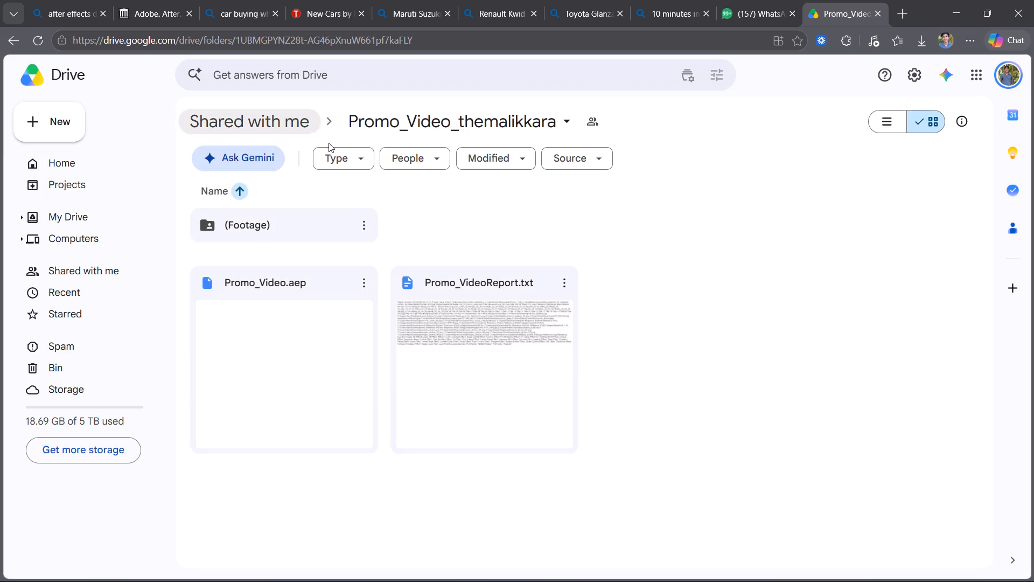
{"action": "left_click", "coordinate": [365, 220]}
{"action": "left_click", "coordinate": [412, 255]}
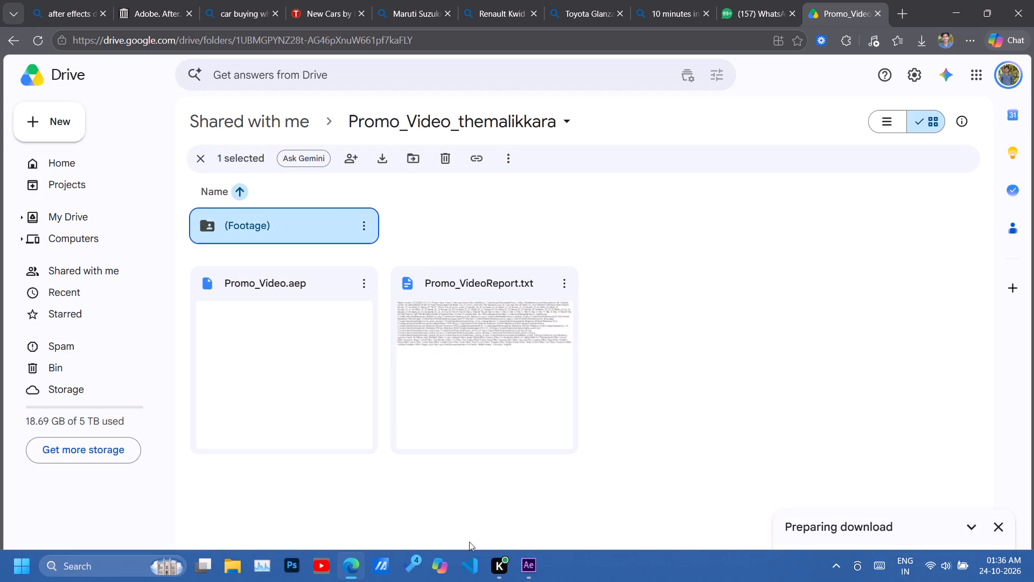
Switch back to After Effects and examine the contents of the assests and Assets subfolders inside the imported Promo_Video.aep folder.
{"action": "left_click", "coordinate": [521, 563]}
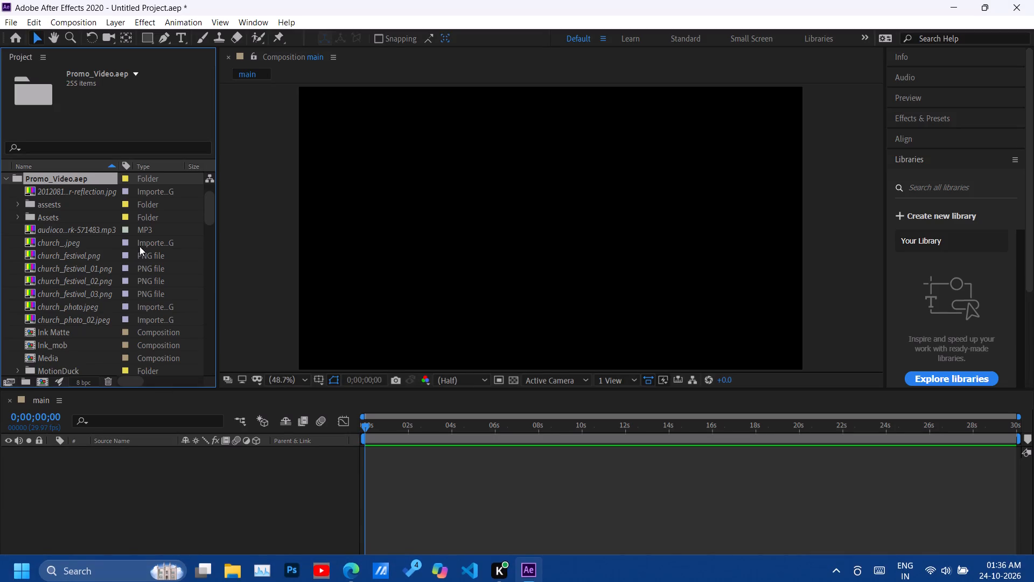
{"action": "left_click", "coordinate": [20, 207]}
{"action": "left_click", "coordinate": [17, 203]}
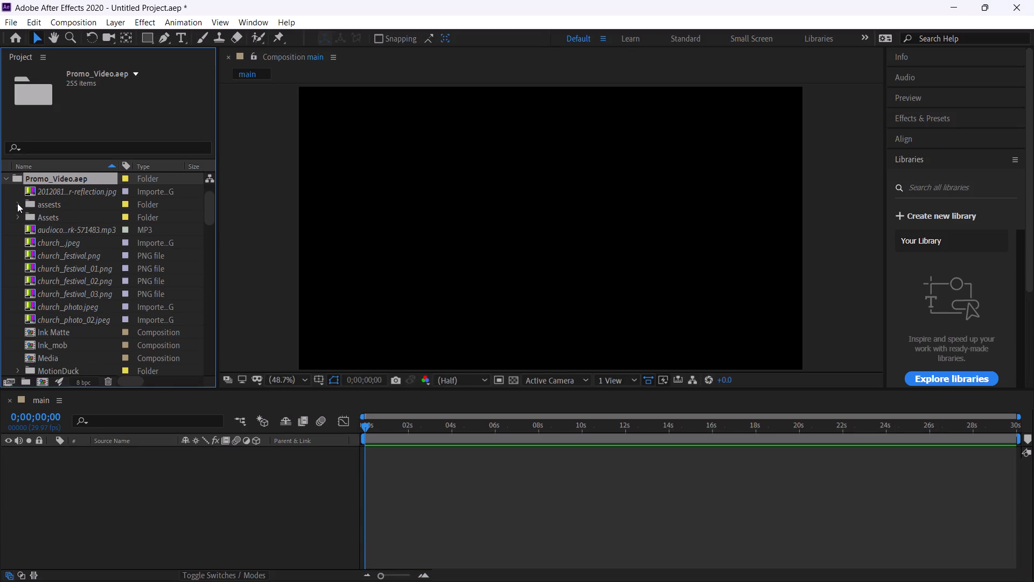
{"action": "left_click", "coordinate": [17, 203]}
{"action": "left_click", "coordinate": [20, 205]}
{"action": "left_click", "coordinate": [19, 214]}
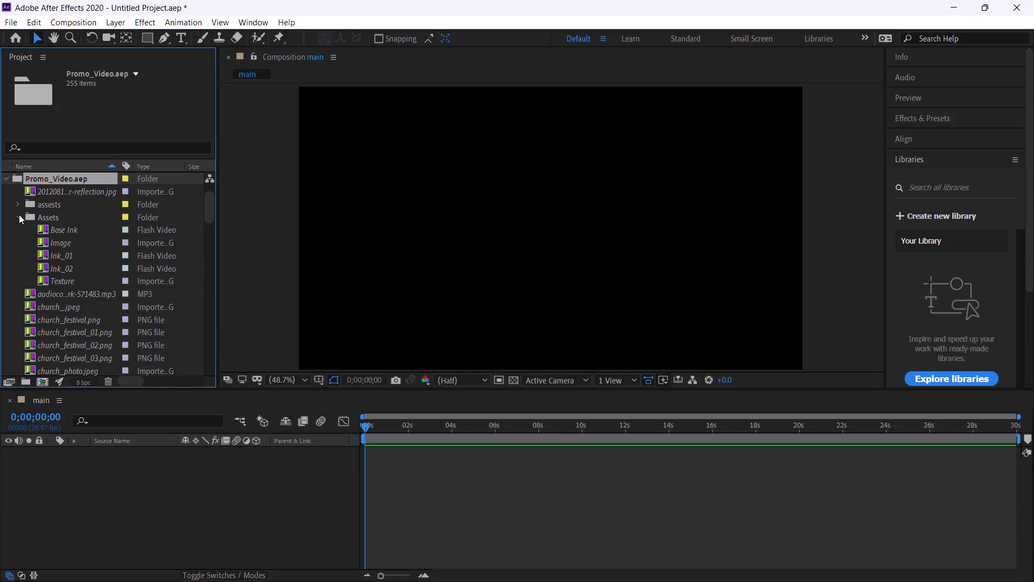
{"action": "left_click", "coordinate": [19, 214]}
{"action": "left_click", "coordinate": [17, 206]}
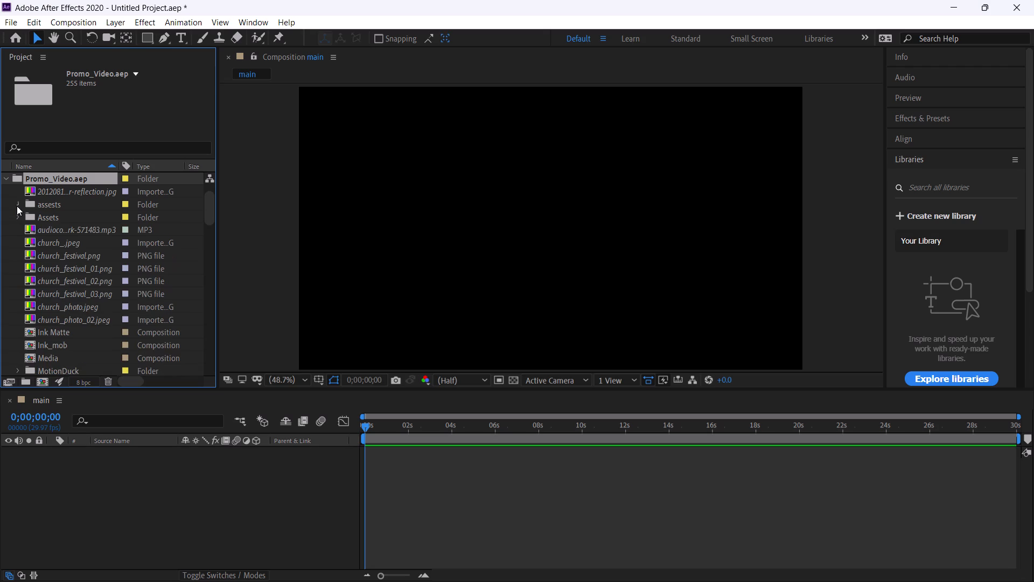
{"action": "left_click", "coordinate": [17, 206]}
Look through the remaining Promo_Video.aep items, from the church images and Render folders down to Solids and Title Sequence.
{"action": "left_click_drag", "start_coordinate": [211, 214], "coordinate": [212, 183]}
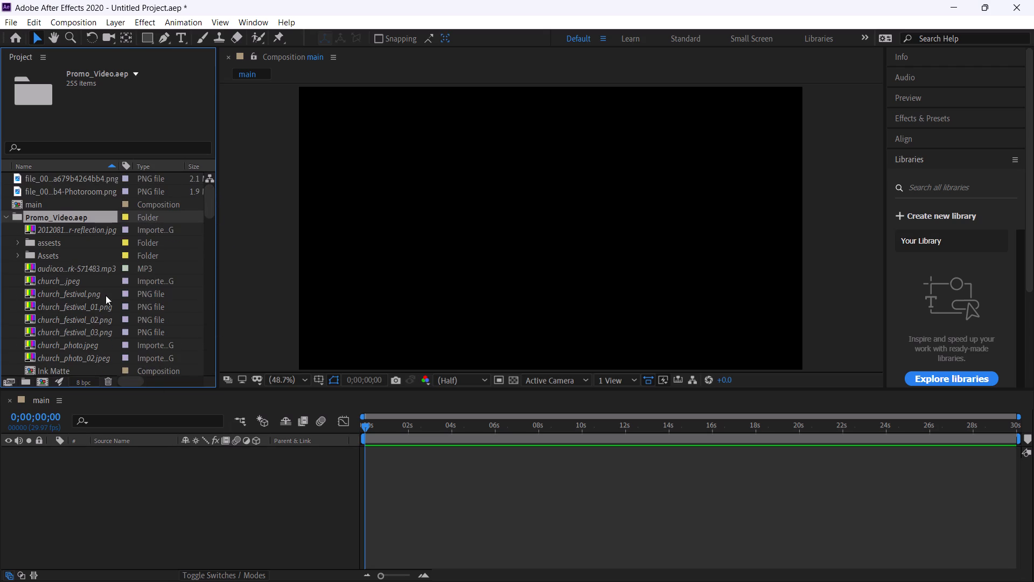
{"action": "left_click_drag", "start_coordinate": [206, 207], "coordinate": [213, 242]}
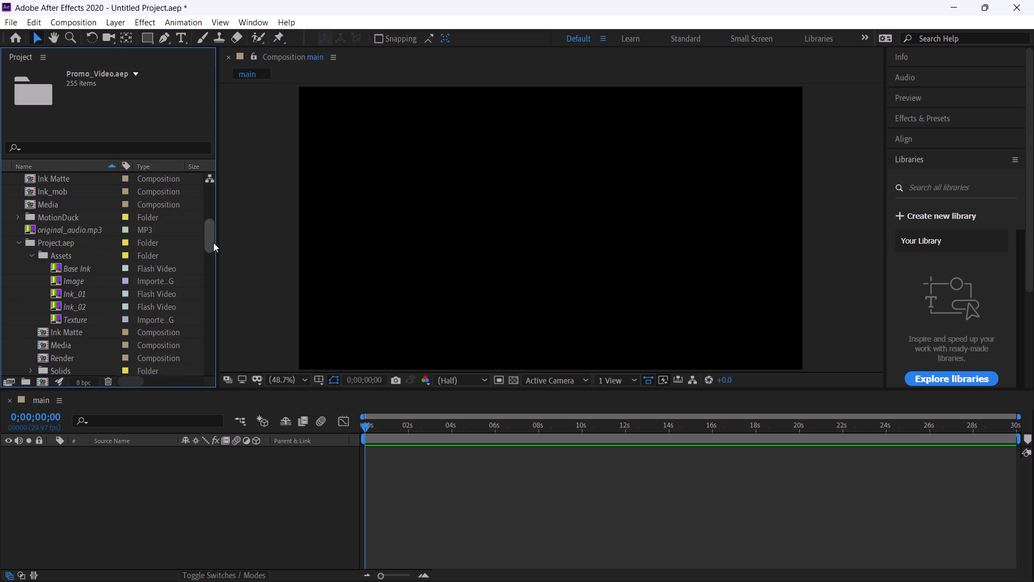
{"action": "left_click_drag", "start_coordinate": [213, 242], "coordinate": [214, 269]}
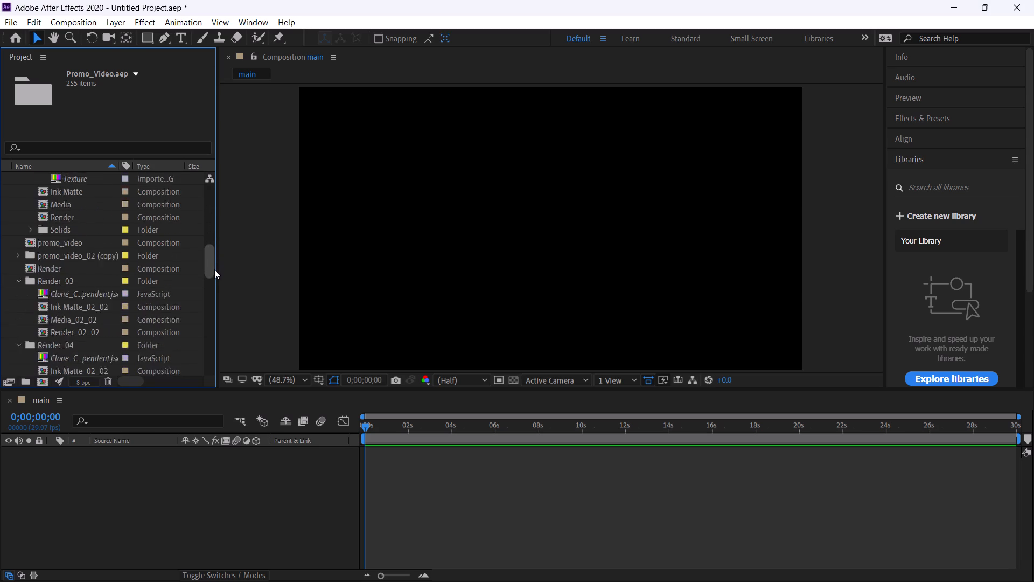
{"action": "left_click_drag", "start_coordinate": [214, 269], "coordinate": [221, 292]}
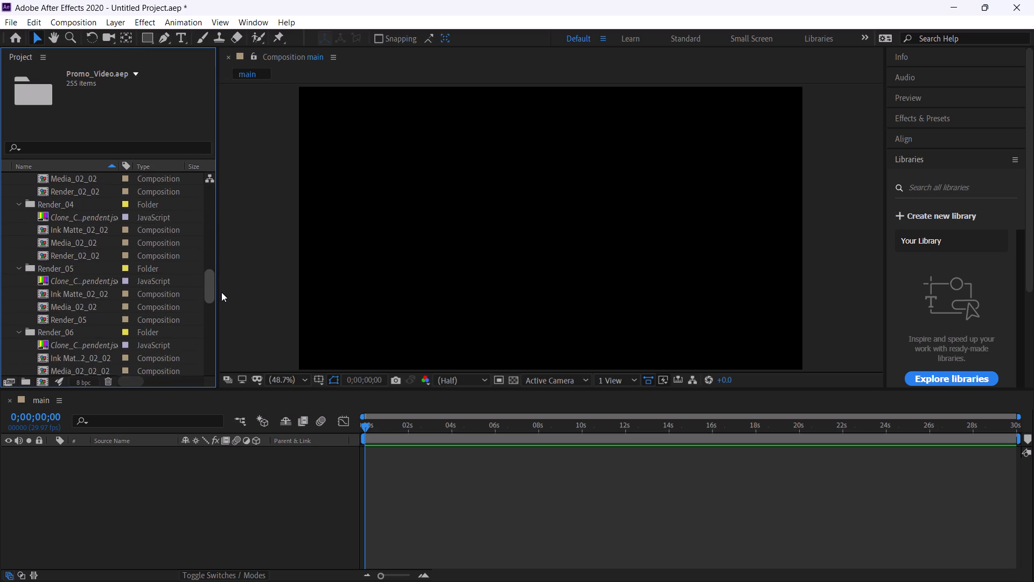
{"action": "left_click_drag", "start_coordinate": [221, 292], "coordinate": [226, 325]}
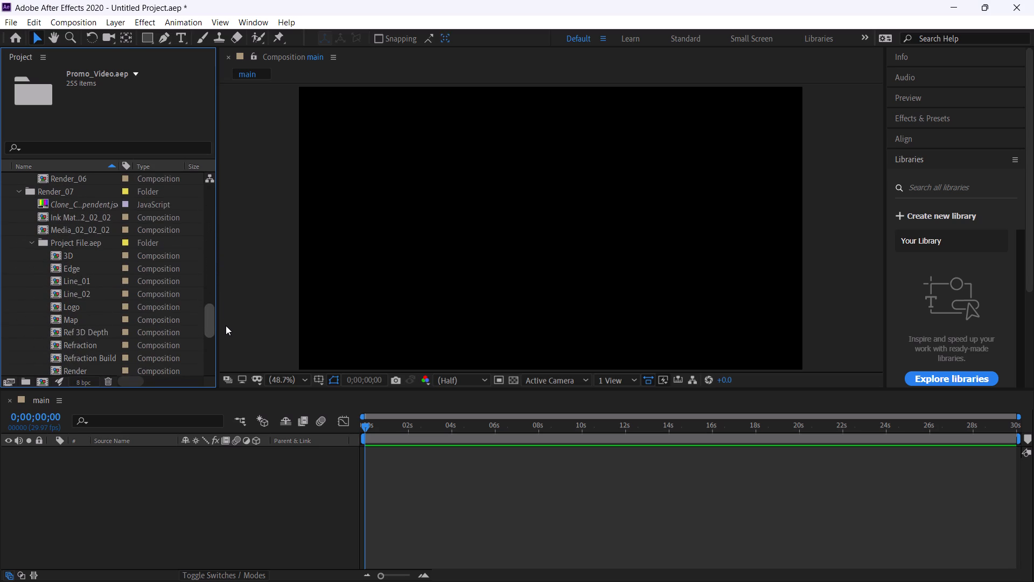
{"action": "left_click_drag", "start_coordinate": [226, 325], "coordinate": [229, 348]}
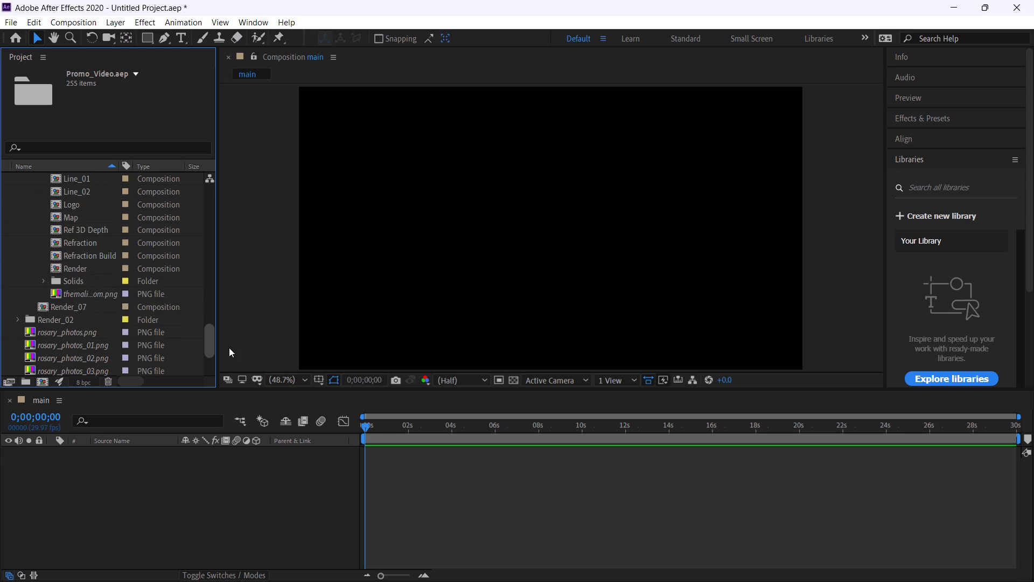
{"action": "left_click_drag", "start_coordinate": [229, 348], "coordinate": [232, 374]}
{"action": "left_click", "coordinate": [23, 334]}
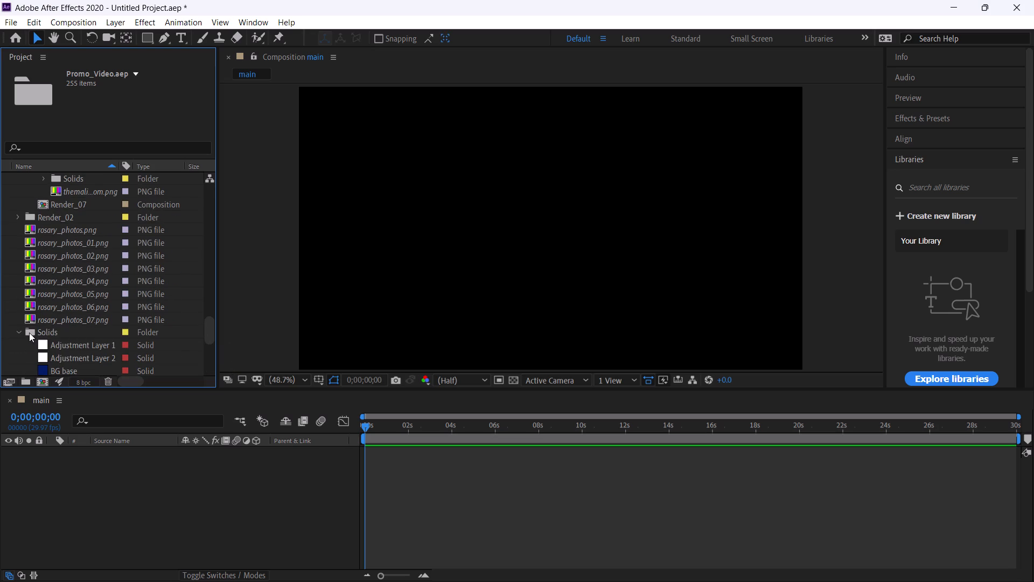
{"action": "left_click_drag", "start_coordinate": [210, 354], "coordinate": [209, 359]}
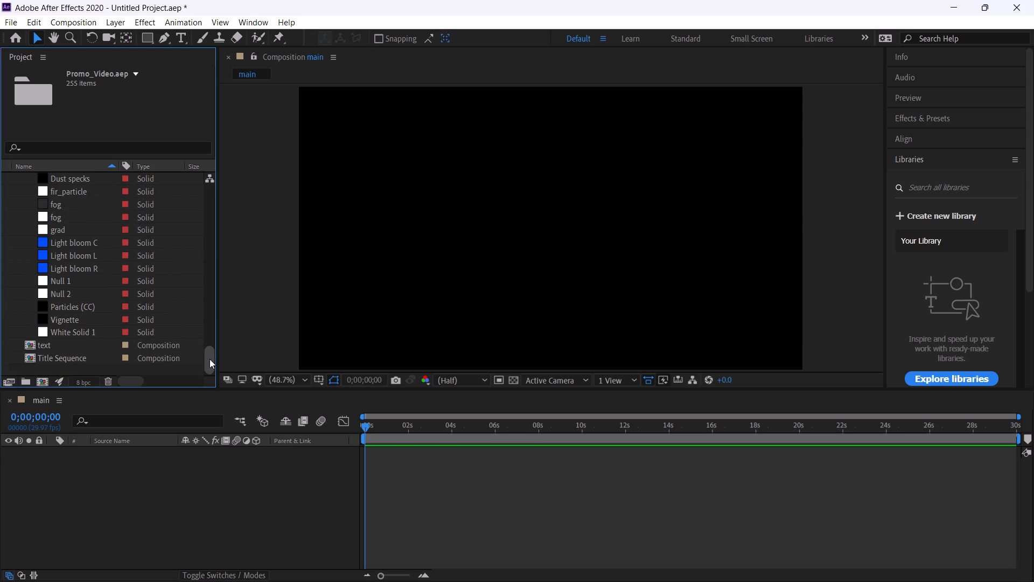
Find the promo_video composition among the imported items and add it as a layer to the main composition.
{"action": "left_click_drag", "start_coordinate": [209, 359], "coordinate": [215, 328]}
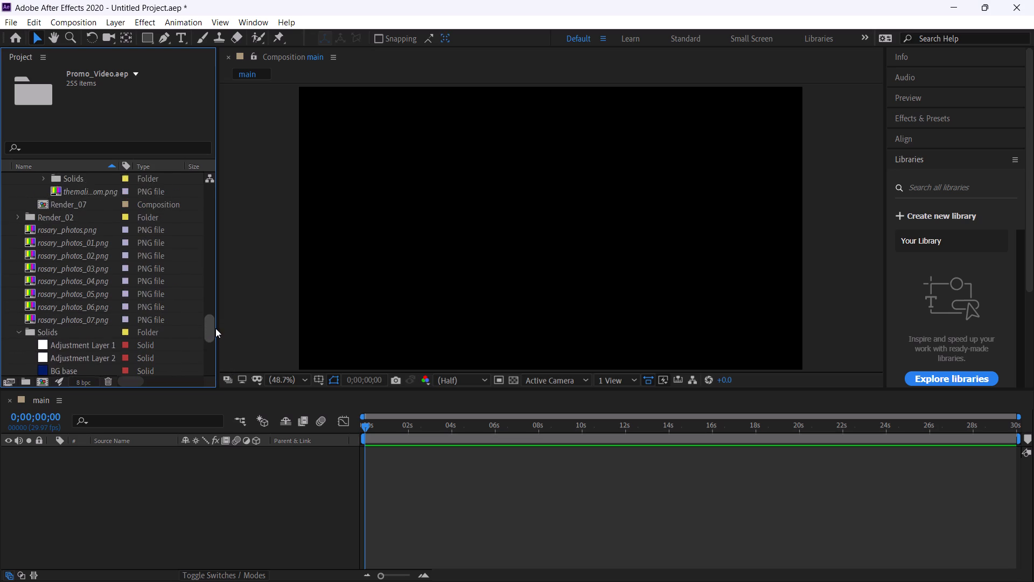
{"action": "left_click_drag", "start_coordinate": [215, 328], "coordinate": [232, 302]}
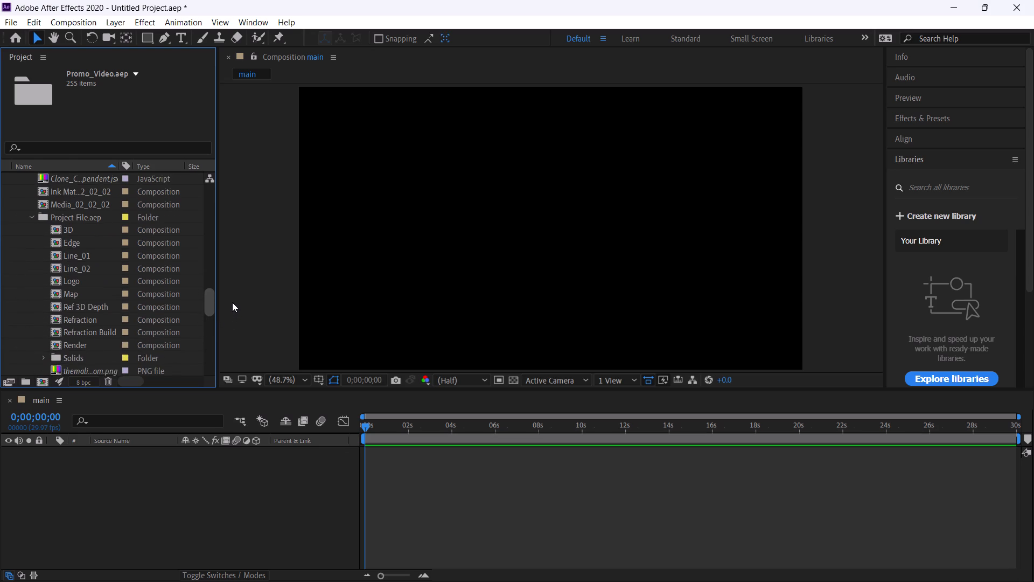
{"action": "left_click_drag", "start_coordinate": [232, 302], "coordinate": [234, 293]}
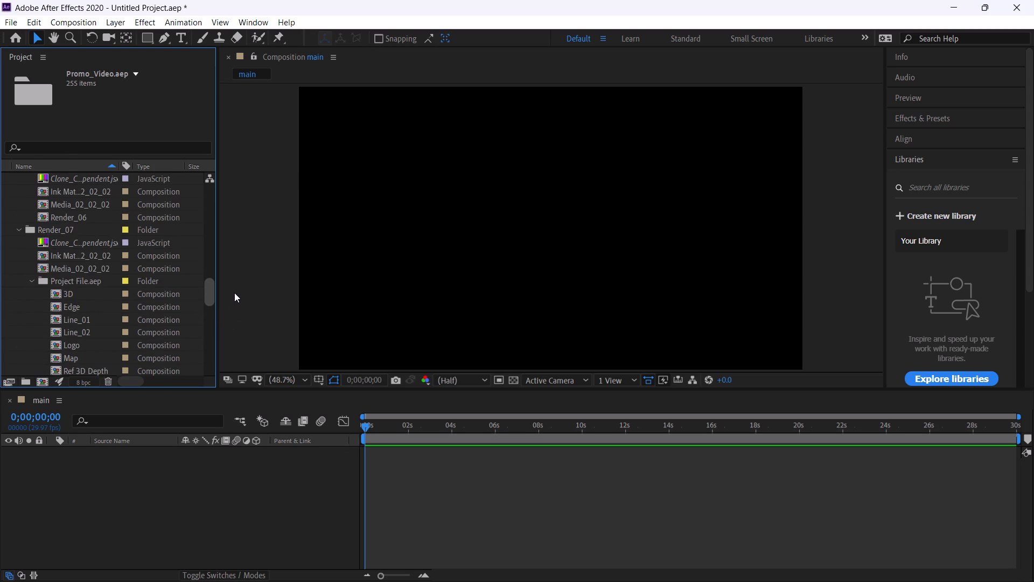
{"action": "left_click_drag", "start_coordinate": [234, 293], "coordinate": [244, 273]}
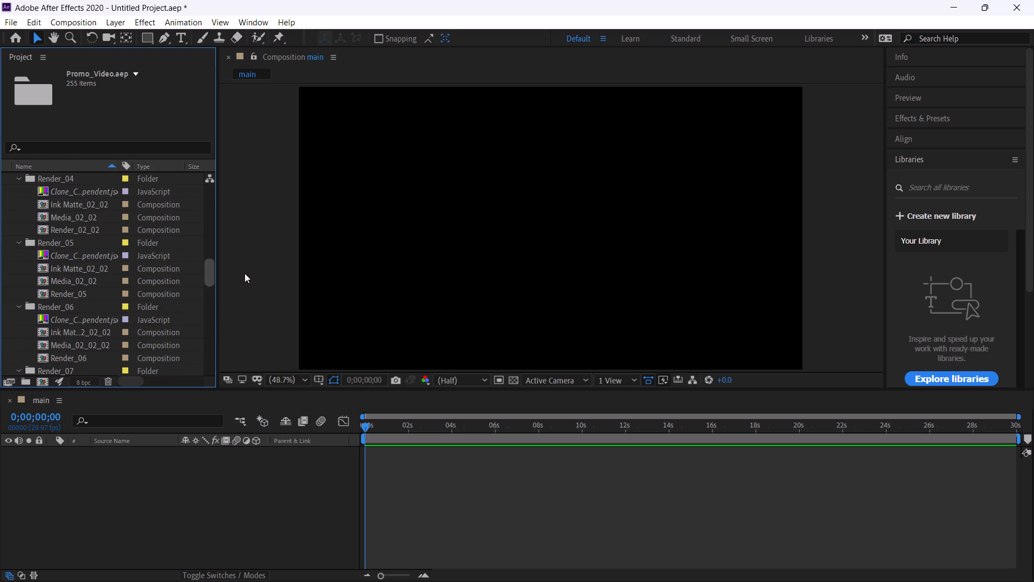
{"action": "left_click_drag", "start_coordinate": [244, 273], "coordinate": [258, 251]}
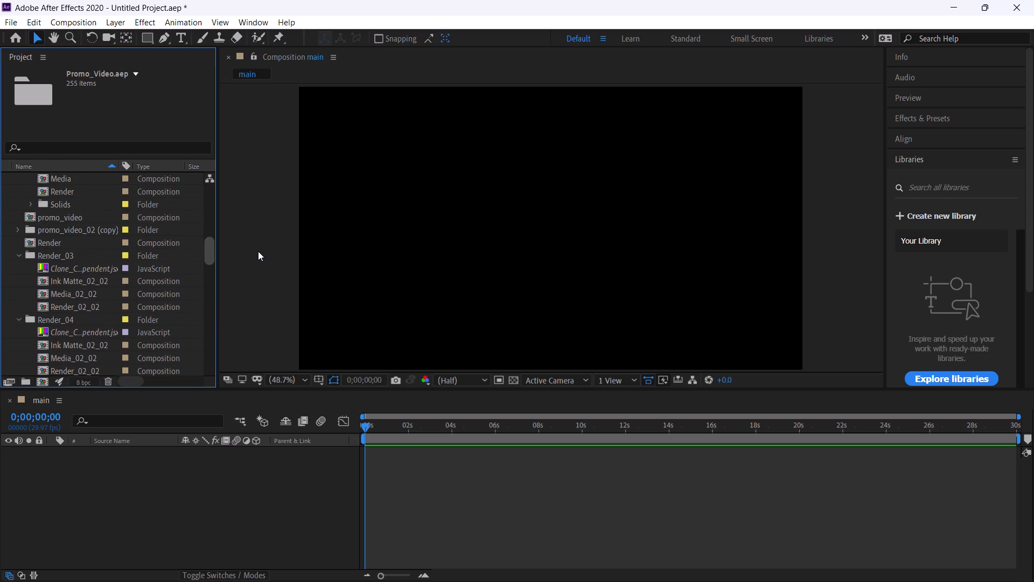
{"action": "left_click_drag", "start_coordinate": [258, 251], "coordinate": [259, 247]}
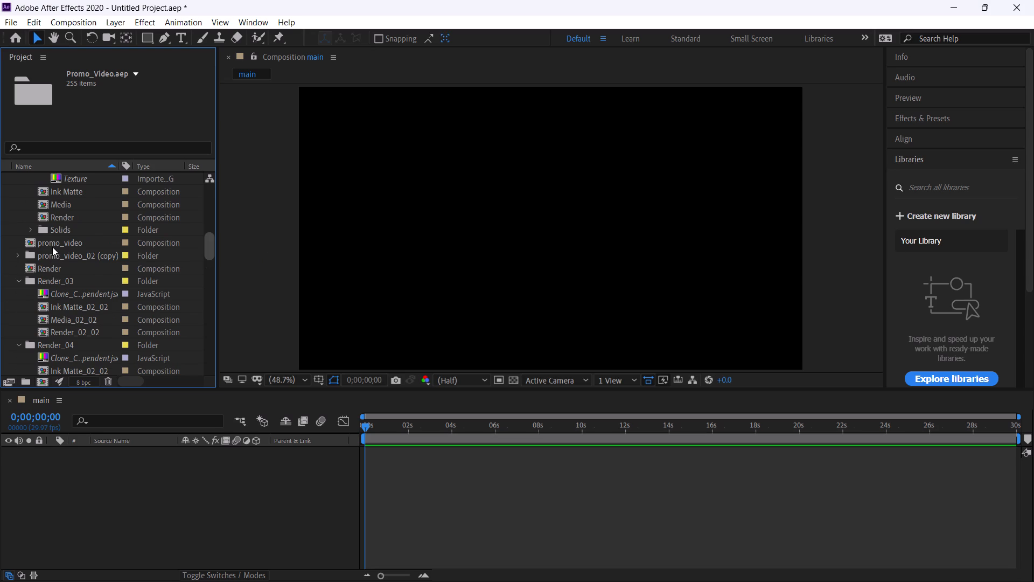
{"action": "left_click_drag", "start_coordinate": [48, 243], "coordinate": [110, 468]}
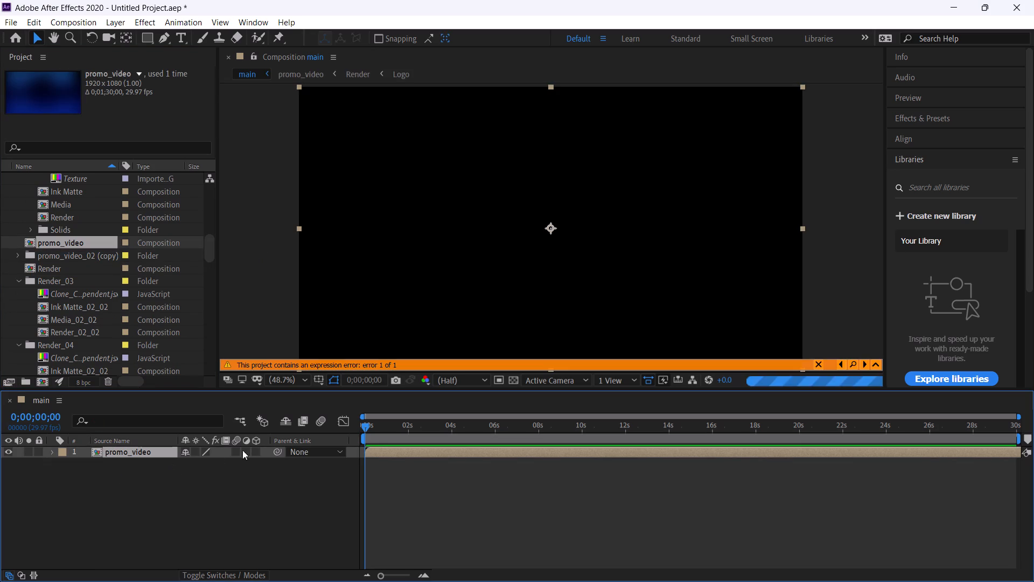
Scrub and play the opening seconds of the main composition to preview the promo_video layer, ending back at 0;00;00;00.
{"action": "left_click_drag", "start_coordinate": [372, 422], "coordinate": [448, 421]}
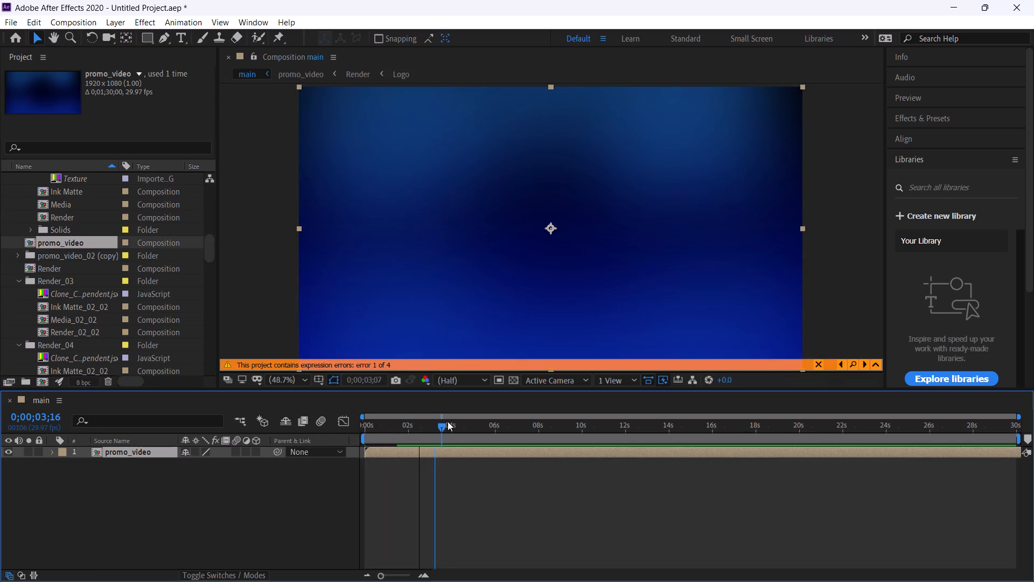
{"action": "left_click_drag", "start_coordinate": [448, 421], "coordinate": [306, 420]}
{"action": "key", "text": "space"}
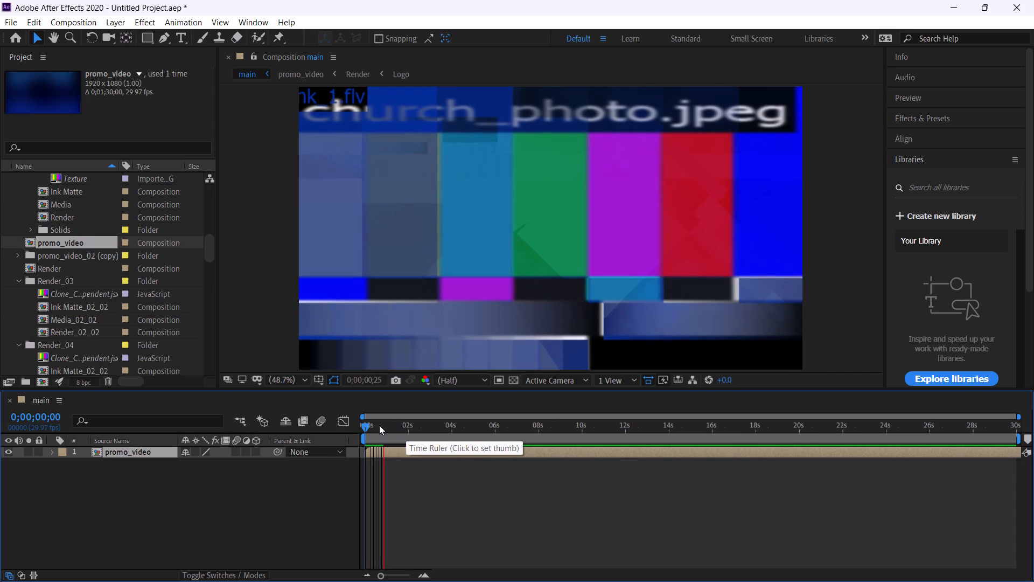
{"action": "left_click_drag", "start_coordinate": [379, 425], "coordinate": [359, 431]}
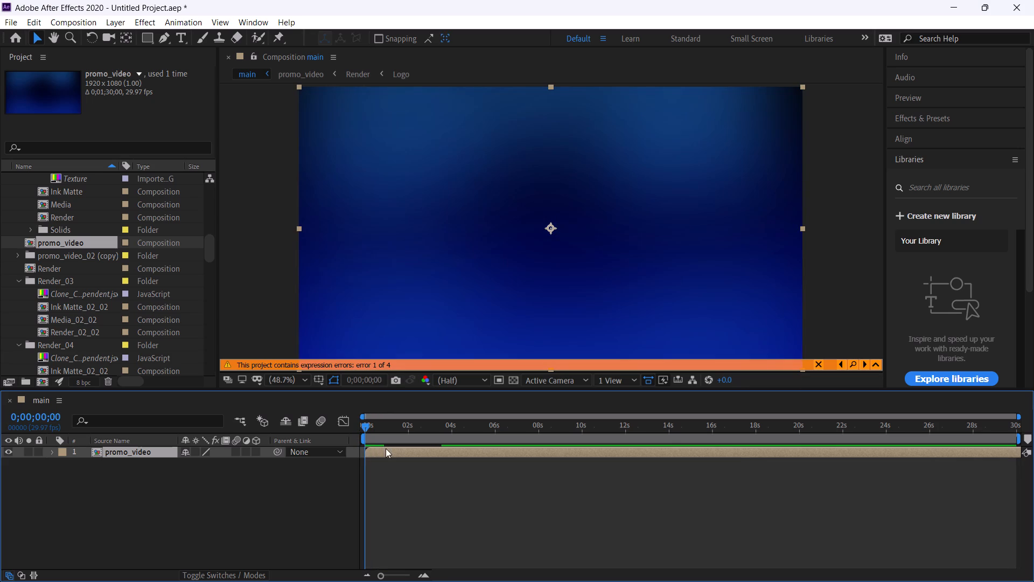
Open the nested promo_video composition, scrub its opening seconds, and review its Render and text line layers.
{"action": "double_click", "coordinate": [387, 450]}
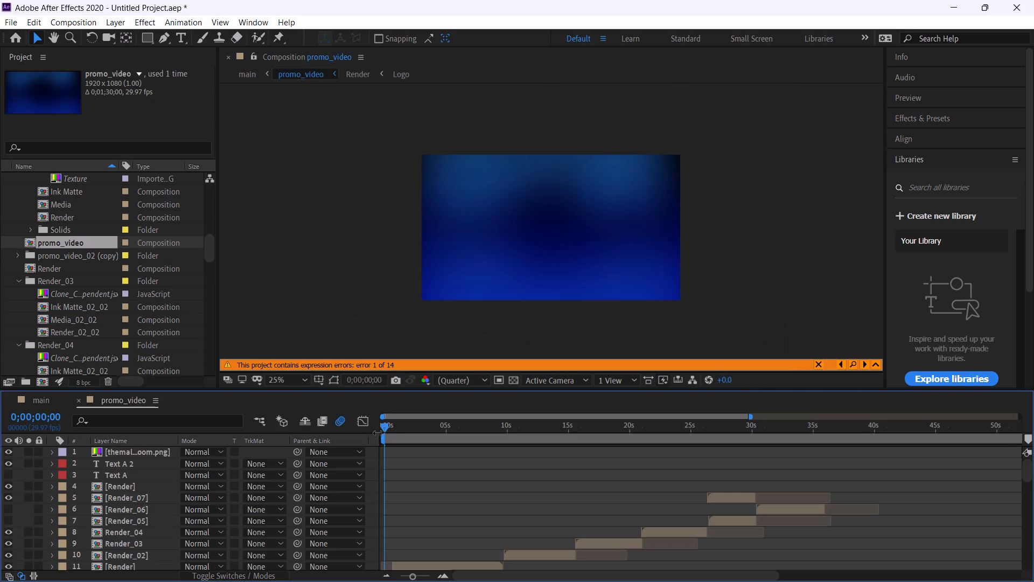
{"action": "left_click_drag", "start_coordinate": [392, 428], "coordinate": [468, 429]}
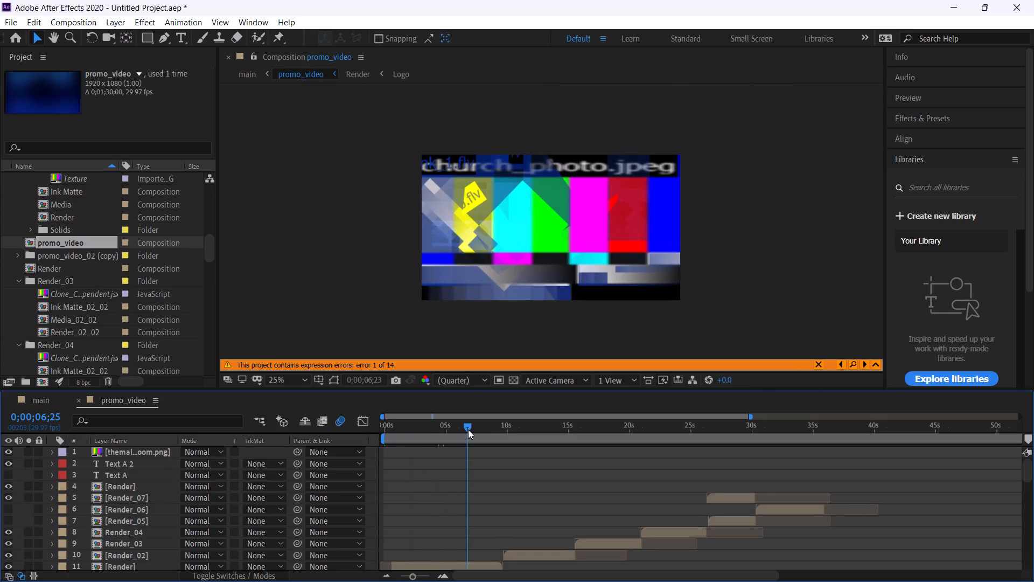
{"action": "left_click_drag", "start_coordinate": [468, 429], "coordinate": [357, 438]}
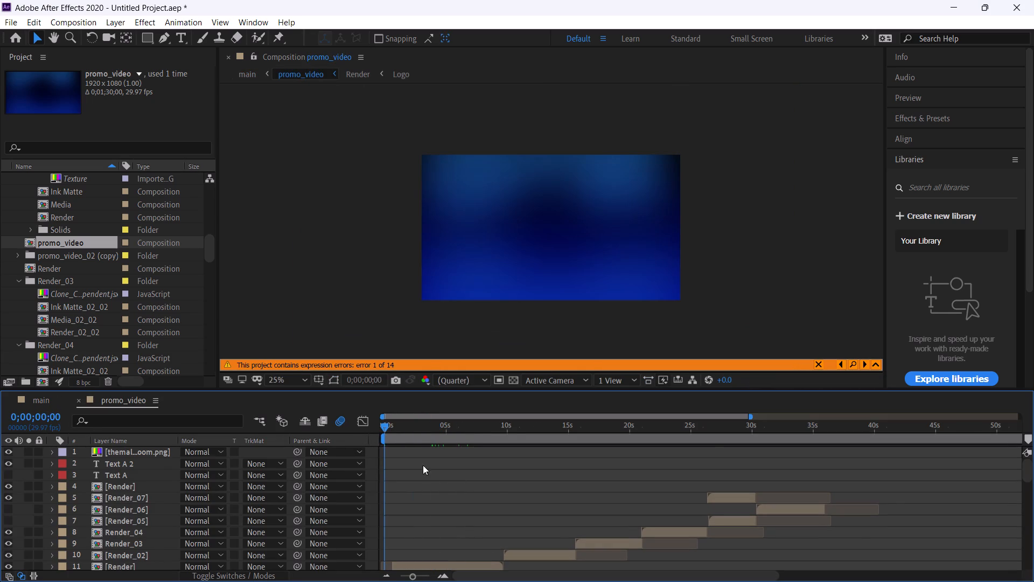
{"action": "scroll", "coordinate": [451, 471], "scroll_direction": "down", "scroll_amount": 12}
{"action": "scroll", "coordinate": [505, 473], "scroll_direction": "down", "scroll_amount": 1}
{"action": "scroll", "coordinate": [505, 473], "scroll_direction": "up", "scroll_amount": 6}
{"action": "scroll", "coordinate": [505, 473], "scroll_direction": "down", "scroll_amount": 1}
{"action": "scroll", "coordinate": [505, 473], "scroll_direction": "up", "scroll_amount": 1}
{"action": "scroll", "coordinate": [505, 473], "scroll_direction": "down", "scroll_amount": 1}
{"action": "scroll", "coordinate": [505, 473], "scroll_direction": "up", "scroll_amount": 4}
{"action": "scroll", "coordinate": [505, 469], "scroll_direction": "down", "scroll_amount": 1}
{"action": "scroll", "coordinate": [505, 469], "scroll_direction": "up", "scroll_amount": 1}
{"action": "scroll", "coordinate": [505, 469], "scroll_direction": "down", "scroll_amount": 2}
{"action": "scroll", "coordinate": [505, 469], "scroll_direction": "up", "scroll_amount": 1}
{"action": "scroll", "coordinate": [505, 469], "scroll_direction": "down", "scroll_amount": 2}
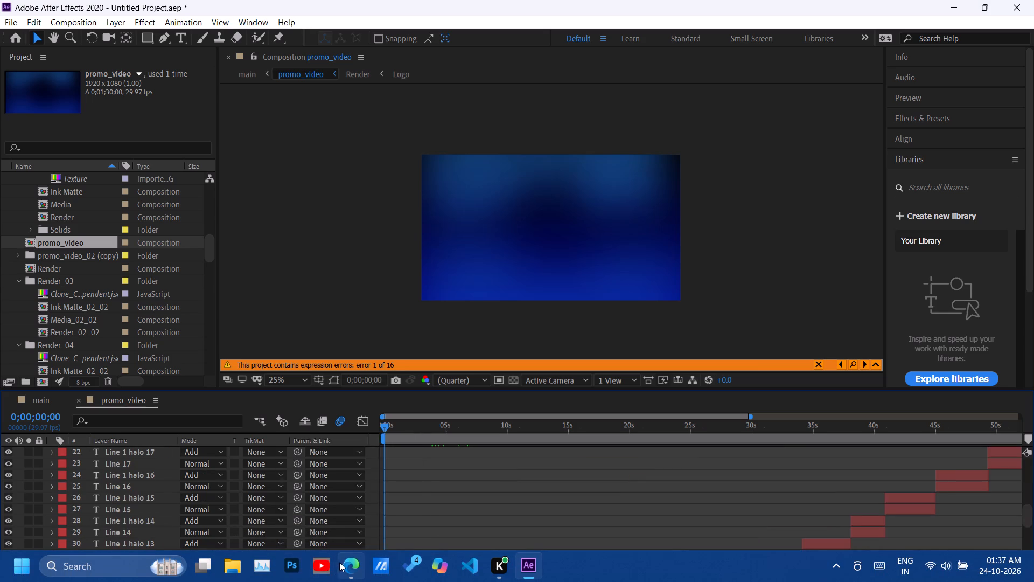
Look through the imported Render folders and their compositions among the project items again.
{"action": "scroll", "coordinate": [155, 237], "scroll_direction": "up", "scroll_amount": 1}
{"action": "scroll", "coordinate": [155, 237], "scroll_direction": "down", "scroll_amount": 1}
{"action": "scroll", "coordinate": [155, 237], "scroll_direction": "up", "scroll_amount": 7}
{"action": "scroll", "coordinate": [153, 237], "scroll_direction": "down", "scroll_amount": 3}
{"action": "scroll", "coordinate": [152, 237], "scroll_direction": "up", "scroll_amount": 6}
{"action": "scroll", "coordinate": [152, 237], "scroll_direction": "down", "scroll_amount": 1}
{"action": "scroll", "coordinate": [152, 237], "scroll_direction": "up", "scroll_amount": 1}
{"action": "scroll", "coordinate": [152, 237], "scroll_direction": "down", "scroll_amount": 1}
{"action": "scroll", "coordinate": [152, 237], "scroll_direction": "up", "scroll_amount": 8}
{"action": "scroll", "coordinate": [151, 232], "scroll_direction": "down", "scroll_amount": 8}
{"action": "scroll", "coordinate": [151, 232], "scroll_direction": "up", "scroll_amount": 3}
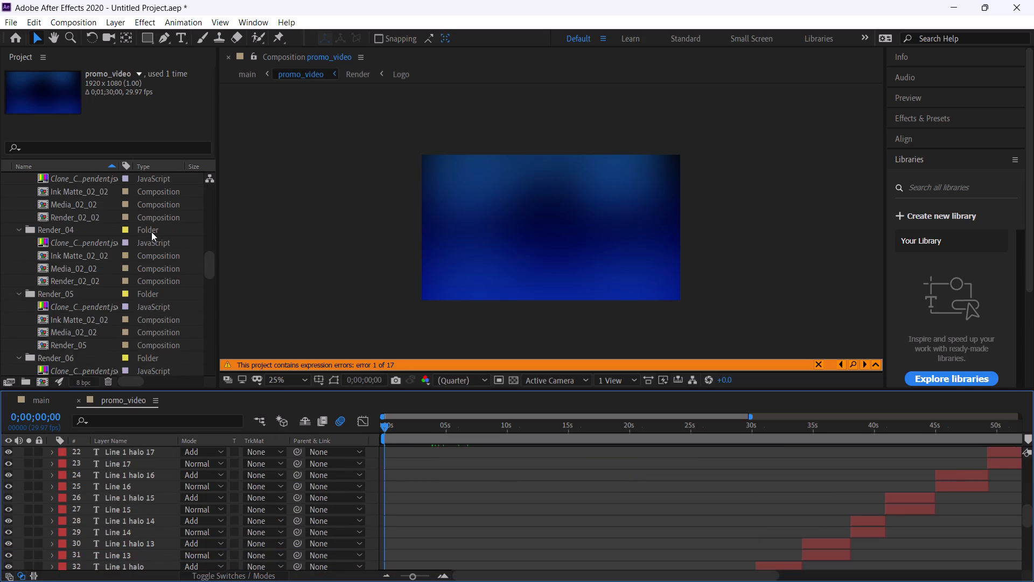
{"action": "scroll", "coordinate": [109, 283], "scroll_direction": "down", "scroll_amount": 1}
{"action": "scroll", "coordinate": [109, 283], "scroll_direction": "up", "scroll_amount": 3}
{"action": "scroll", "coordinate": [109, 283], "scroll_direction": "down", "scroll_amount": 2}
{"action": "scroll", "coordinate": [116, 280], "scroll_direction": "up", "scroll_amount": 1}
{"action": "scroll", "coordinate": [116, 280], "scroll_direction": "down", "scroll_amount": 2}
{"action": "scroll", "coordinate": [118, 282], "scroll_direction": "up", "scroll_amount": 6}
{"action": "scroll", "coordinate": [123, 285], "scroll_direction": "down", "scroll_amount": 2}
{"action": "scroll", "coordinate": [124, 285], "scroll_direction": "up", "scroll_amount": 5}
{"action": "scroll", "coordinate": [124, 285], "scroll_direction": "down", "scroll_amount": 5}
{"action": "scroll", "coordinate": [126, 286], "scroll_direction": "up", "scroll_amount": 1}
{"action": "scroll", "coordinate": [126, 286], "scroll_direction": "down", "scroll_amount": 3}
Start a file import and look through the downloads folder on New Volume (E:) for the footage.
{"action": "right_click", "coordinate": [165, 278]}
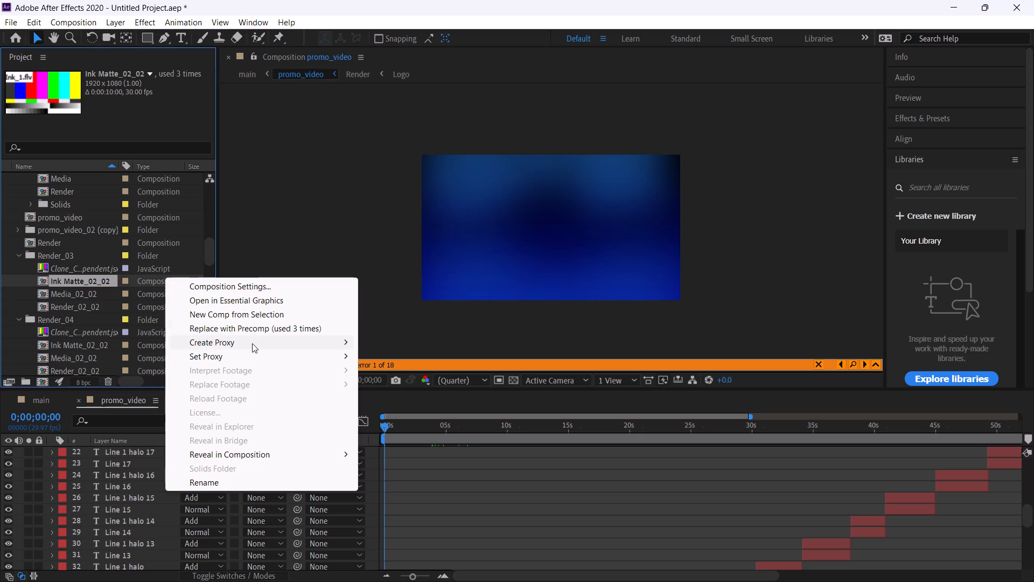
{"action": "left_click", "coordinate": [13, 22]}
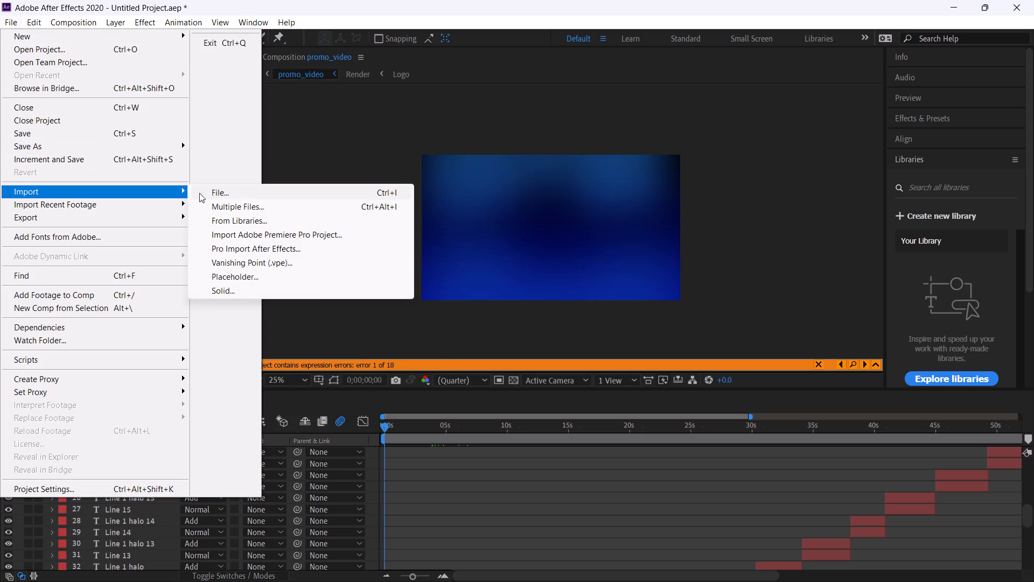
{"action": "left_click", "coordinate": [215, 194]}
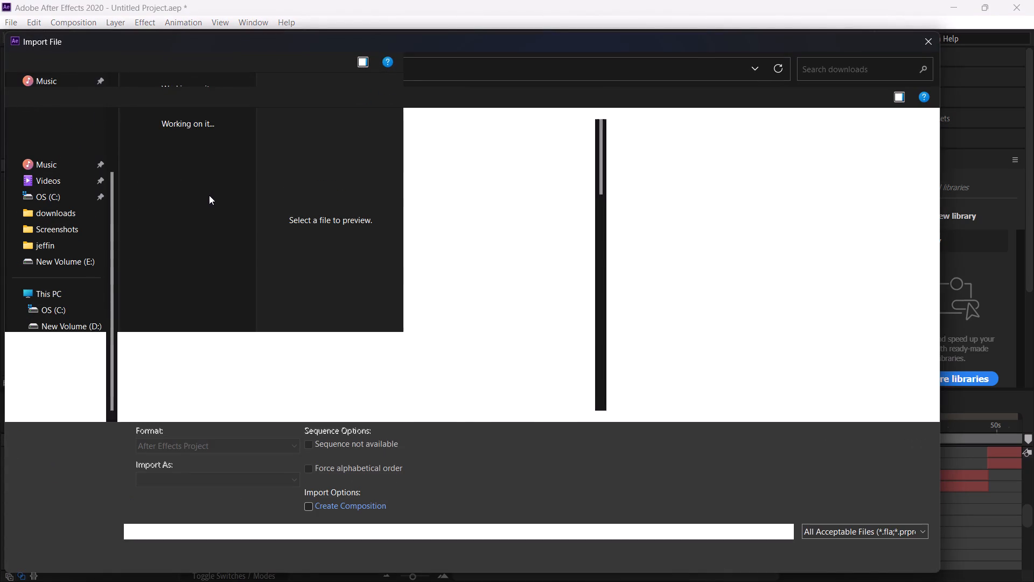
{"action": "left_click_drag", "start_coordinate": [602, 139], "coordinate": [611, 259]}
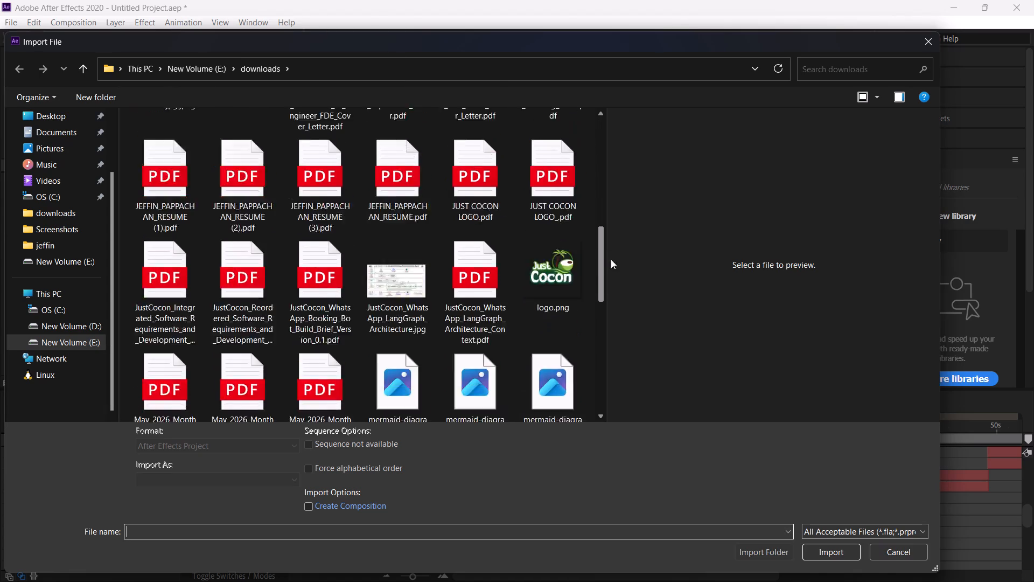
{"action": "left_click_drag", "start_coordinate": [611, 259], "coordinate": [607, 315]}
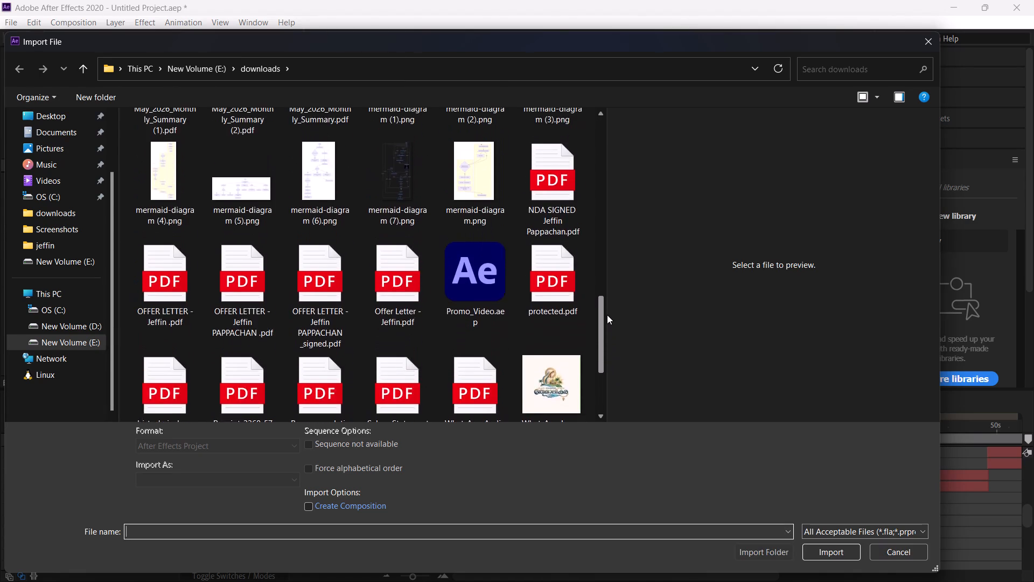
{"action": "left_click_drag", "start_coordinate": [607, 315], "coordinate": [604, 294]}
Check the recent downloads in Edge, and in File Explorer extract (Footage)-20261023T200620Z-1-001.zip from E: downloads into a folder of the same name.
{"action": "left_click", "coordinate": [361, 566]}
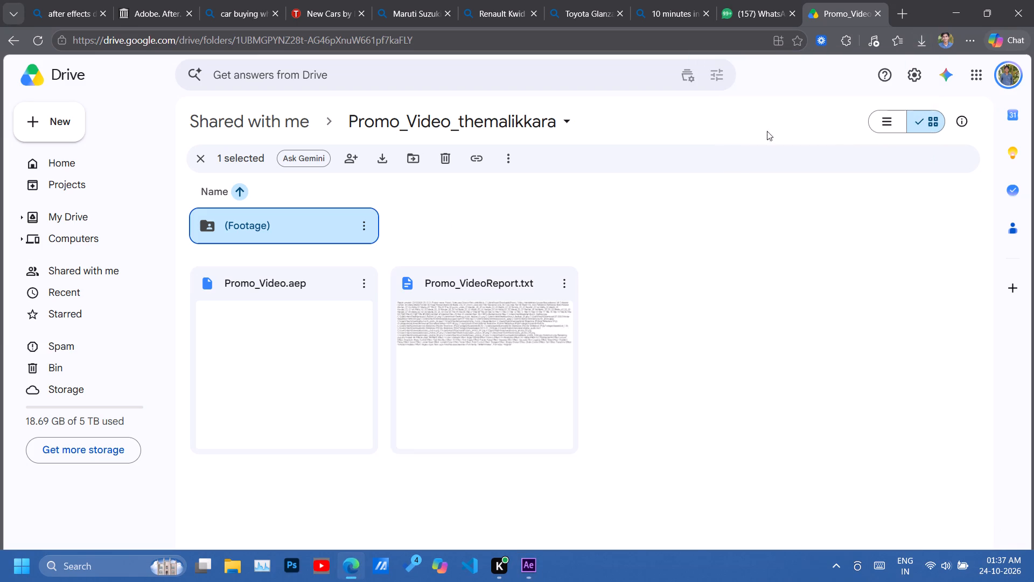
{"action": "left_click", "coordinate": [924, 37]}
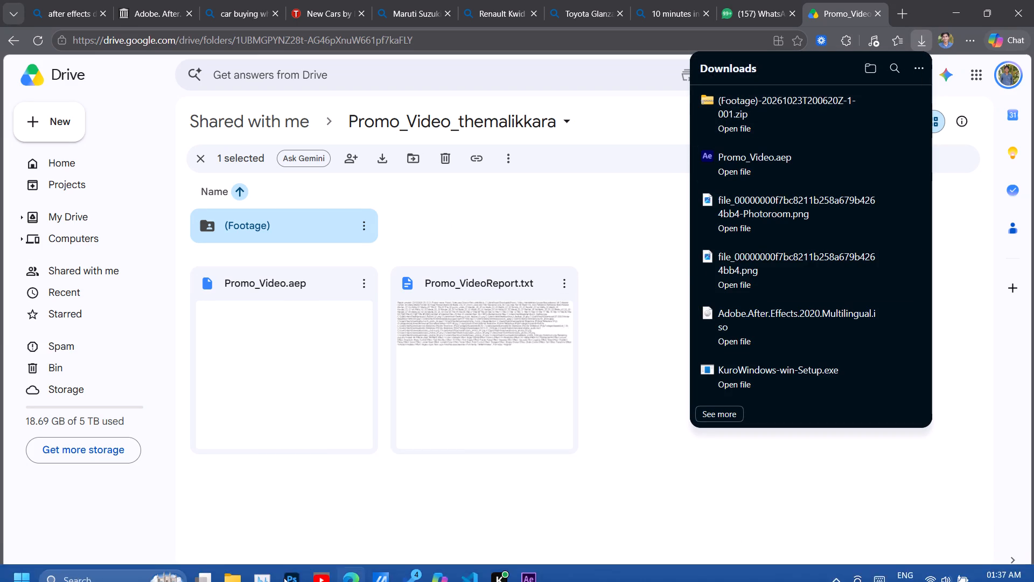
{"action": "left_click", "coordinate": [239, 569]}
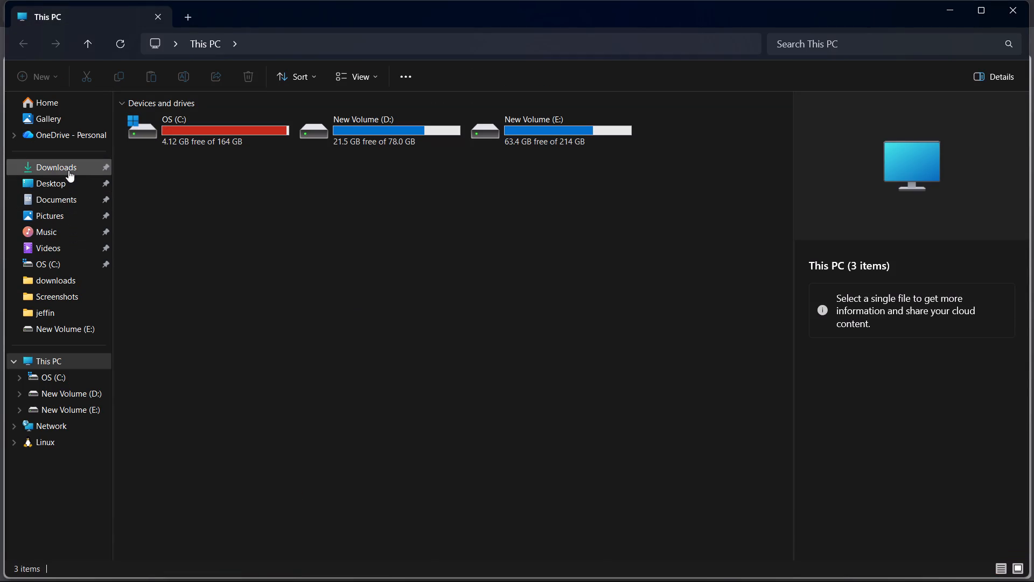
{"action": "left_click", "coordinate": [68, 170]}
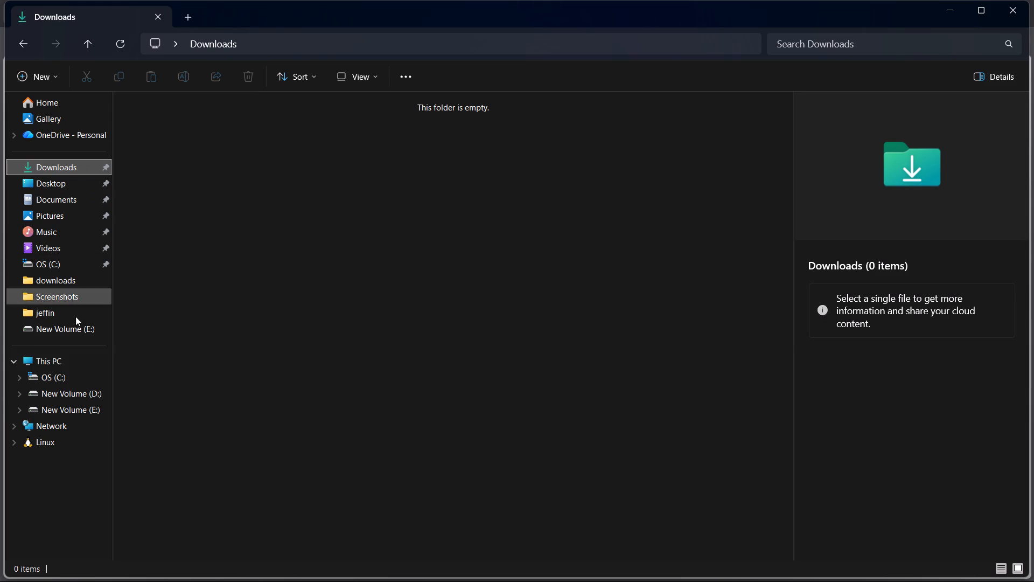
{"action": "left_click", "coordinate": [75, 278]}
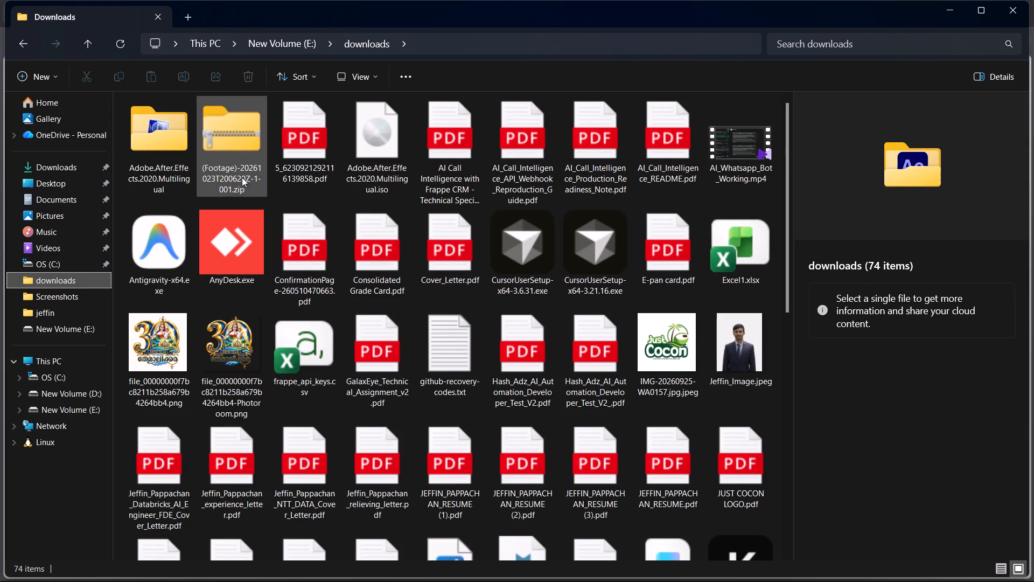
{"action": "right_click", "coordinate": [238, 169]}
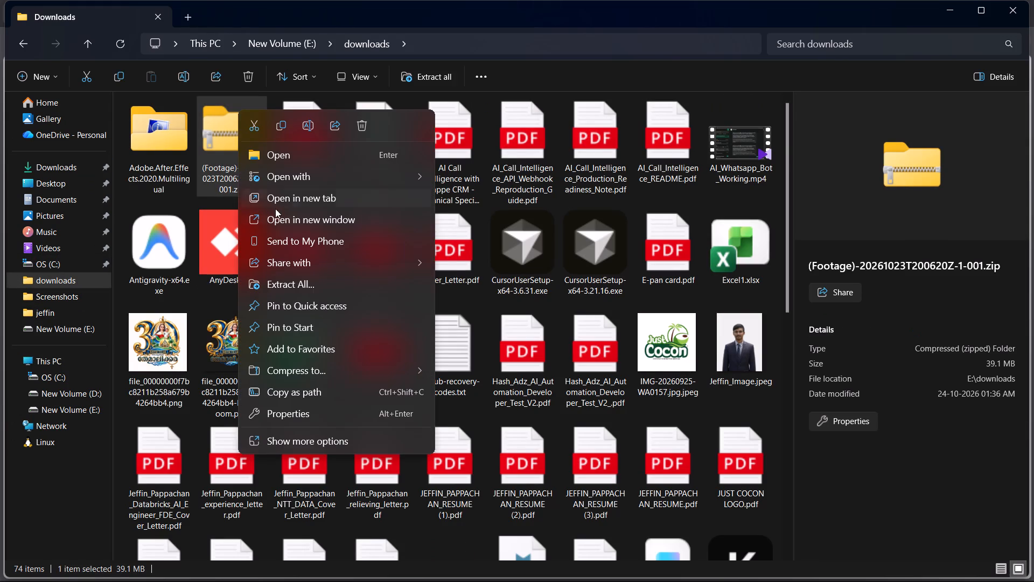
{"action": "left_click", "coordinate": [316, 440]}
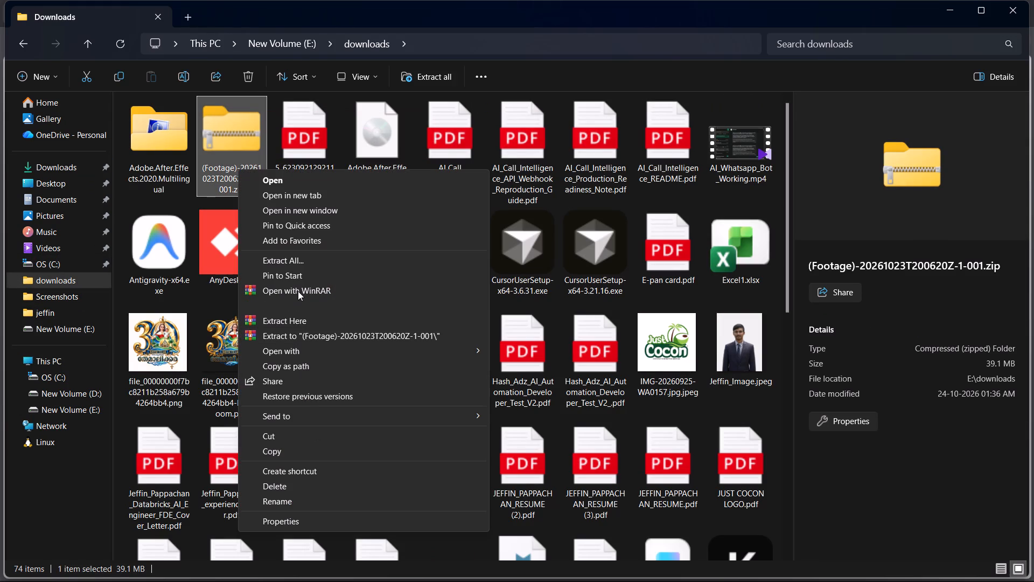
{"action": "left_click", "coordinate": [299, 332]}
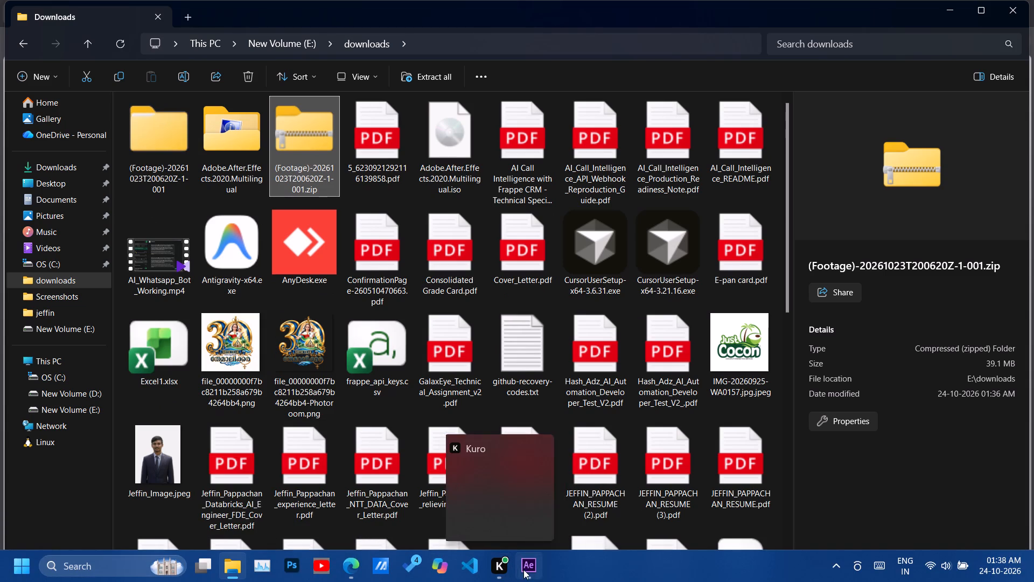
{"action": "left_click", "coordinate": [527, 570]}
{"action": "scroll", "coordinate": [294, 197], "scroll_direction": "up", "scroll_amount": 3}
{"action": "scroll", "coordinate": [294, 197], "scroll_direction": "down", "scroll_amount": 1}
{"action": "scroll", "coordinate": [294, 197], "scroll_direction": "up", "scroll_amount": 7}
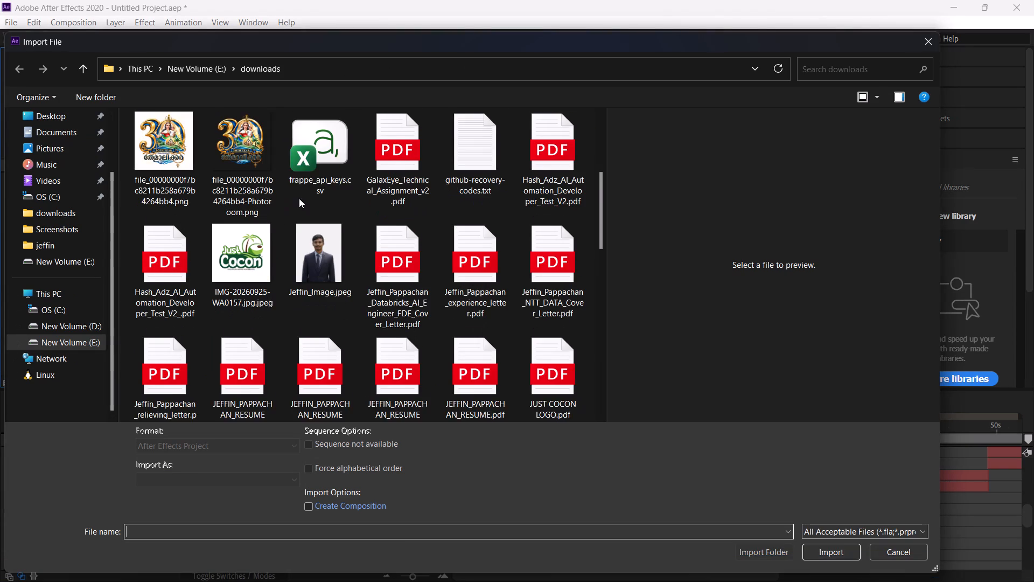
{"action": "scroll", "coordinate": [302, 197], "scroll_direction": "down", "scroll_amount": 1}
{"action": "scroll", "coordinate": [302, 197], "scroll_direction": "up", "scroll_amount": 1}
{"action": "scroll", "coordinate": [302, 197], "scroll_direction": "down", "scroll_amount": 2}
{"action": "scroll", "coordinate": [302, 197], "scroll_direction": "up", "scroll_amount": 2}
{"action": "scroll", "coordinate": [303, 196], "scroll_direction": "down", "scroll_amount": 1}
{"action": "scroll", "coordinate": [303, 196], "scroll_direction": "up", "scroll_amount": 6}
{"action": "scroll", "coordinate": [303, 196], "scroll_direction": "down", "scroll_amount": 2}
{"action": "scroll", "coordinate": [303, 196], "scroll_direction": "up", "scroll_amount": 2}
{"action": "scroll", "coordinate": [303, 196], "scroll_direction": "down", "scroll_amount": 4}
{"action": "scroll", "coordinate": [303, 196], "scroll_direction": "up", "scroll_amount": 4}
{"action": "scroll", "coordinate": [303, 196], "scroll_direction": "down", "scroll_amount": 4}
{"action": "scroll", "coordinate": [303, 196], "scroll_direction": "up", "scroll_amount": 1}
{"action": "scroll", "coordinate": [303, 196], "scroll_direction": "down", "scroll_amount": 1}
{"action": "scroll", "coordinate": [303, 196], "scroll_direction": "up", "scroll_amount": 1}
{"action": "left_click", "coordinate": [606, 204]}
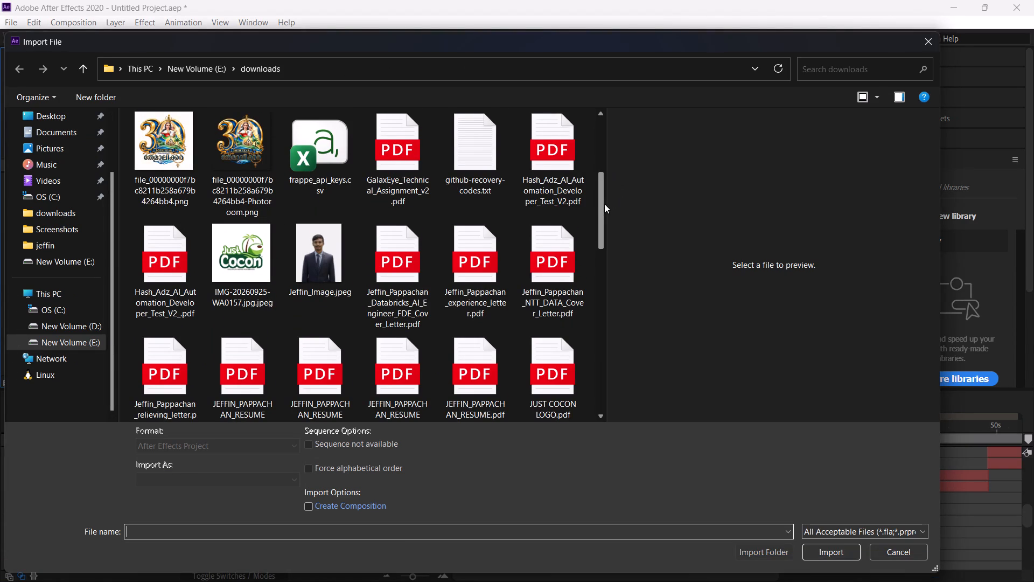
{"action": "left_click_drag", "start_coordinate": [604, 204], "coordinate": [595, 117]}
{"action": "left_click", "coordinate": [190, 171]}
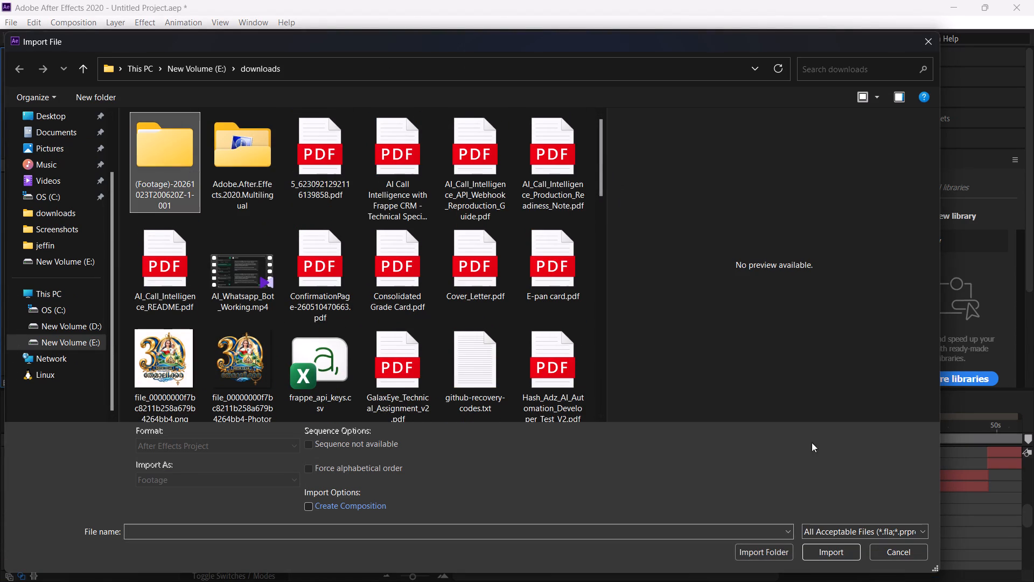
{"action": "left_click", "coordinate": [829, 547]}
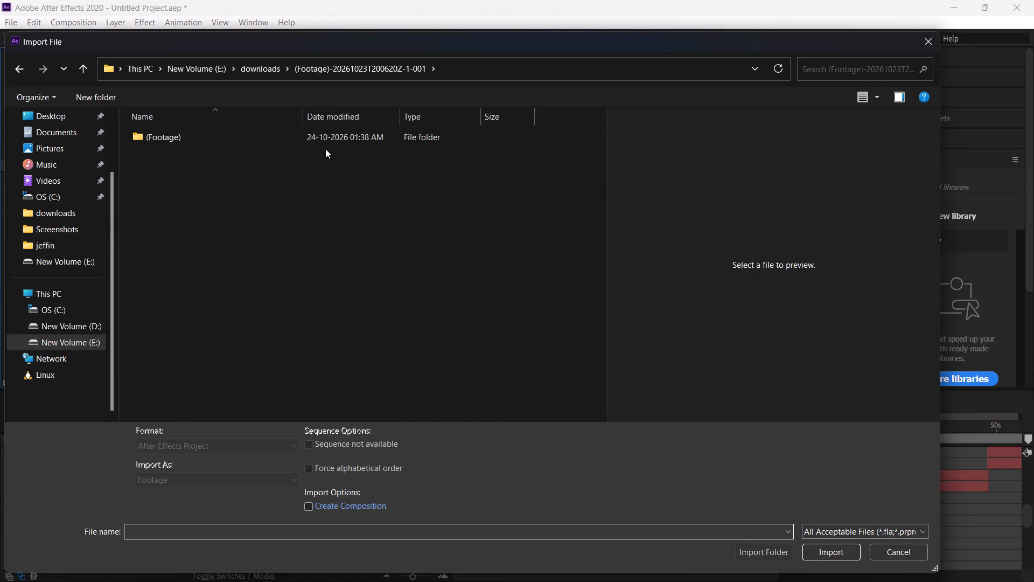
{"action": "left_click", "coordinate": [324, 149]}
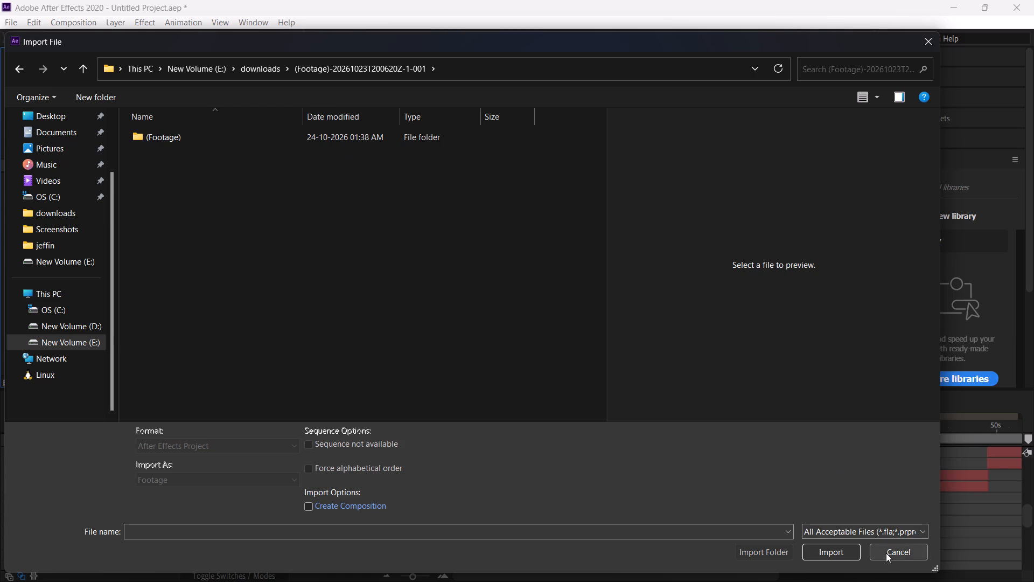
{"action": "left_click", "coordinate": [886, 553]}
Start a multiple-file import and look through the extracted (Footage) folder and its Project.aep and Render_07 subfolders, closing without importing.
{"action": "left_click", "coordinate": [12, 25]}
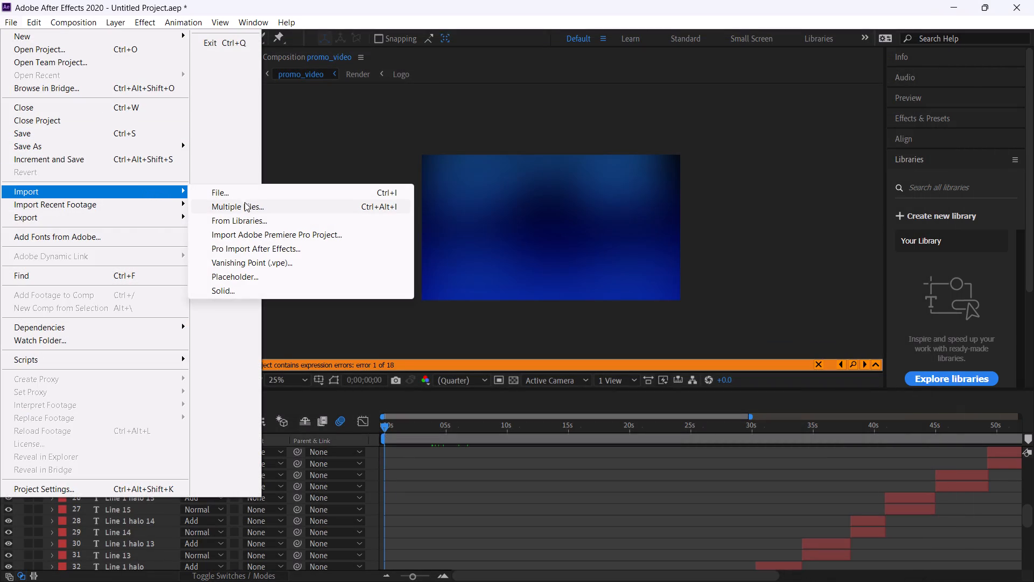
{"action": "left_click", "coordinate": [242, 203]}
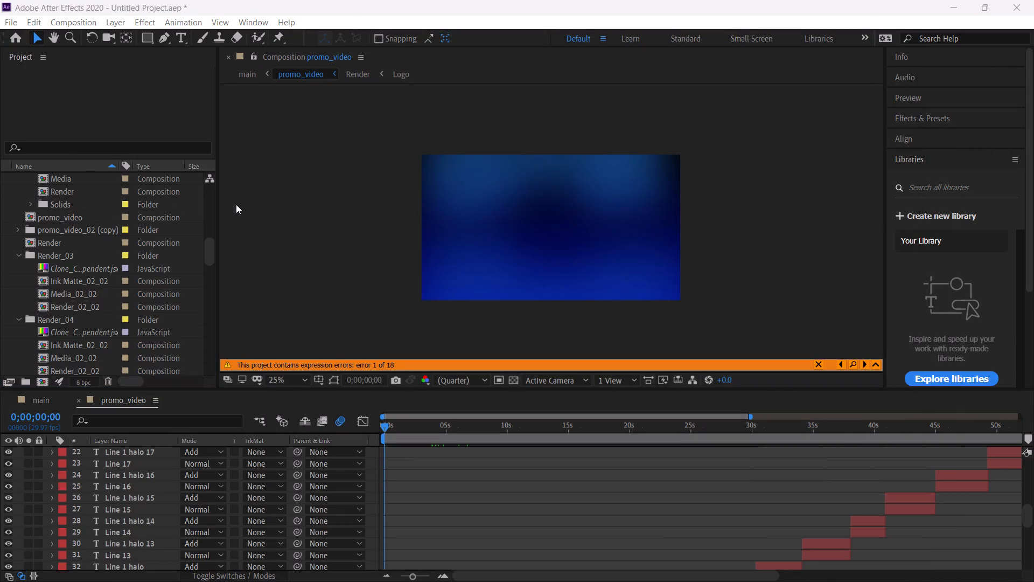
{"action": "double_click", "coordinate": [184, 182]}
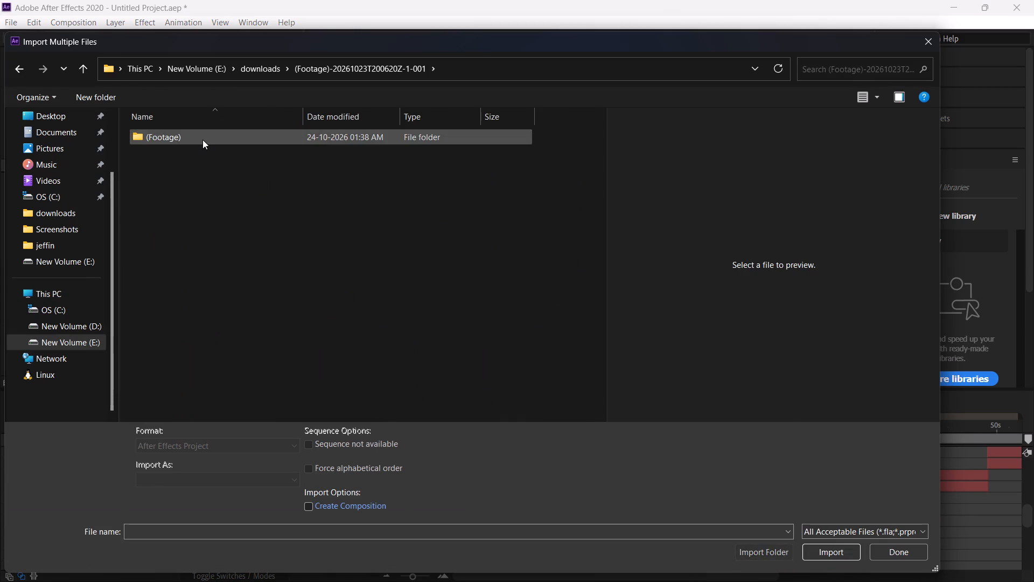
{"action": "double_click", "coordinate": [203, 140]}
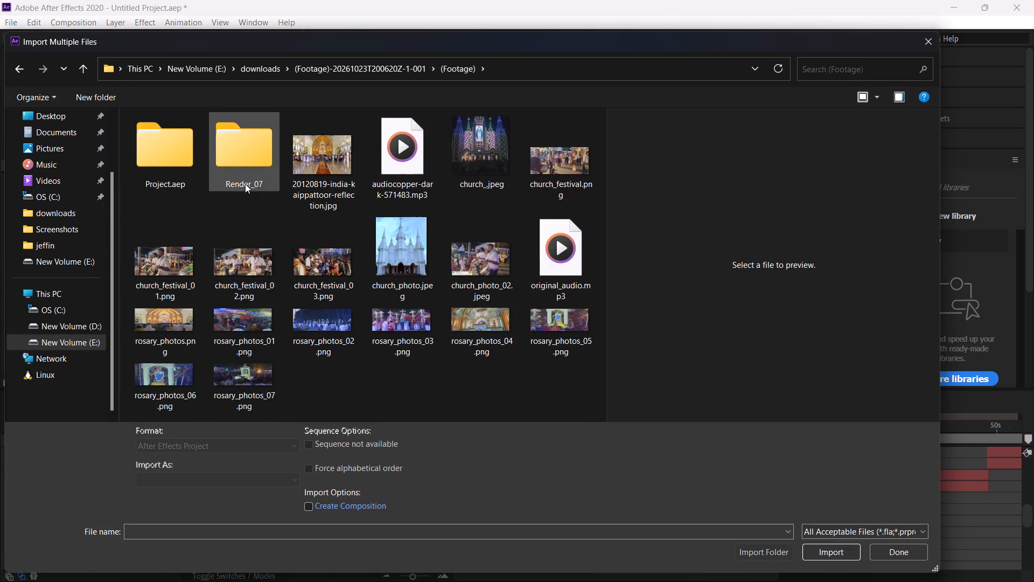
{"action": "left_click", "coordinate": [185, 176]}
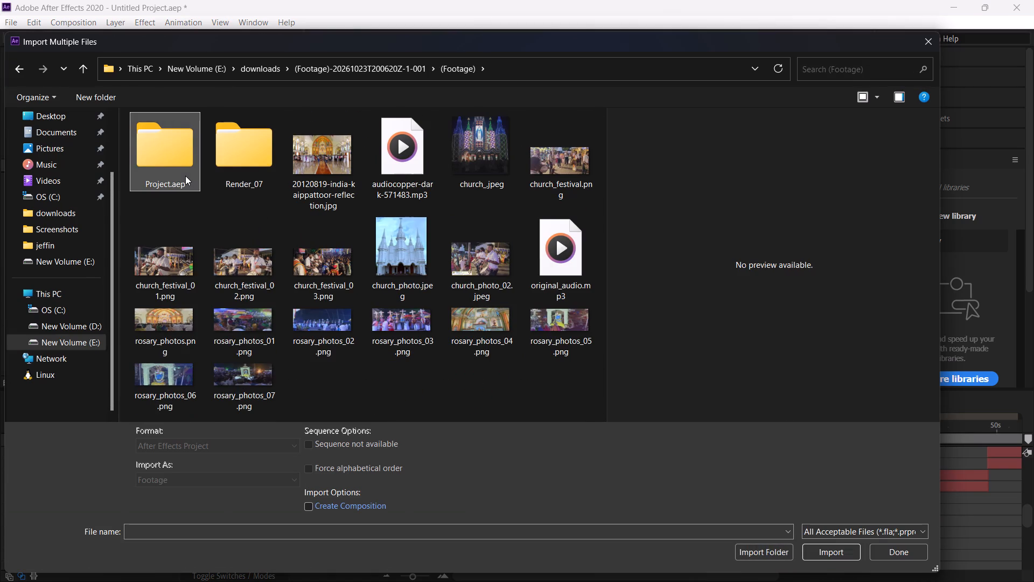
{"action": "double_click", "coordinate": [185, 176]}
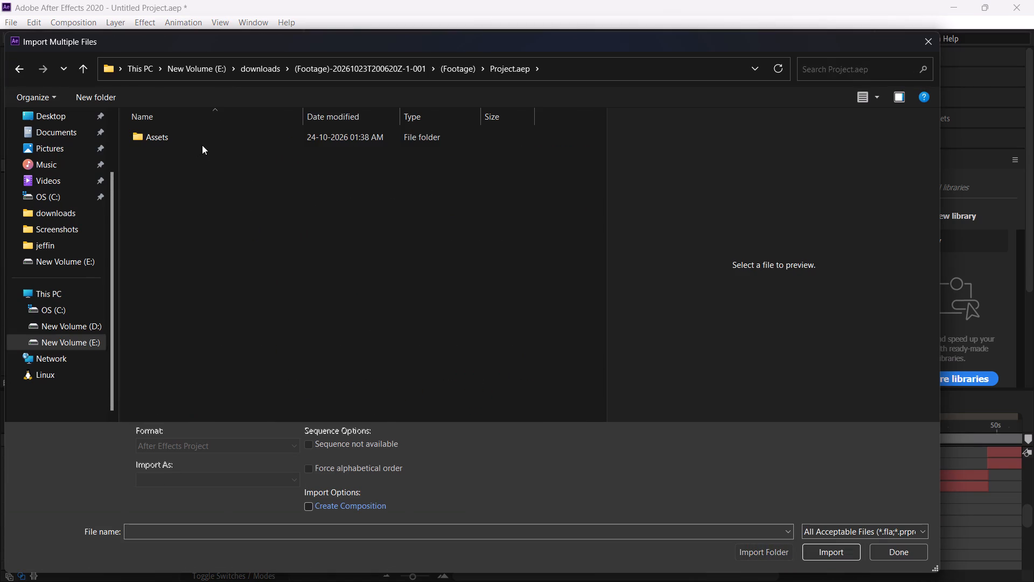
{"action": "double_click", "coordinate": [209, 142]}
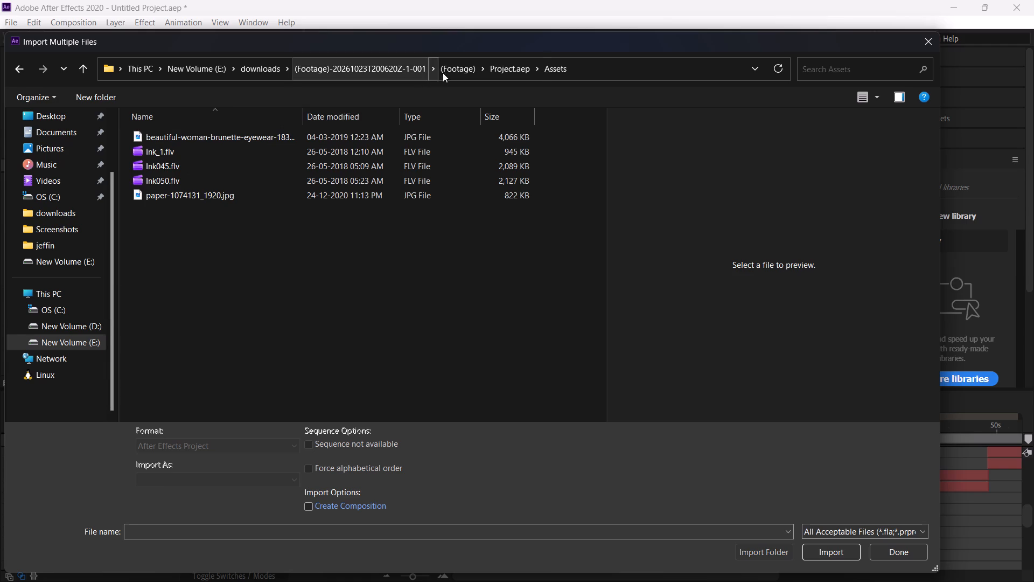
{"action": "left_click", "coordinate": [513, 69]}
{"action": "left_click", "coordinate": [465, 67]}
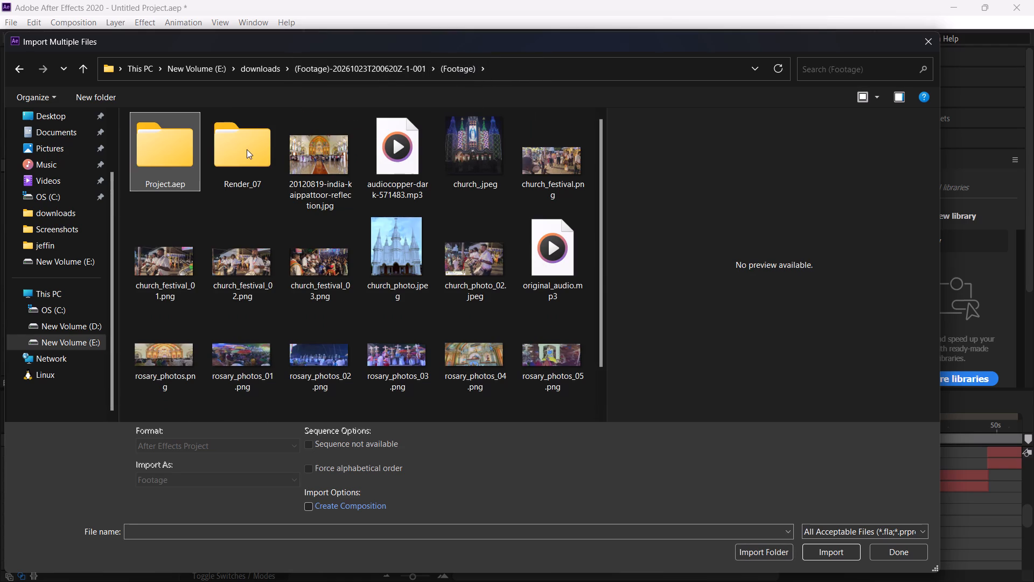
{"action": "double_click", "coordinate": [247, 149]}
{"action": "double_click", "coordinate": [299, 129]}
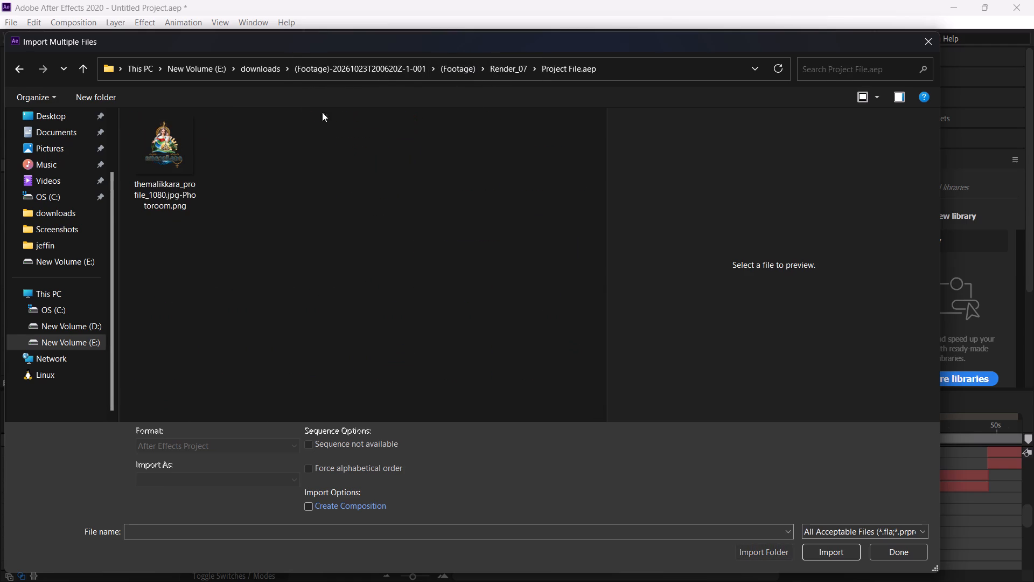
{"action": "left_click", "coordinate": [508, 70]}
{"action": "left_click", "coordinate": [443, 71]}
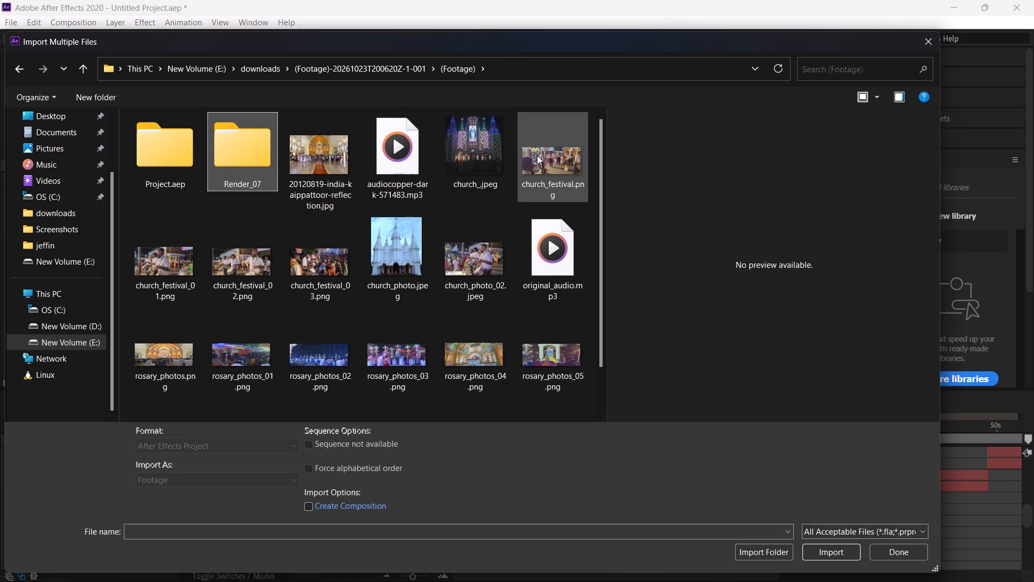
{"action": "left_click_drag", "start_coordinate": [598, 153], "coordinate": [595, 135]}
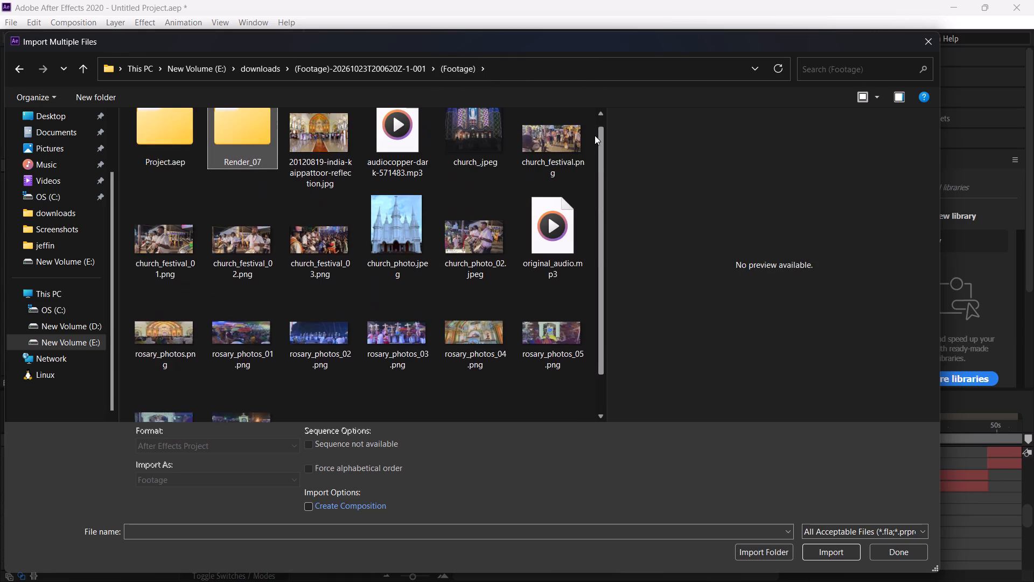
{"action": "left_click_drag", "start_coordinate": [595, 135], "coordinate": [582, 65]}
{"action": "left_click", "coordinate": [907, 553]}
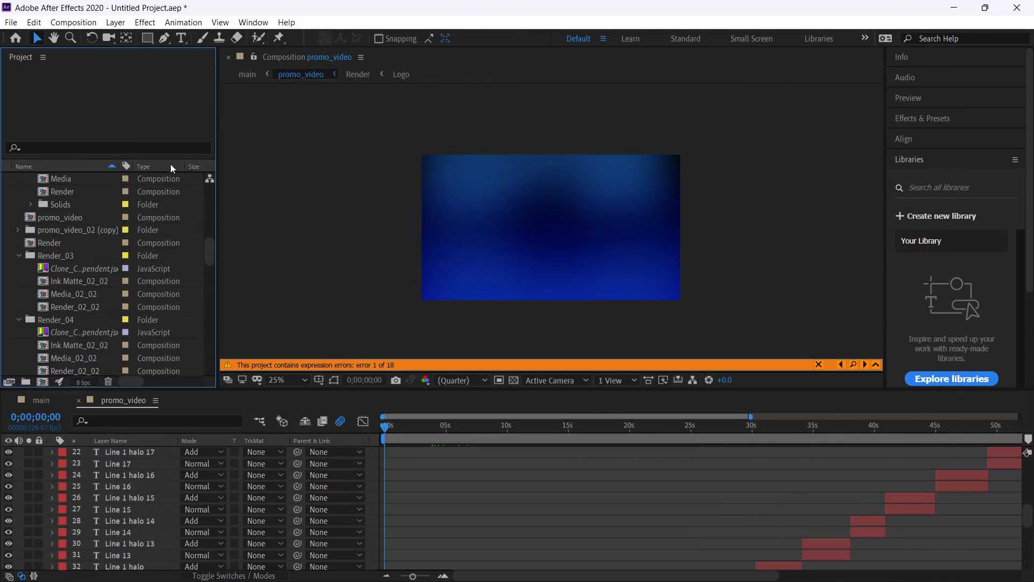
Start opening another project and discard the changes to Untitled Project.aep.
{"action": "left_click", "coordinate": [15, 24]}
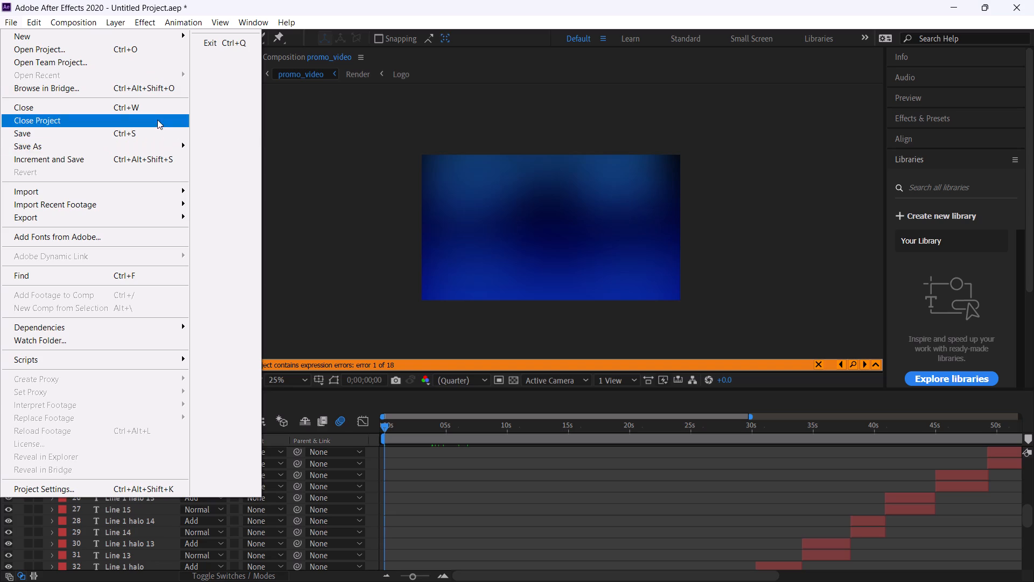
{"action": "left_click", "coordinate": [157, 51]}
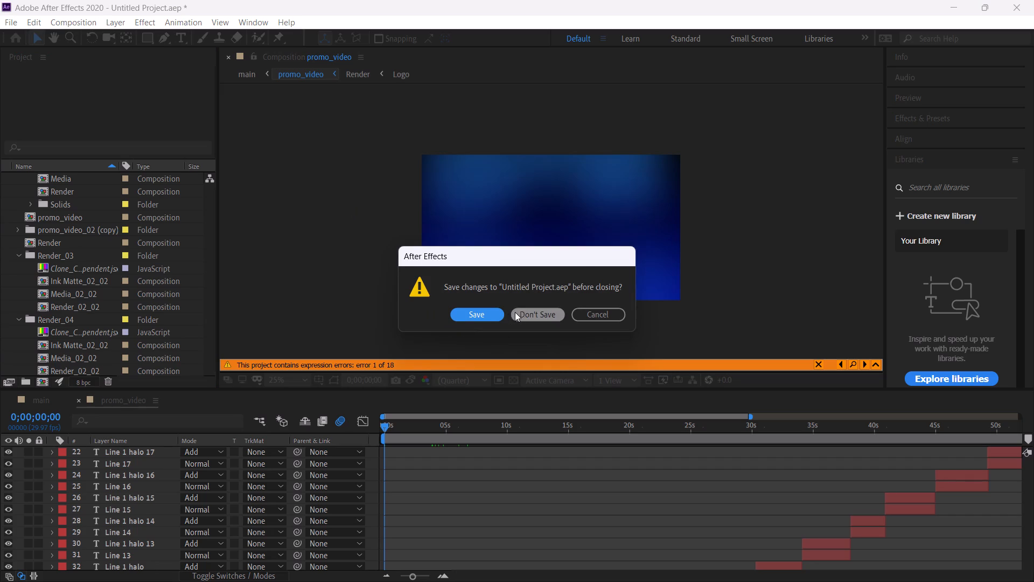
{"action": "left_click", "coordinate": [515, 312]}
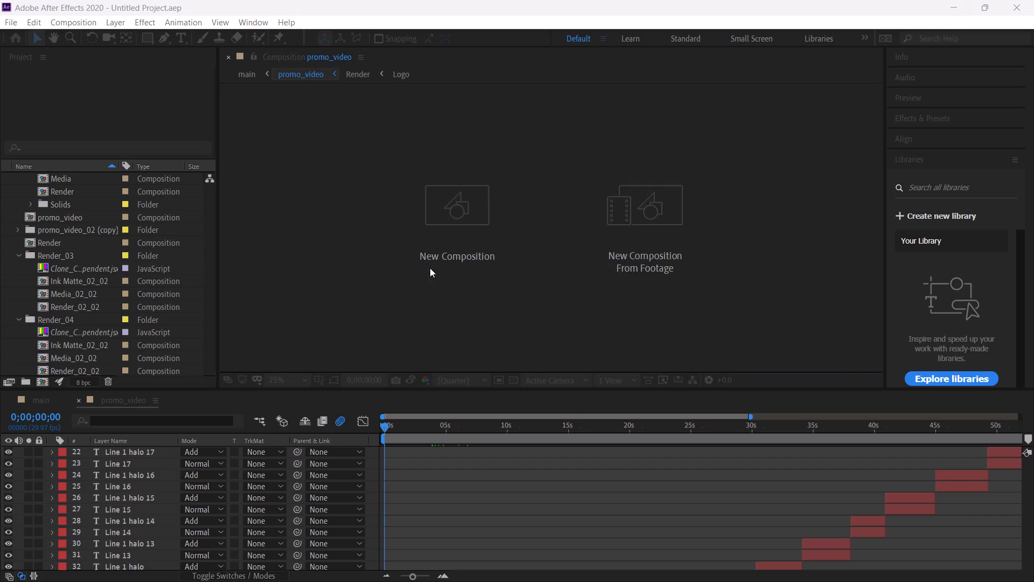
Look through the extracted (Footage) folder, its Project.aep subfolder and the Adobe.After.Effects.2020.Multilingual folder for a project file, returning to downloads.
{"action": "double_click", "coordinate": [166, 186]}
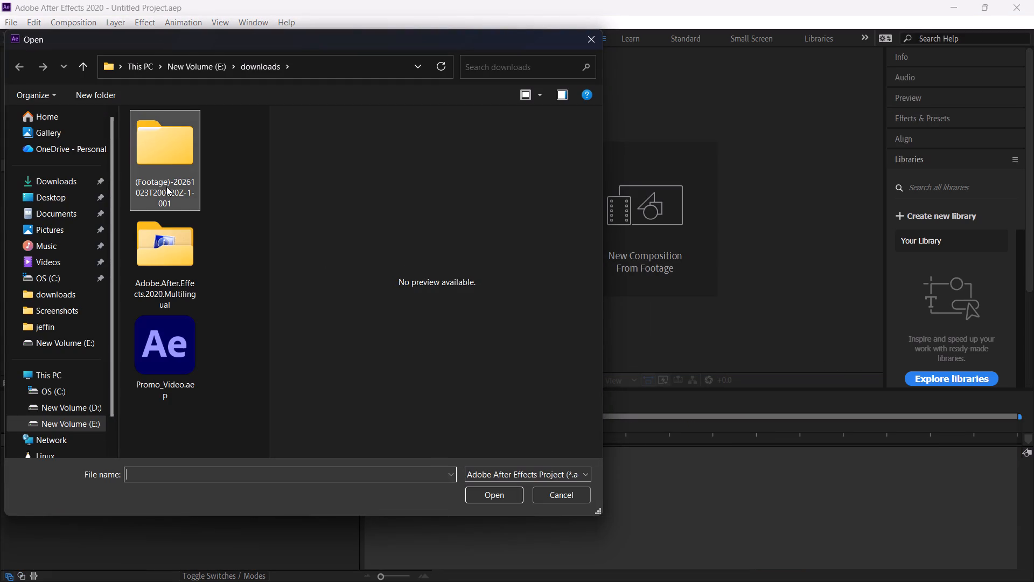
{"action": "double_click", "coordinate": [181, 136]}
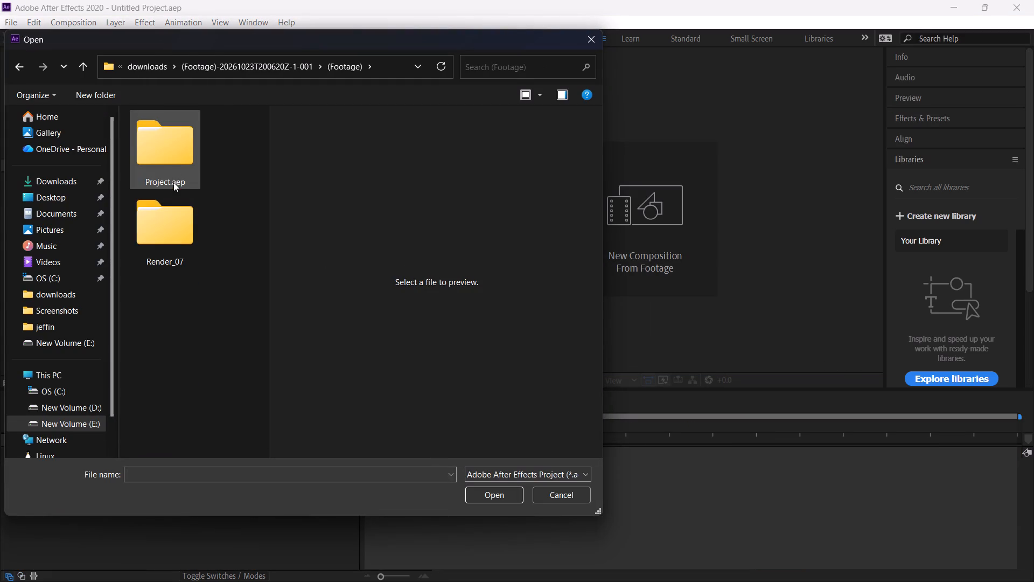
{"action": "double_click", "coordinate": [184, 176]}
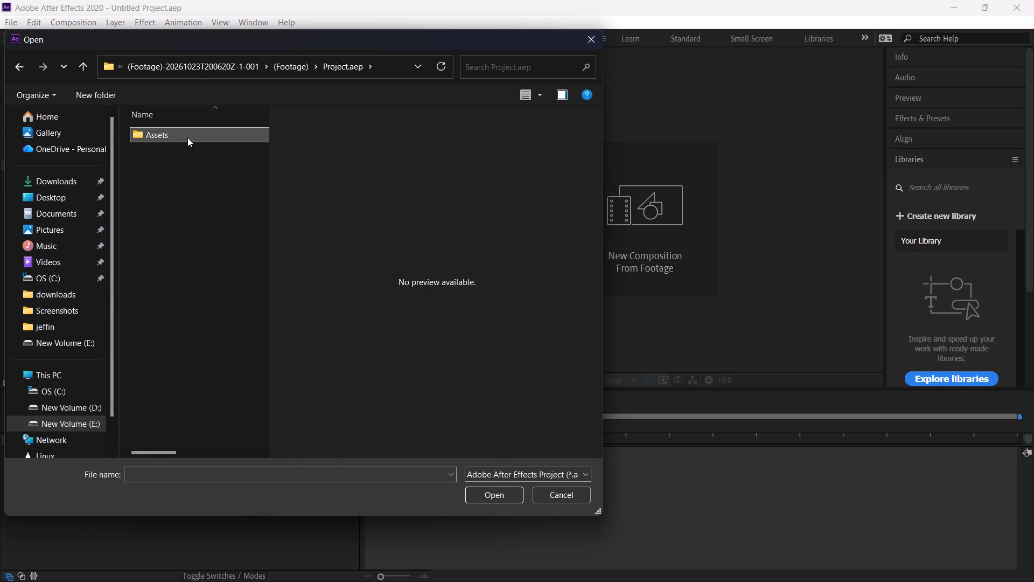
{"action": "double_click", "coordinate": [187, 137]}
{"action": "left_click", "coordinate": [208, 65]}
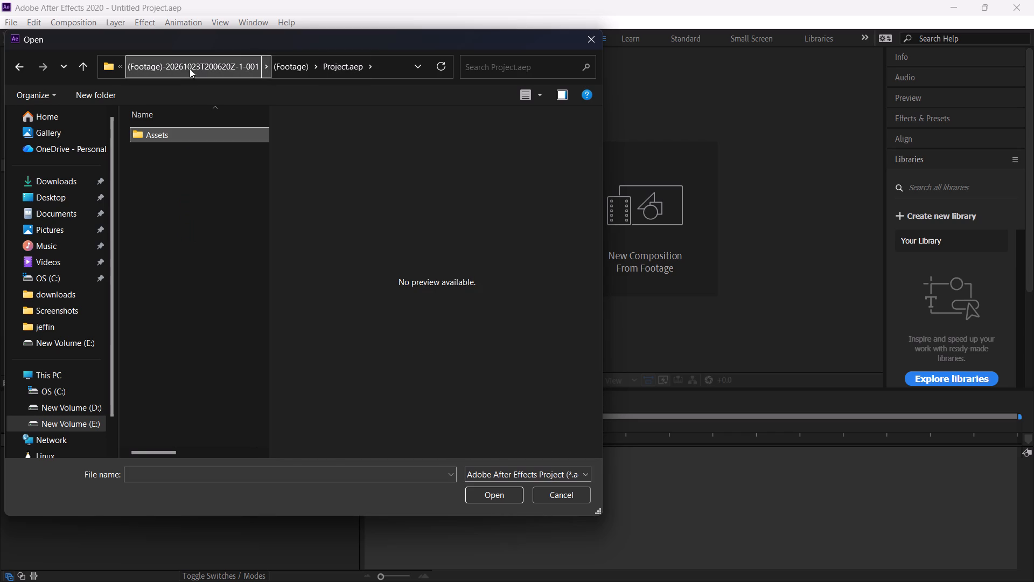
{"action": "left_click", "coordinate": [284, 61]}
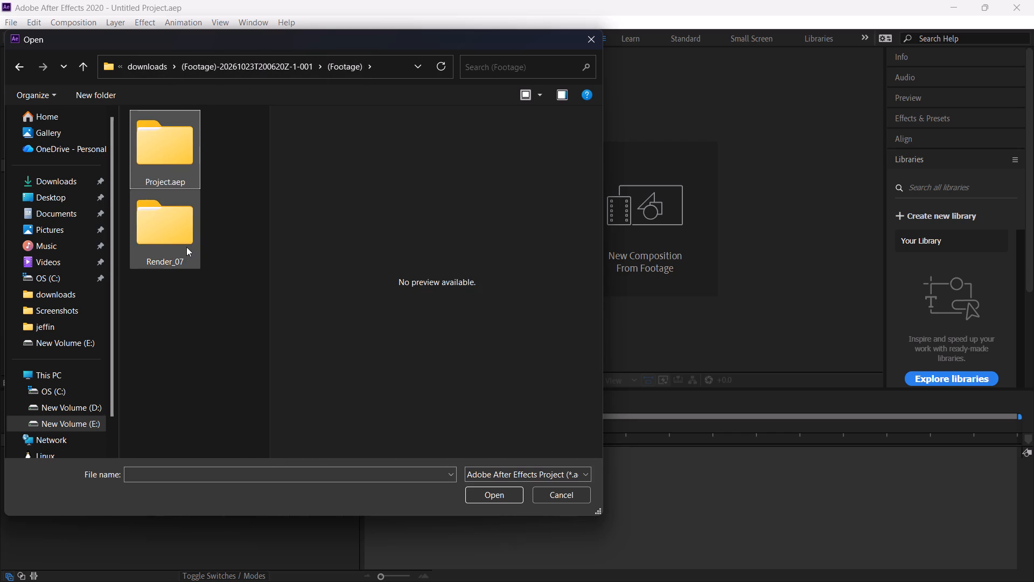
{"action": "left_click", "coordinate": [285, 74]}
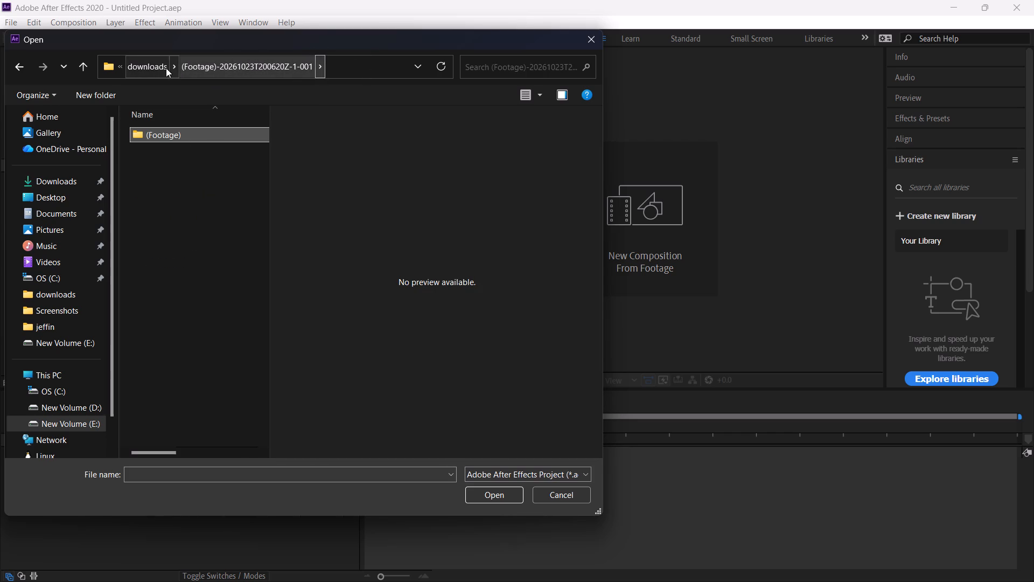
{"action": "left_click", "coordinate": [165, 68]}
{"action": "double_click", "coordinate": [186, 247]}
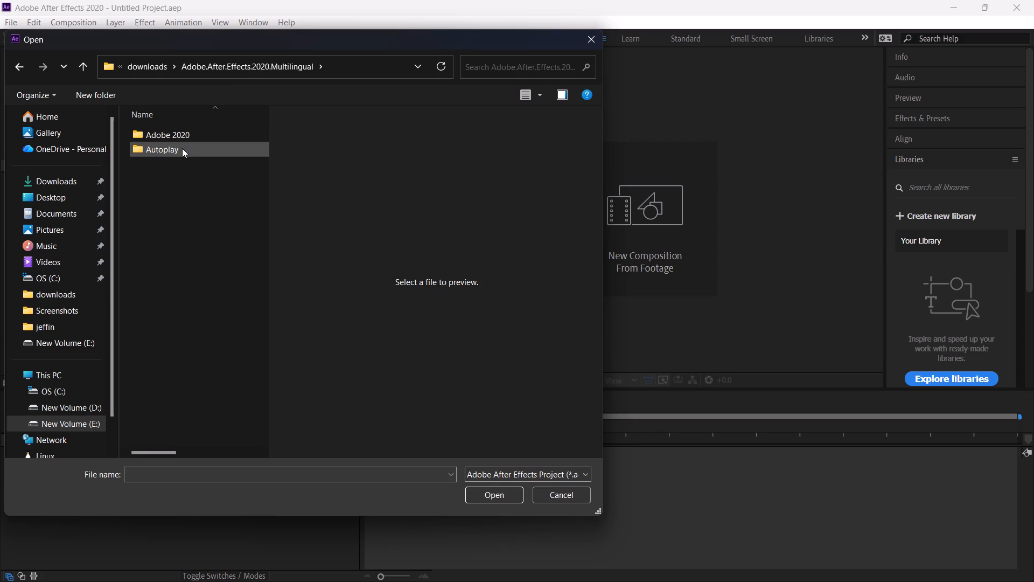
{"action": "left_click", "coordinate": [147, 70]}
Move Promo_Video.aep from downloads into the (Footage)-20261023T200620Z-1-001 folder.
{"action": "left_click", "coordinate": [183, 335]}
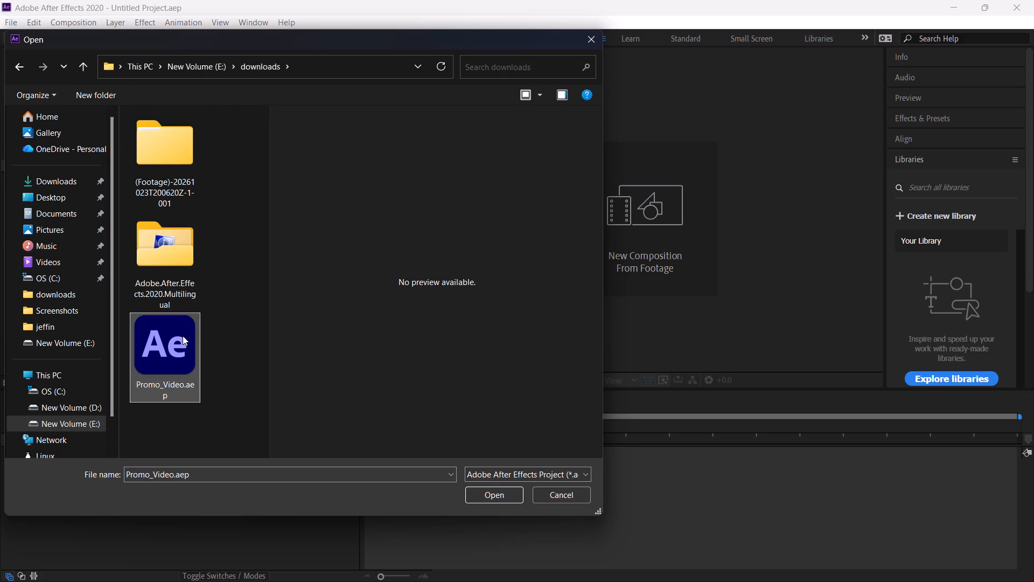
{"action": "left_click_drag", "start_coordinate": [175, 348], "coordinate": [166, 156]}
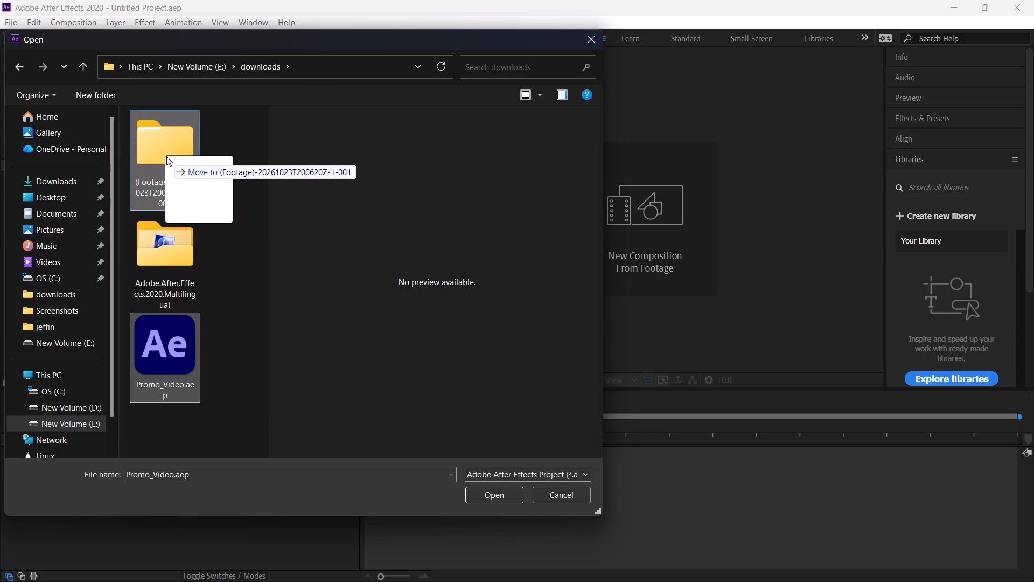
{"action": "left_click_drag", "start_coordinate": [166, 156], "coordinate": [166, 156]}
Open Promo_Video.aep from the (Footage)-20261023T200620Z-1-001 folder and dismiss the error message.
{"action": "double_click", "coordinate": [165, 161]}
{"action": "left_click", "coordinate": [185, 155]}
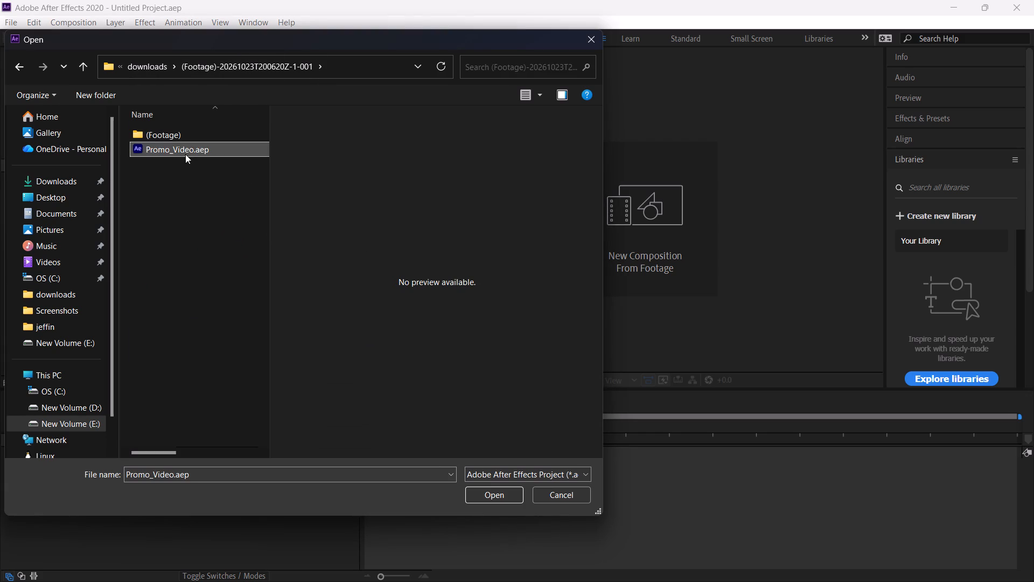
{"action": "left_click", "coordinate": [496, 493]}
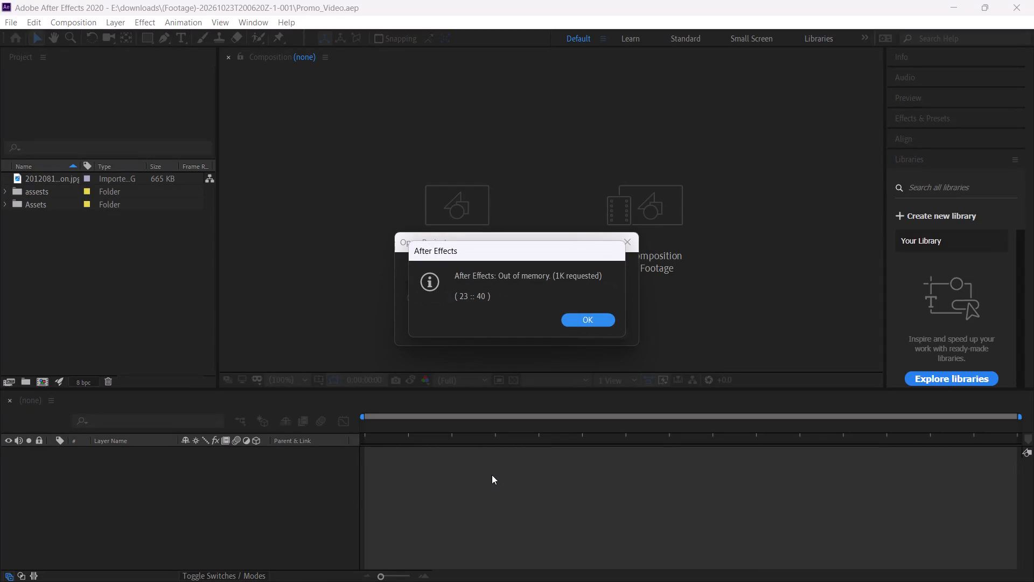
{"action": "left_click", "coordinate": [589, 321]}
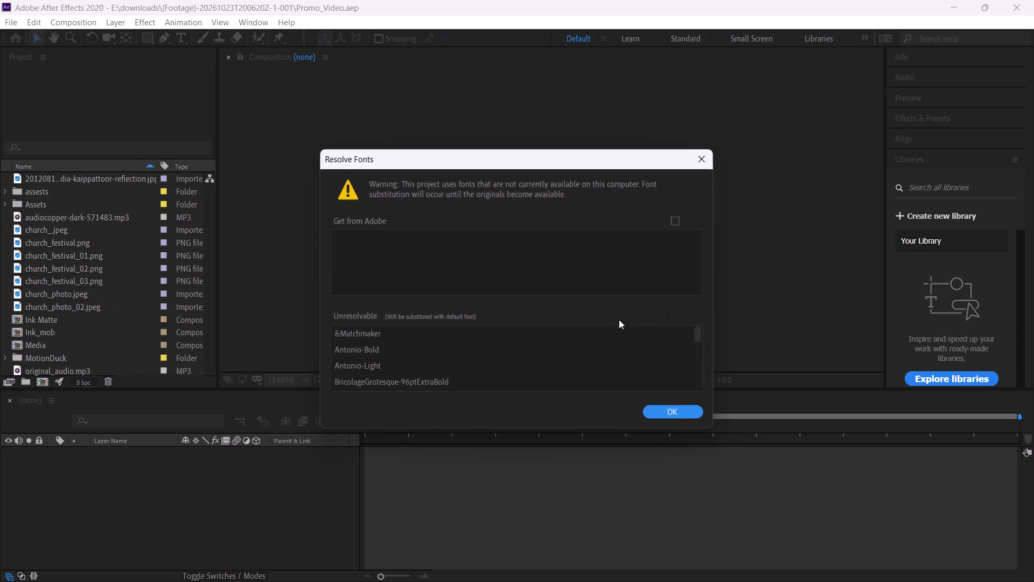
Examine the list of unresolvable fonts used by the project.
{"action": "scroll", "coordinate": [611, 368], "scroll_direction": "down", "scroll_amount": 1}
{"action": "scroll", "coordinate": [611, 368], "scroll_direction": "up", "scroll_amount": 1}
{"action": "scroll", "coordinate": [611, 368], "scroll_direction": "down", "scroll_amount": 9}
{"action": "scroll", "coordinate": [611, 368], "scroll_direction": "up", "scroll_amount": 1}
{"action": "scroll", "coordinate": [611, 368], "scroll_direction": "down", "scroll_amount": 3}
{"action": "scroll", "coordinate": [611, 368], "scroll_direction": "up", "scroll_amount": 3}
{"action": "scroll", "coordinate": [611, 368], "scroll_direction": "down", "scroll_amount": 1}
{"action": "scroll", "coordinate": [611, 368], "scroll_direction": "up", "scroll_amount": 9}
{"action": "scroll", "coordinate": [611, 368], "scroll_direction": "down", "scroll_amount": 3}
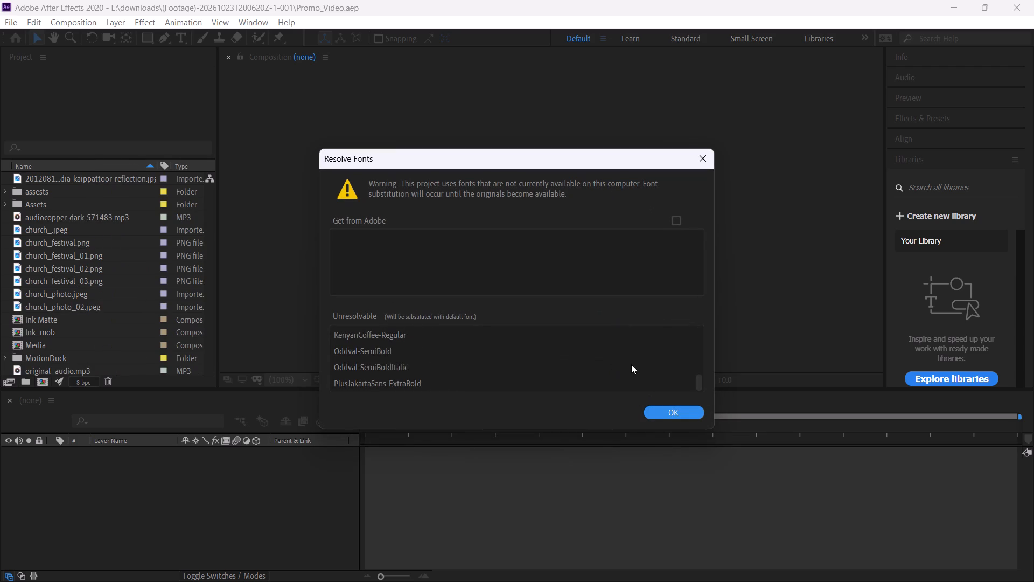
{"action": "left_click_drag", "start_coordinate": [701, 384], "coordinate": [700, 370]}
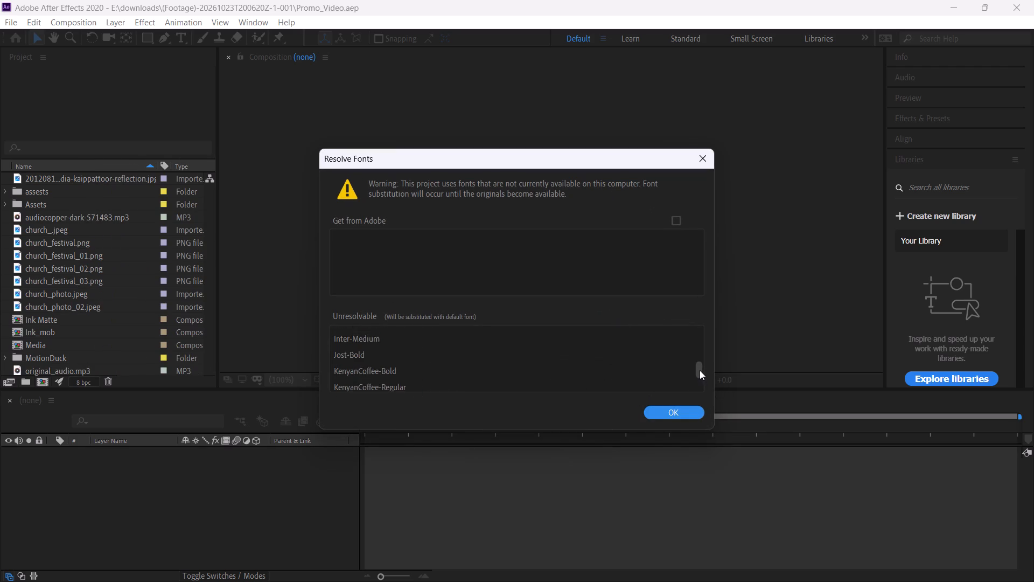
{"action": "left_click_drag", "start_coordinate": [700, 370], "coordinate": [705, 342]}
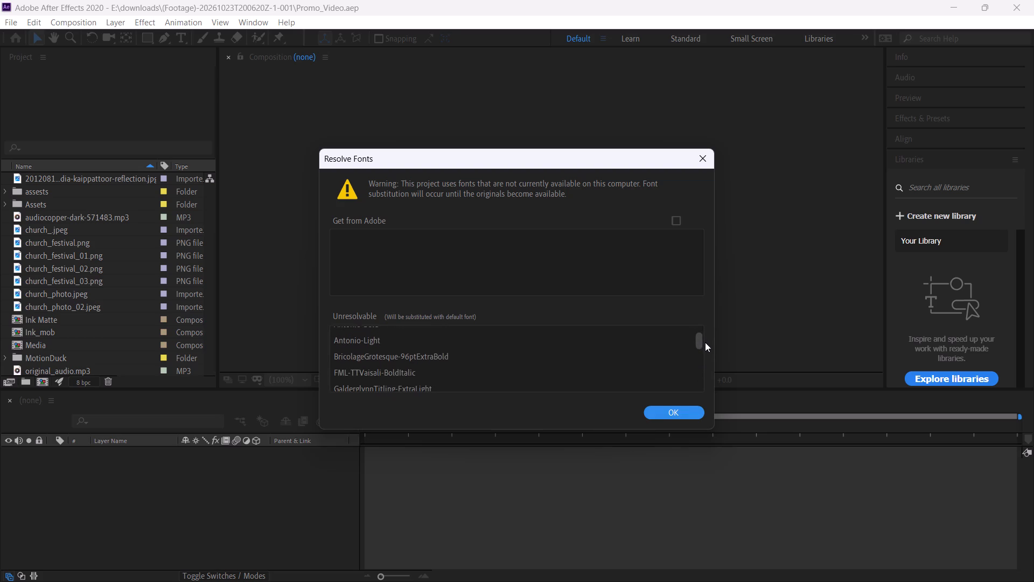
{"action": "left_click_drag", "start_coordinate": [705, 342], "coordinate": [705, 344]}
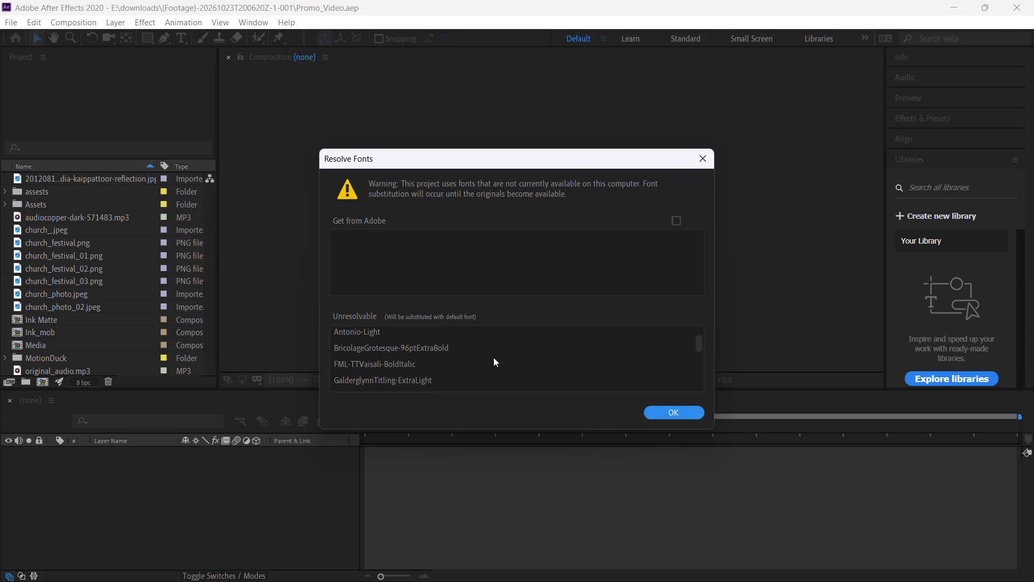
{"action": "left_click_drag", "start_coordinate": [417, 368], "coordinate": [386, 365]}
{"action": "left_click", "coordinate": [386, 359]}
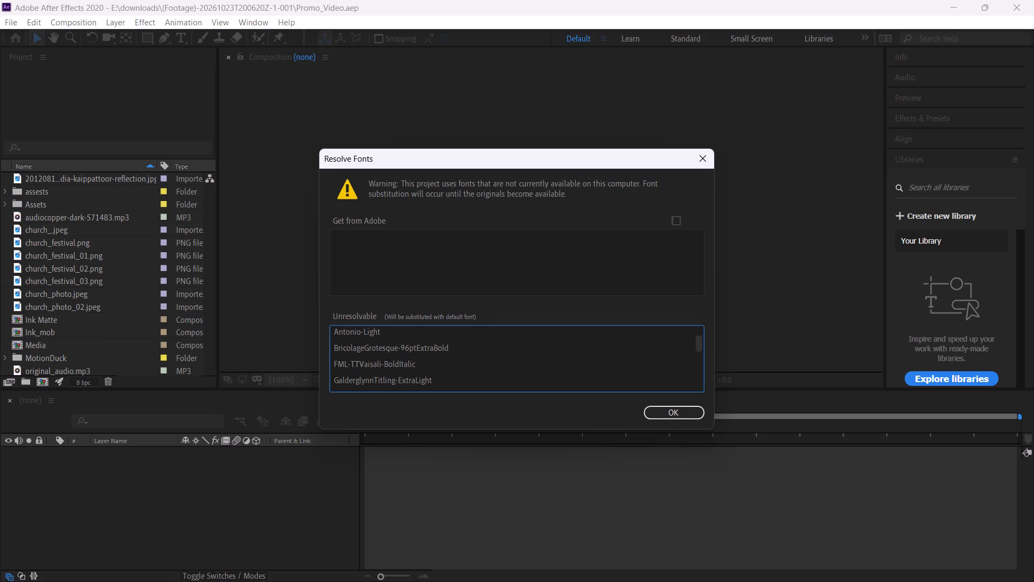
Switch to Edge and search in a new tab for "fml ttvaisali bold italic download", checking the font name in After Effects.
{"action": "left_click", "coordinate": [348, 567]}
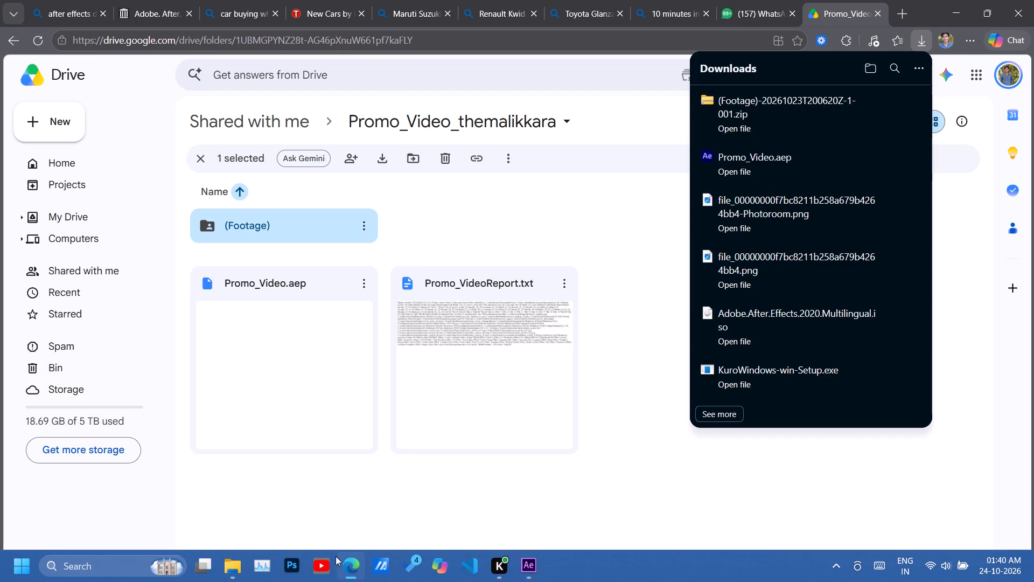
{"action": "left_click", "coordinate": [902, 14]}
{"action": "type", "text": "fml"}
{"action": "key", "text": "space"}
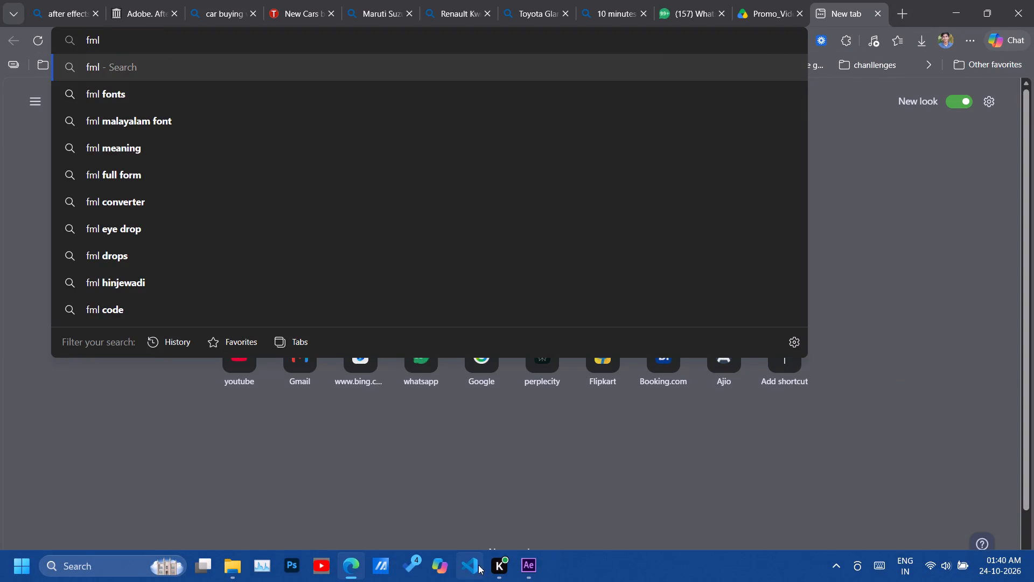
{"action": "left_click", "coordinate": [523, 569]}
{"action": "left_click", "coordinate": [524, 568]}
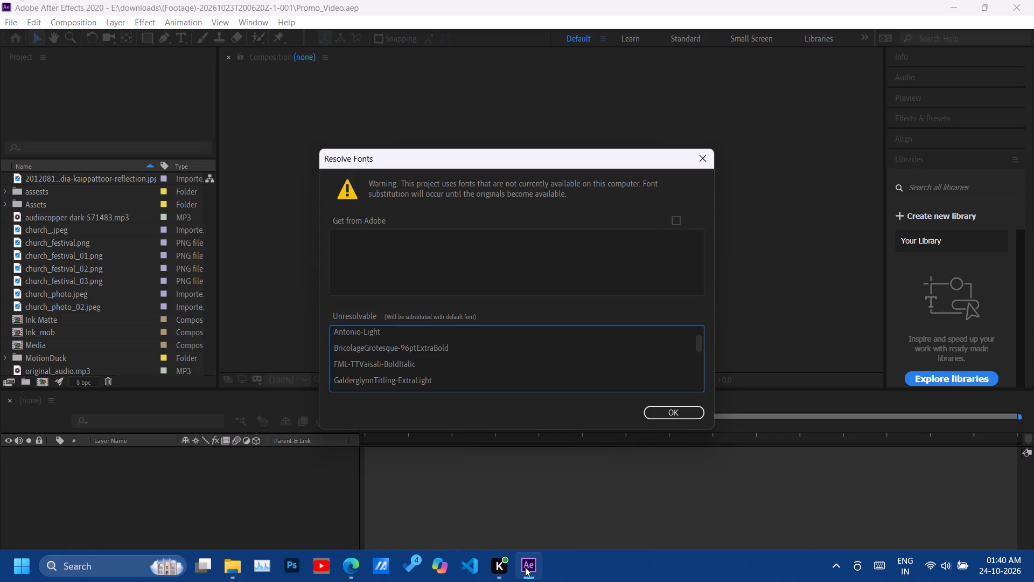
{"action": "left_click", "coordinate": [346, 564]}
{"action": "type", "text": "ttv"}
{"action": "key", "text": "BackSpace"}
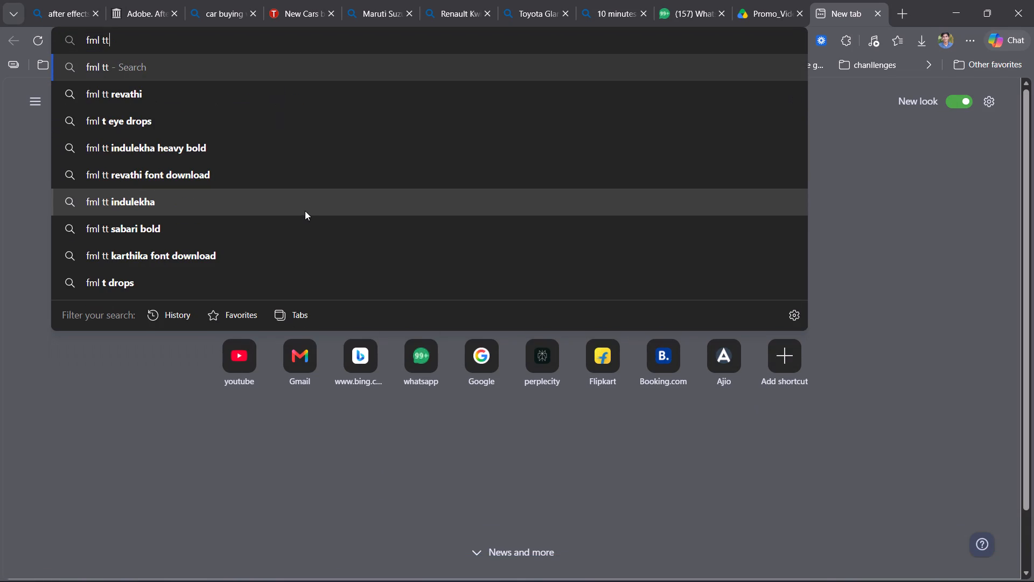
{"action": "type", "text": "vaisali"}
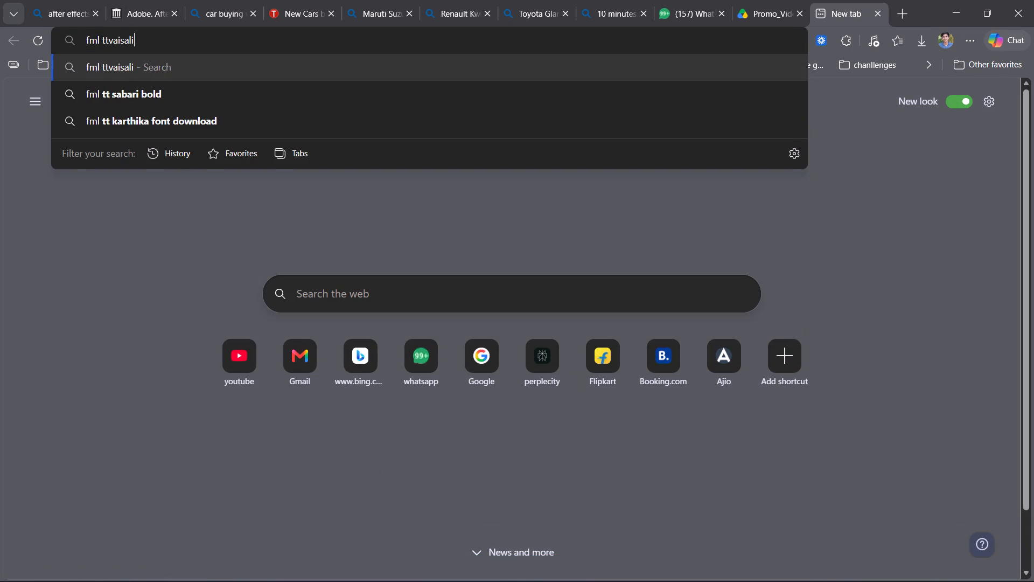
{"action": "left_click", "coordinate": [523, 571]}
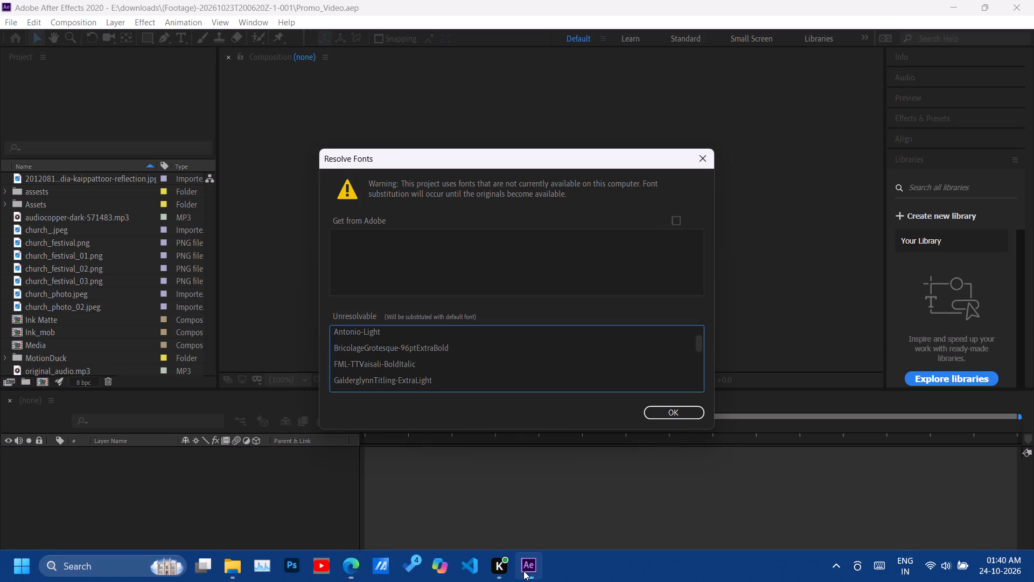
{"action": "left_click", "coordinate": [523, 571]}
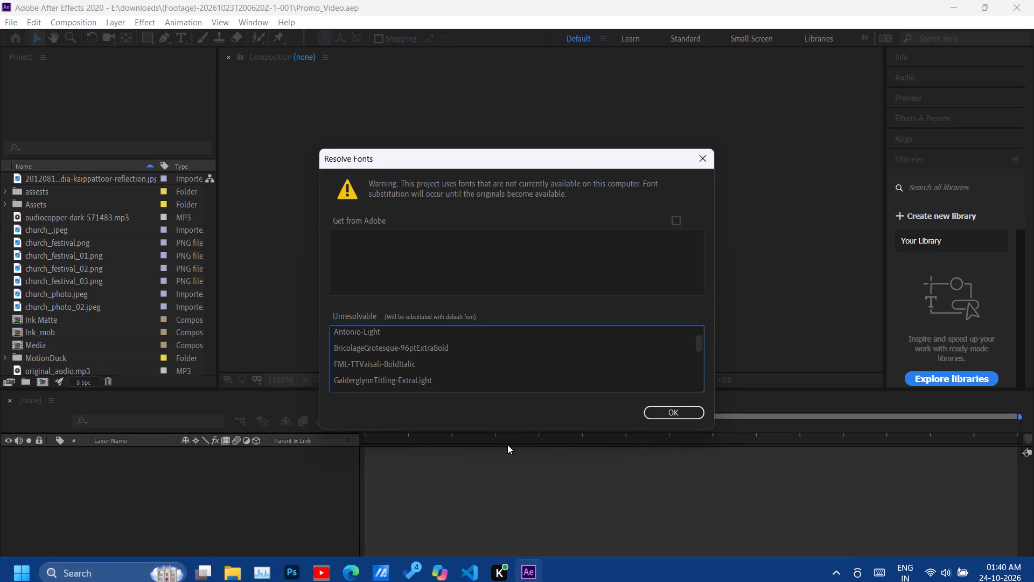
{"action": "left_click", "coordinate": [340, 569]}
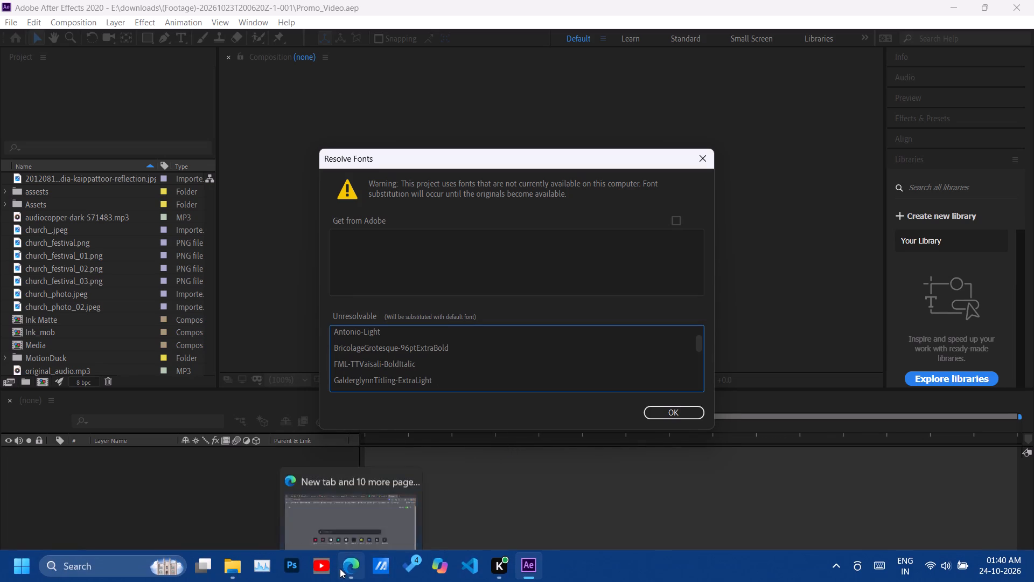
{"action": "key", "text": "space"}
{"action": "type", "text": "bold itla"}
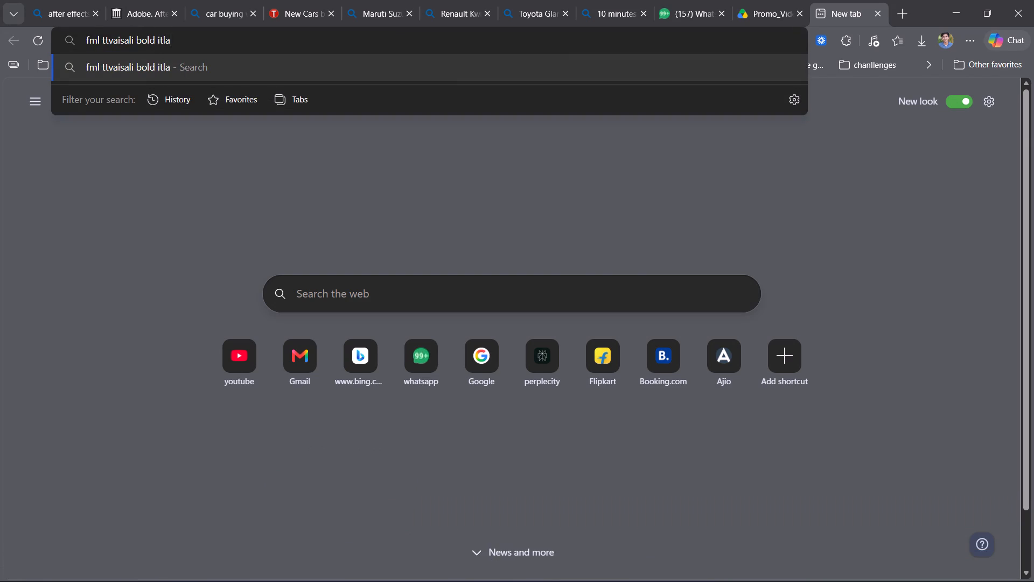
{"action": "key", "text": "BackSpace"}
{"action": "key", "text": "BackSpace"}
{"action": "type", "text": "alic donwl"}
{"action": "key", "text": "BackSpace"}
{"action": "key", "text": "BackSpace"}
{"action": "key", "text": "BackSpace"}
{"action": "type", "text": "wnload"}
{"action": "key", "text": "Return"}
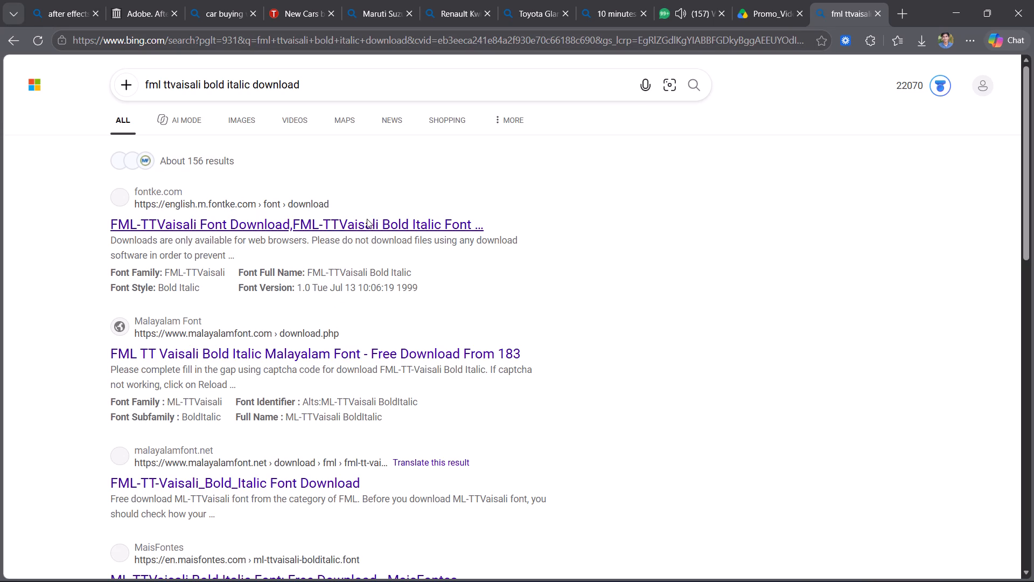
Open the fontke.com and malayalamfont.com download results for FML-TTVaisali Bold Italic in separate tabs, skimming the fontke.com page.
{"action": "left_click", "coordinate": [334, 224]}
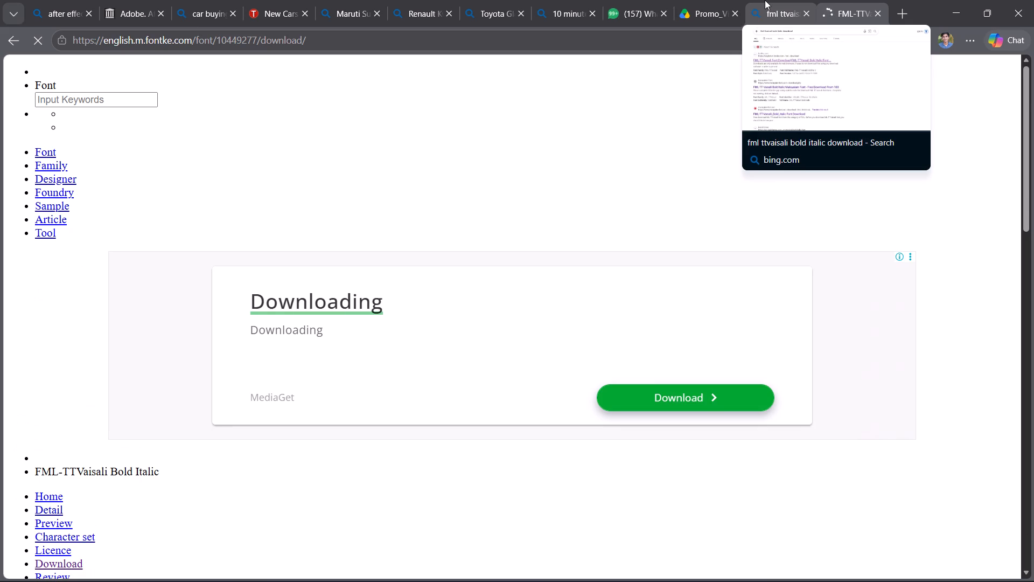
{"action": "scroll", "coordinate": [308, 316], "scroll_direction": "down", "scroll_amount": 10}
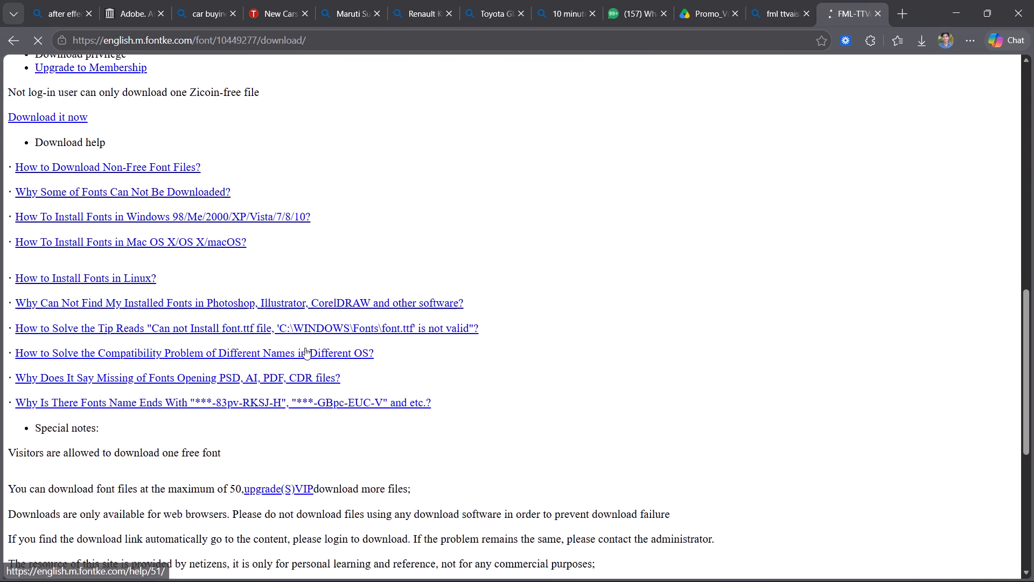
{"action": "scroll", "coordinate": [305, 348], "scroll_direction": "down", "scroll_amount": 5}
{"action": "left_click", "coordinate": [769, 0]}
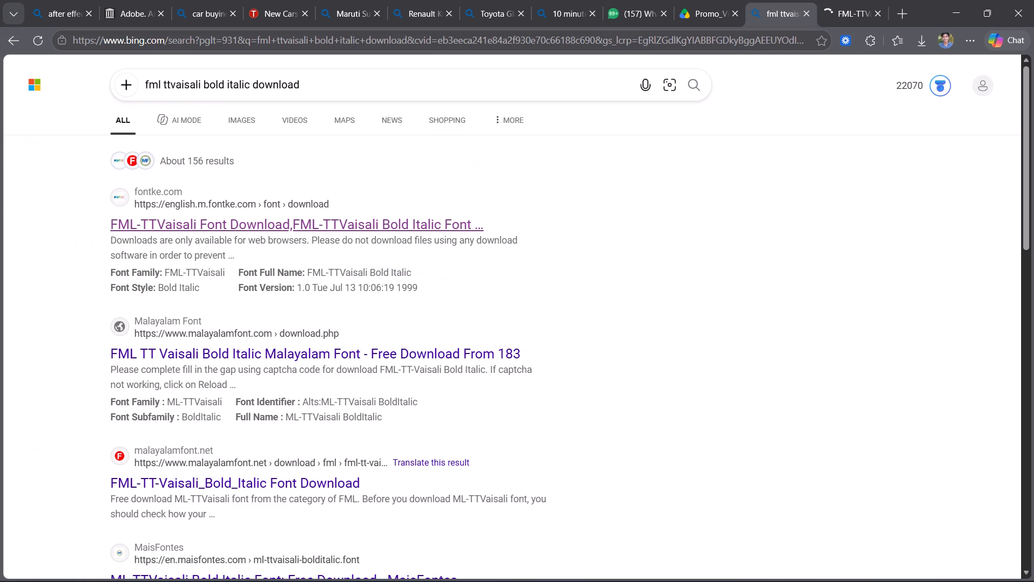
{"action": "left_click", "coordinate": [311, 353]}
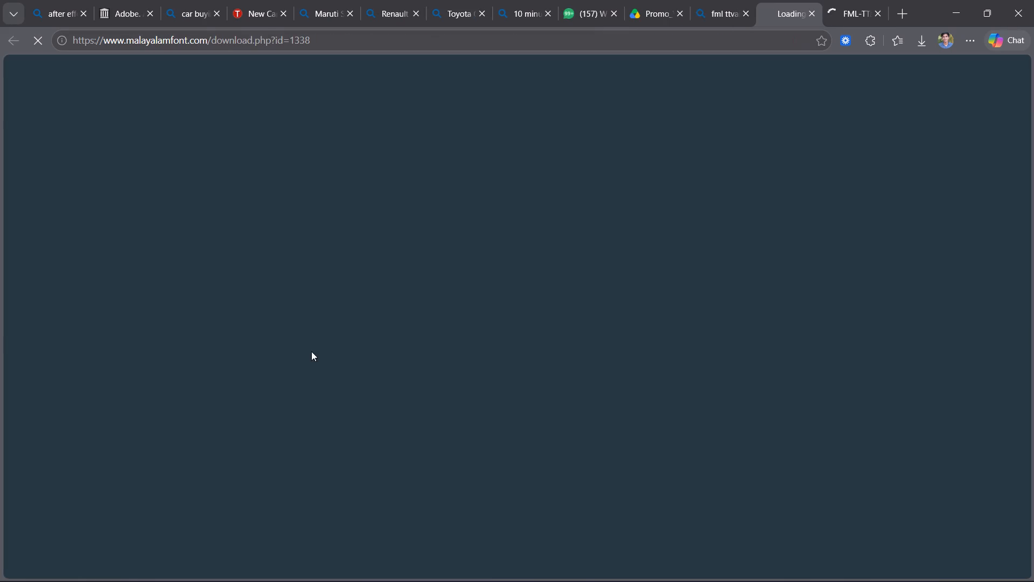
Look through the fontke.com page for the FML-TTVaisali Bold Italic download link, closing the full-page ad.
{"action": "left_click", "coordinate": [840, 0]}
{"action": "scroll", "coordinate": [626, 287], "scroll_direction": "down", "scroll_amount": 1}
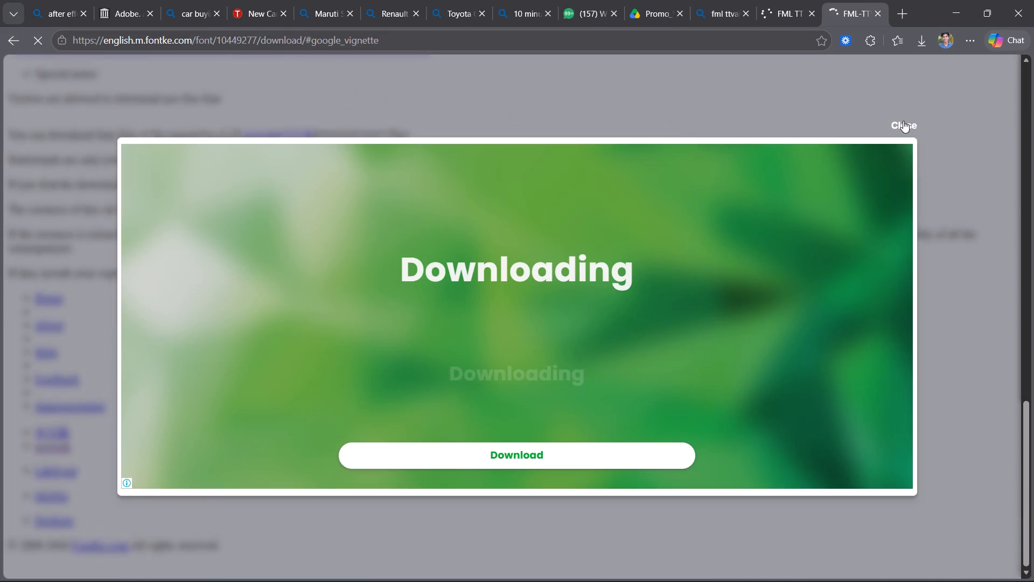
{"action": "left_click", "coordinate": [903, 121]}
{"action": "scroll", "coordinate": [521, 259], "scroll_direction": "down", "scroll_amount": 13}
{"action": "scroll", "coordinate": [502, 266], "scroll_direction": "up", "scroll_amount": 3}
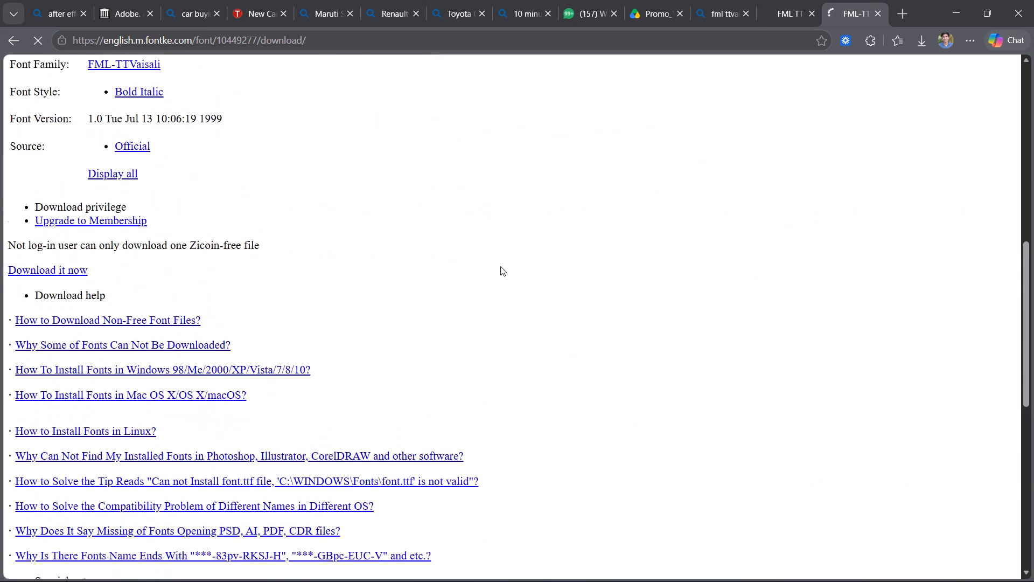
{"action": "scroll", "coordinate": [500, 266], "scroll_direction": "up", "scroll_amount": 9}
{"action": "scroll", "coordinate": [497, 271], "scroll_direction": "down", "scroll_amount": 10}
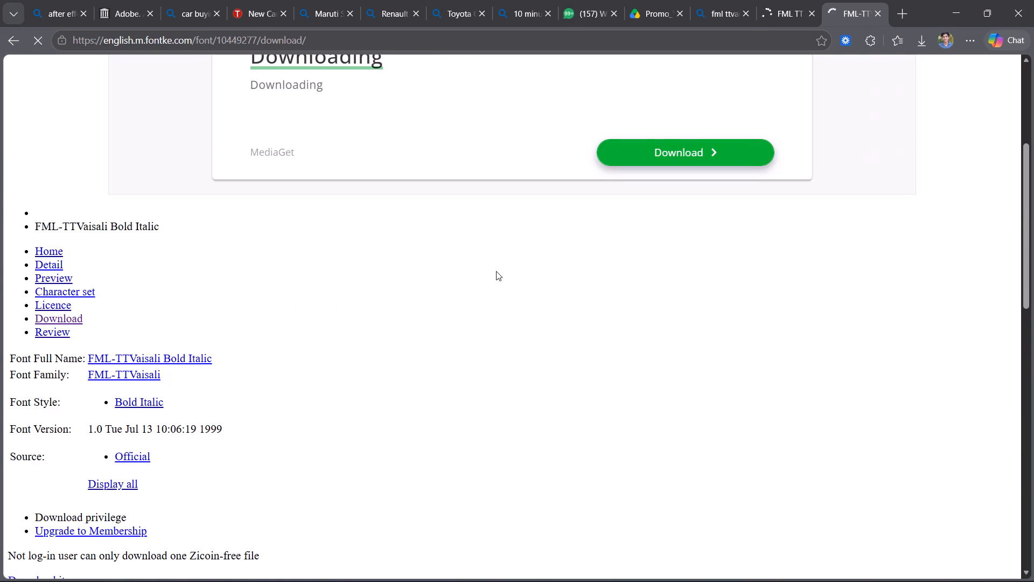
{"action": "scroll", "coordinate": [496, 271], "scroll_direction": "down", "scroll_amount": 3}
Download FML-TT-Vaisali Bold Italic from the malayalamfont.com page by entering the displayed captcha code, and close the fontke.com tab.
{"action": "left_click", "coordinate": [798, 0]}
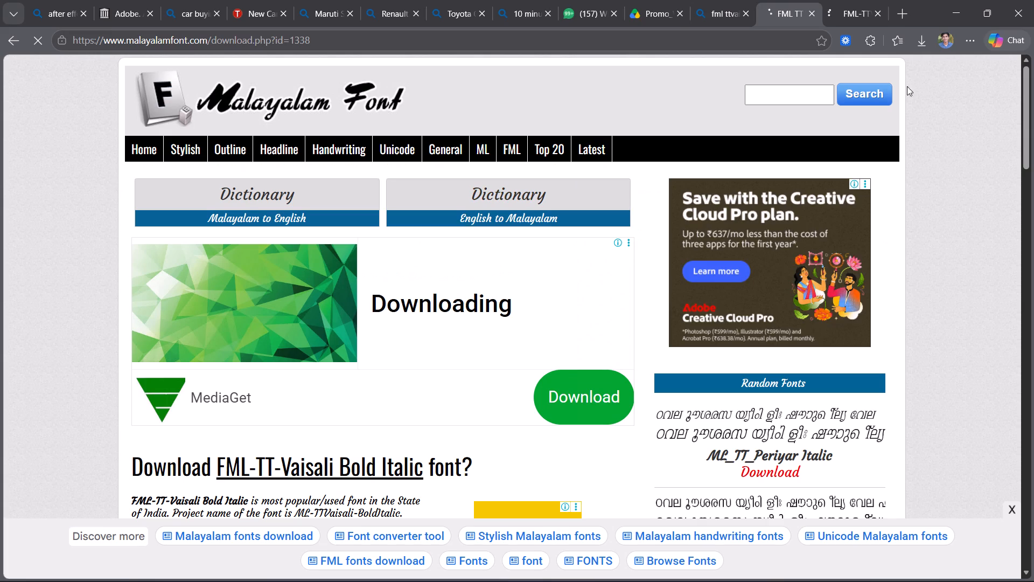
{"action": "scroll", "coordinate": [458, 259], "scroll_direction": "down", "scroll_amount": 6}
{"action": "scroll", "coordinate": [344, 301], "scroll_direction": "down", "scroll_amount": 6}
{"action": "scroll", "coordinate": [307, 329], "scroll_direction": "down", "scroll_amount": 5}
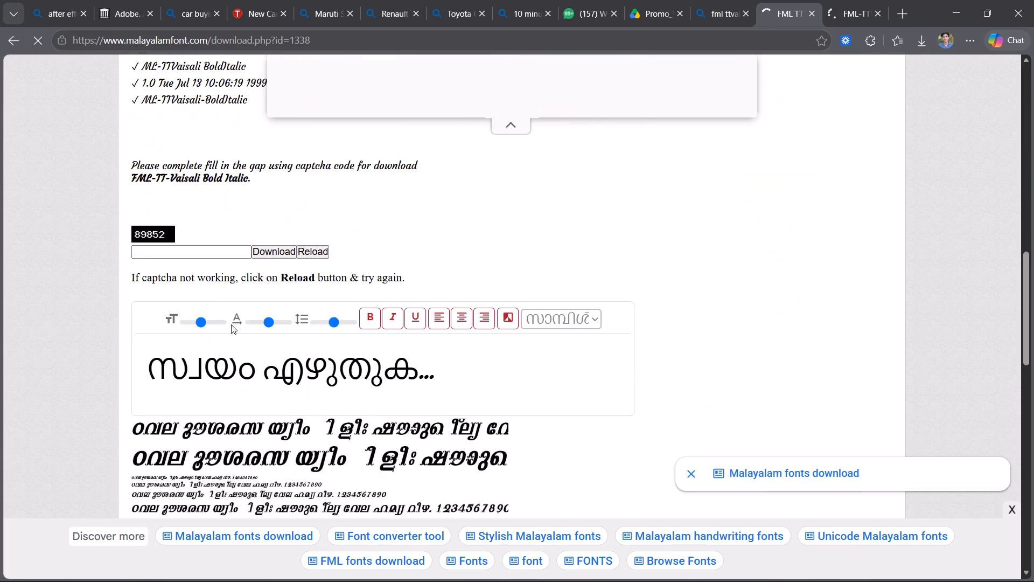
{"action": "left_click", "coordinate": [202, 151]}
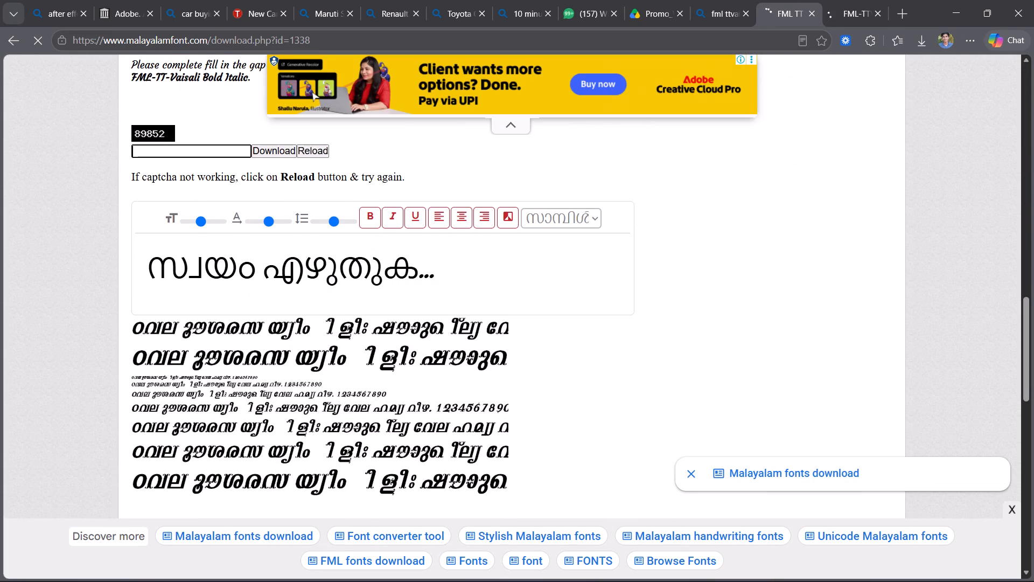
{"action": "type", "text": "89"}
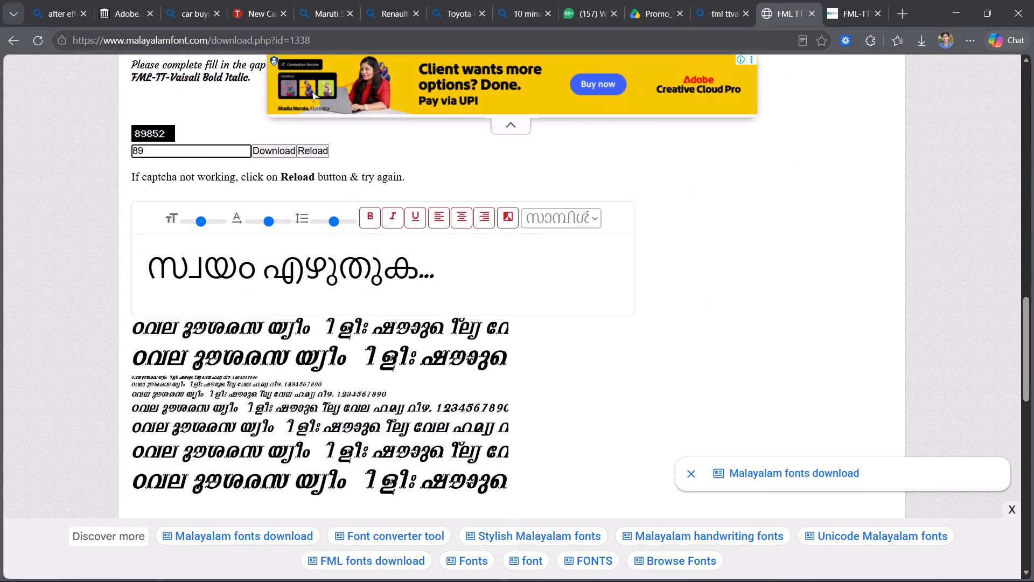
{"action": "type", "text": "852"}
{"action": "left_click", "coordinate": [261, 158]}
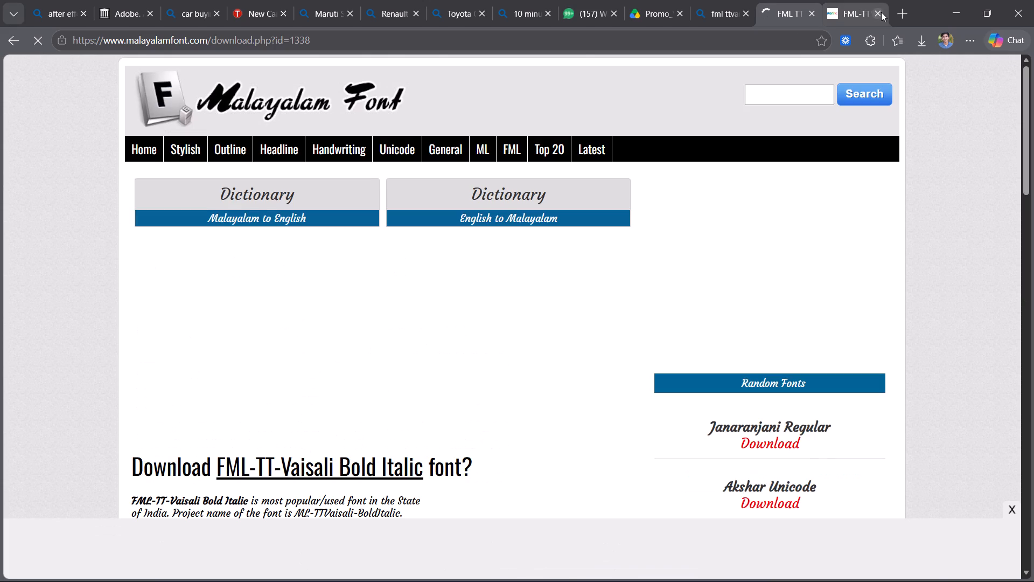
{"action": "left_click", "coordinate": [881, 12]}
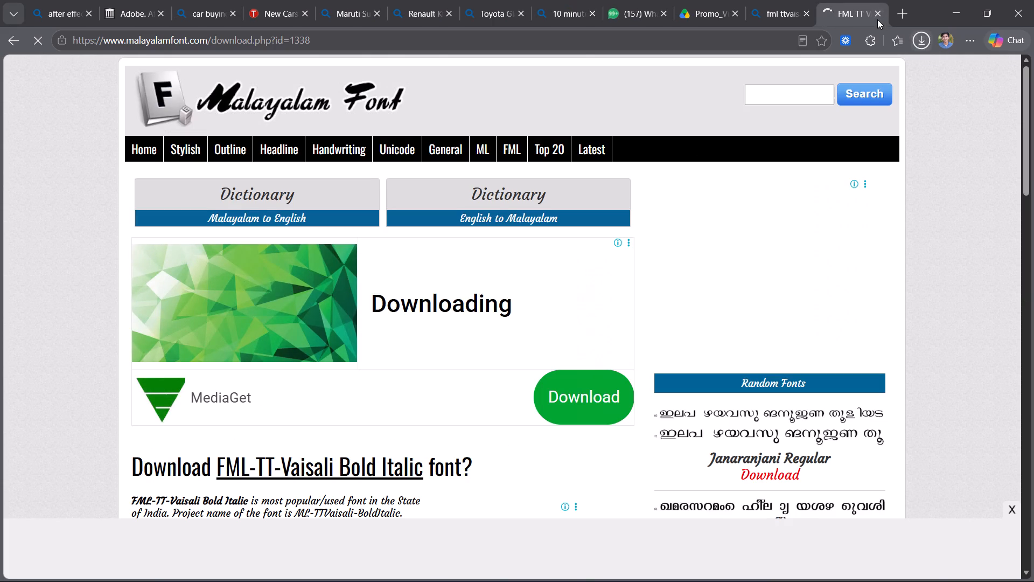
Install the downloaded FML-TT-Vaisali_Bold_Italic.ttf font and close its preview window and the downloads list.
{"action": "left_click", "coordinate": [744, 119]}
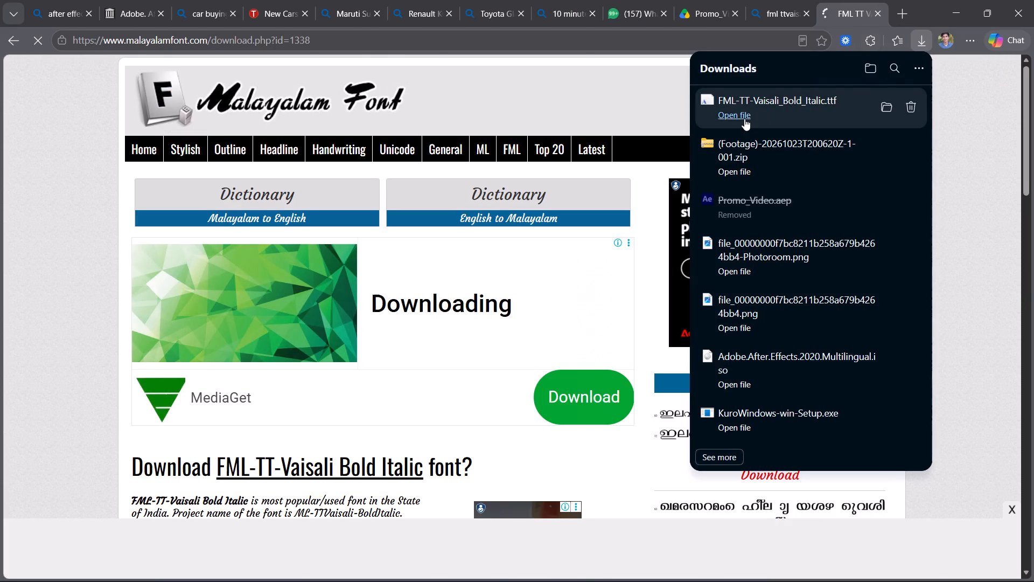
{"action": "left_click", "coordinate": [228, 175]}
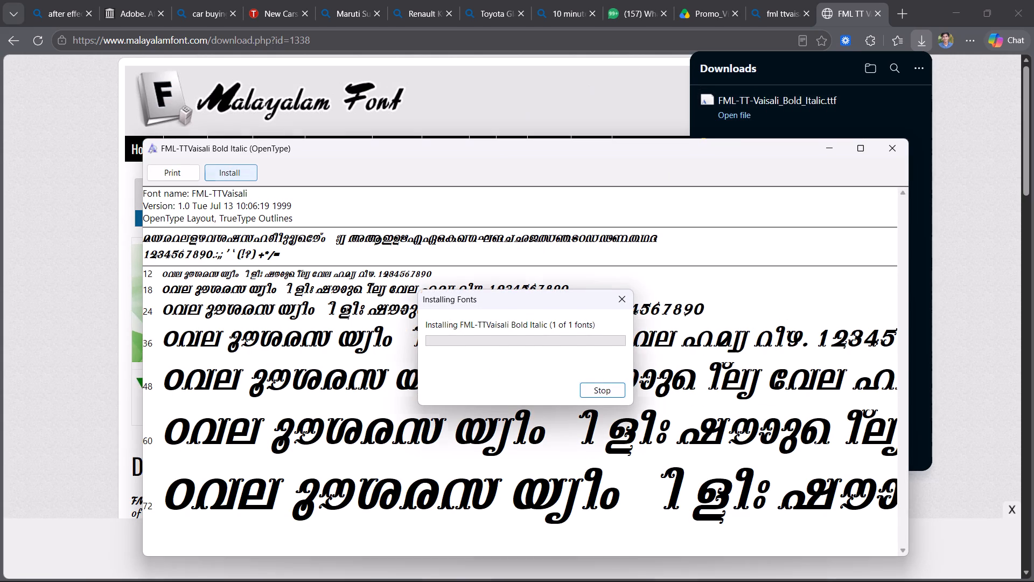
{"action": "left_click", "coordinate": [898, 152]}
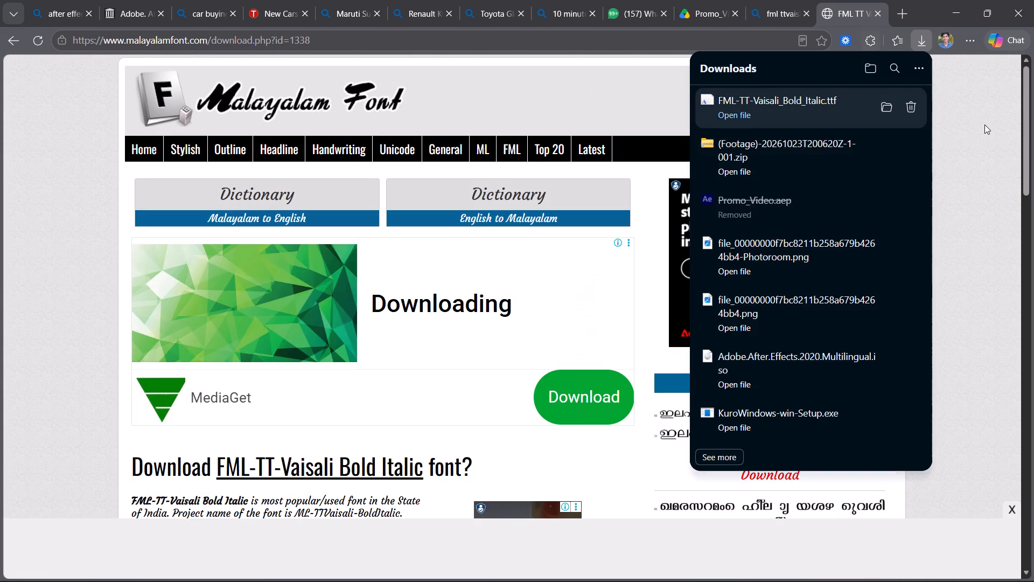
{"action": "left_click", "coordinate": [984, 124]}
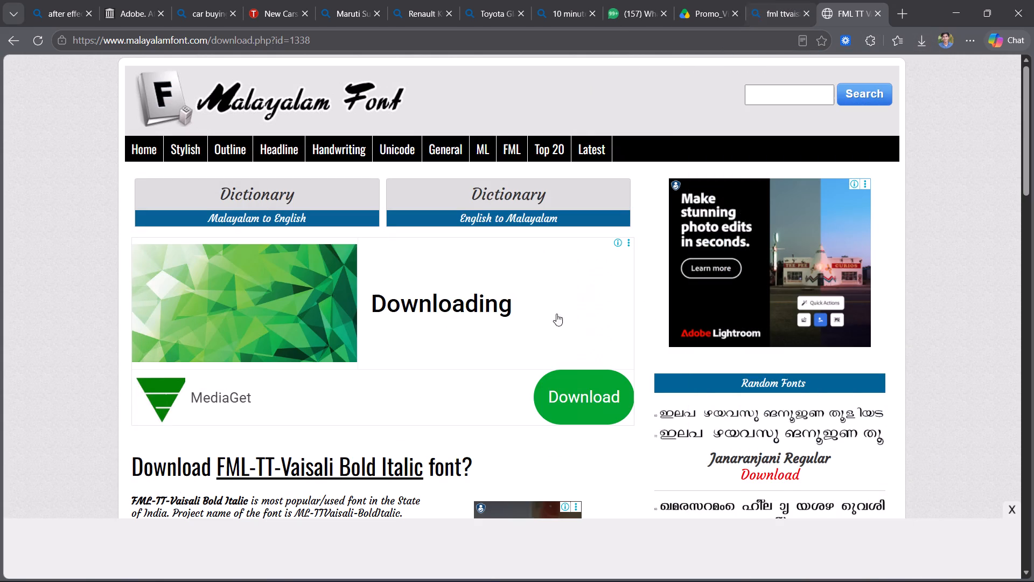
Switch to After Effects and examine the full list of unresolvable fonts in the Resolve Fonts dialog.
{"action": "left_click", "coordinate": [533, 563]}
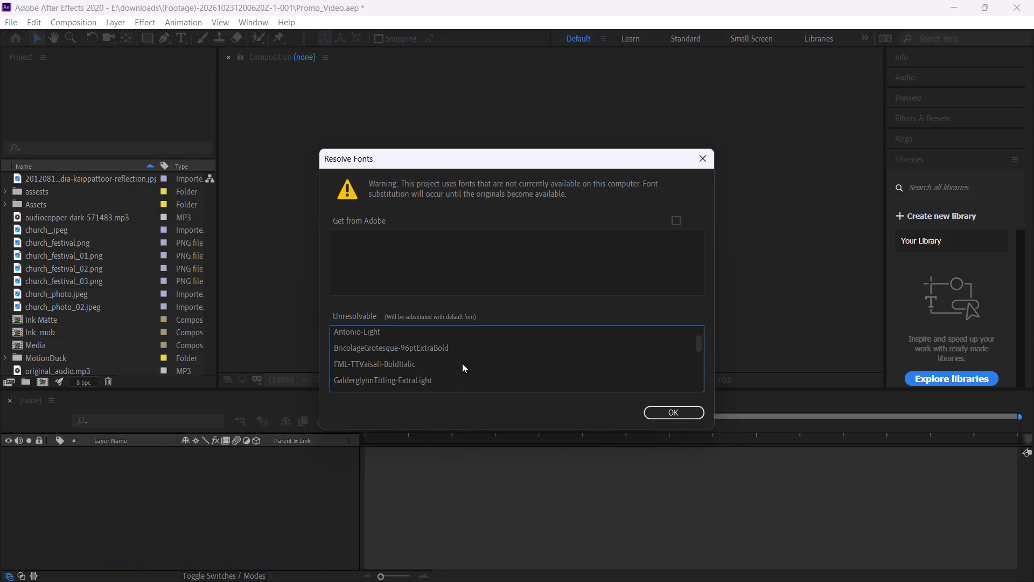
{"action": "scroll", "coordinate": [456, 345], "scroll_direction": "down", "scroll_amount": 2}
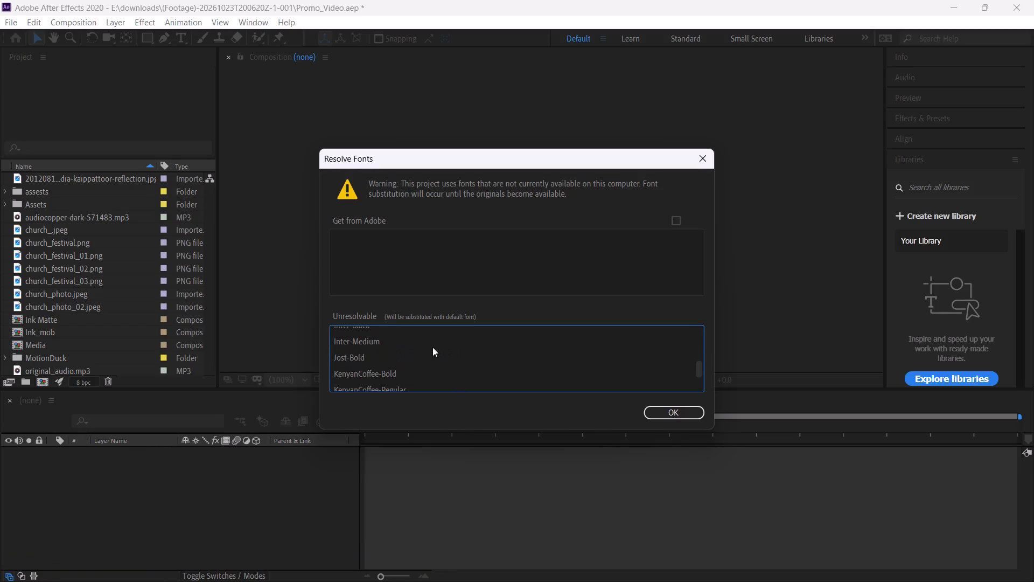
{"action": "left_click_drag", "start_coordinate": [701, 333], "coordinate": [701, 338]}
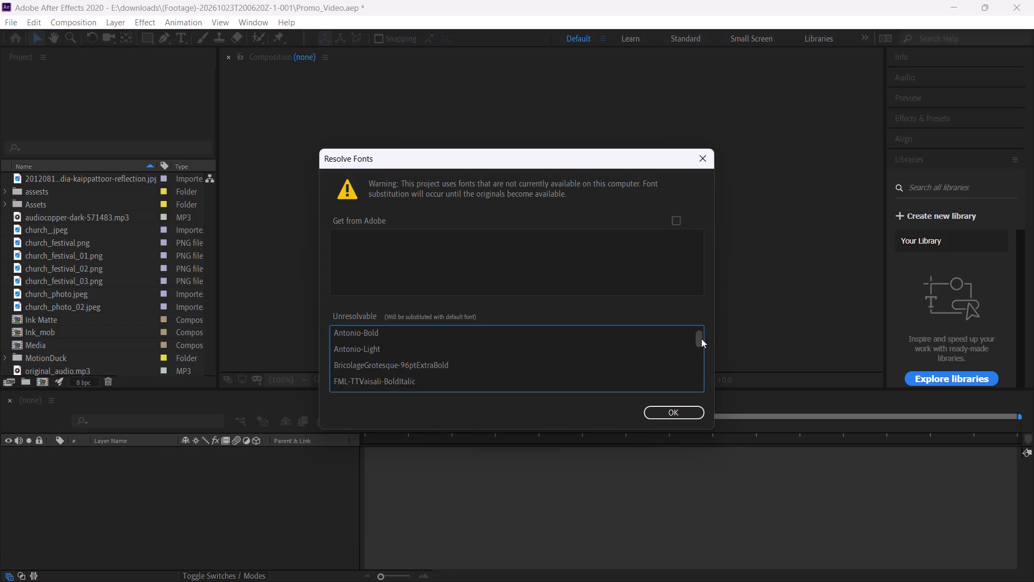
{"action": "left_click_drag", "start_coordinate": [701, 338], "coordinate": [701, 349]}
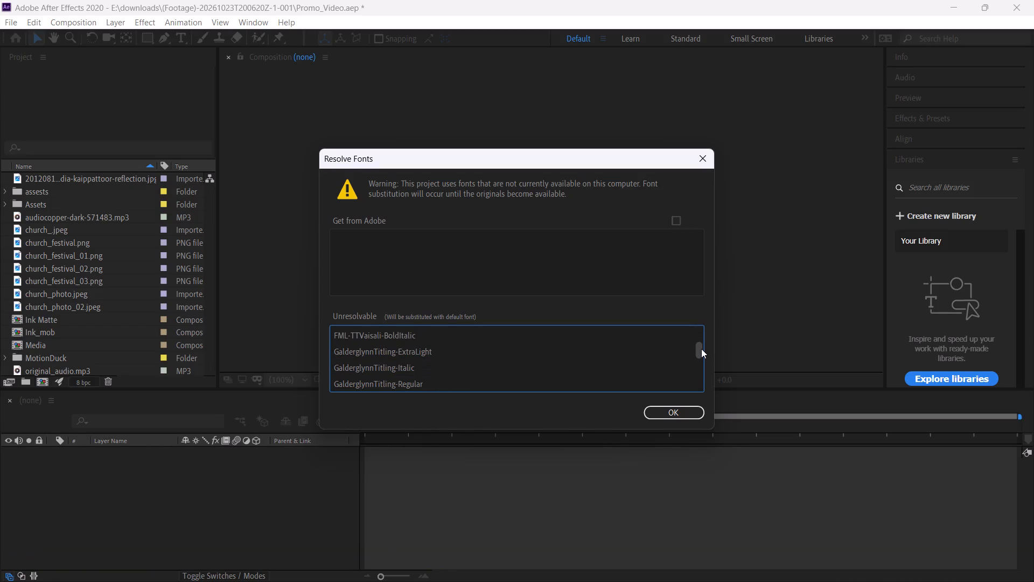
{"action": "left_click_drag", "start_coordinate": [701, 349], "coordinate": [706, 389]}
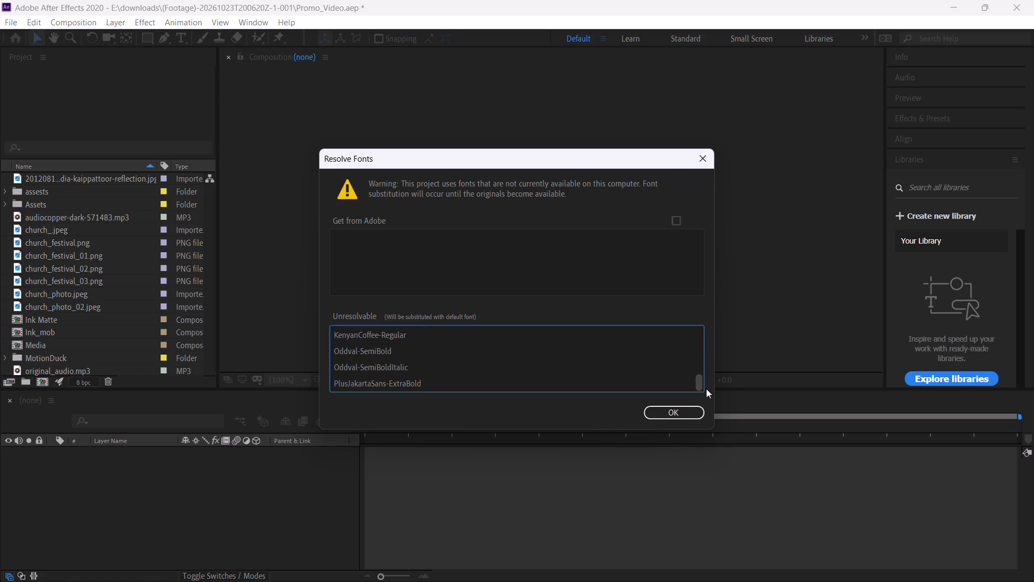
{"action": "left_click_drag", "start_coordinate": [706, 389], "coordinate": [697, 336]}
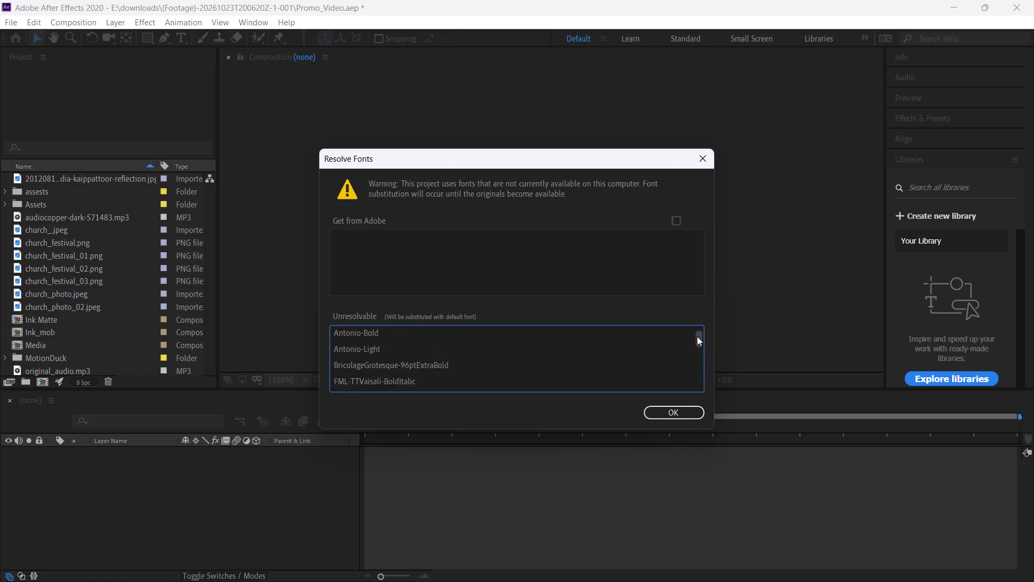
{"action": "left_click_drag", "start_coordinate": [697, 336], "coordinate": [697, 347]}
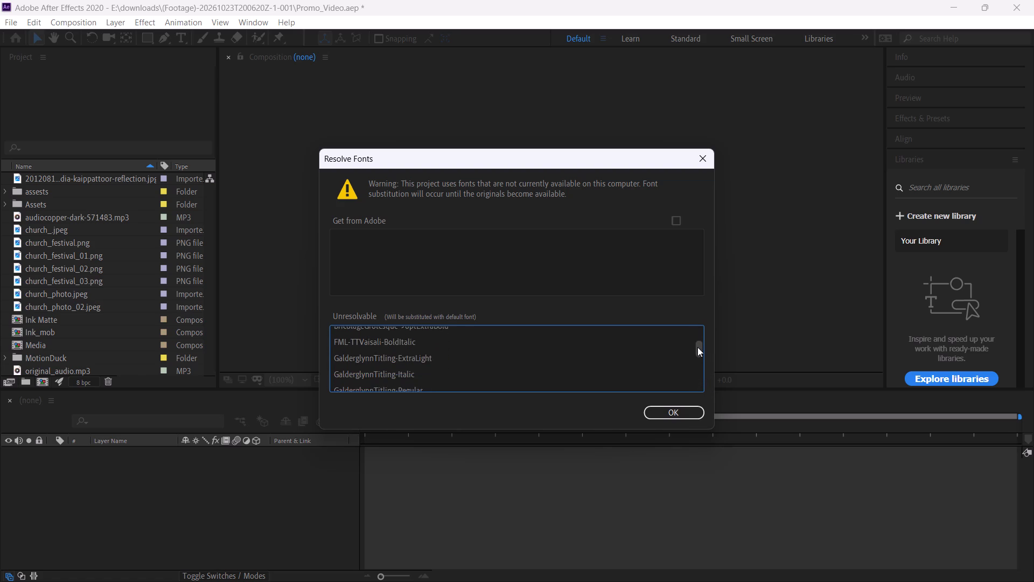
{"action": "left_click_drag", "start_coordinate": [697, 347], "coordinate": [709, 420]}
Accept the font substitution and dismiss the missing-files warning to finish opening the Promo_Video project.
{"action": "left_click", "coordinate": [686, 410]}
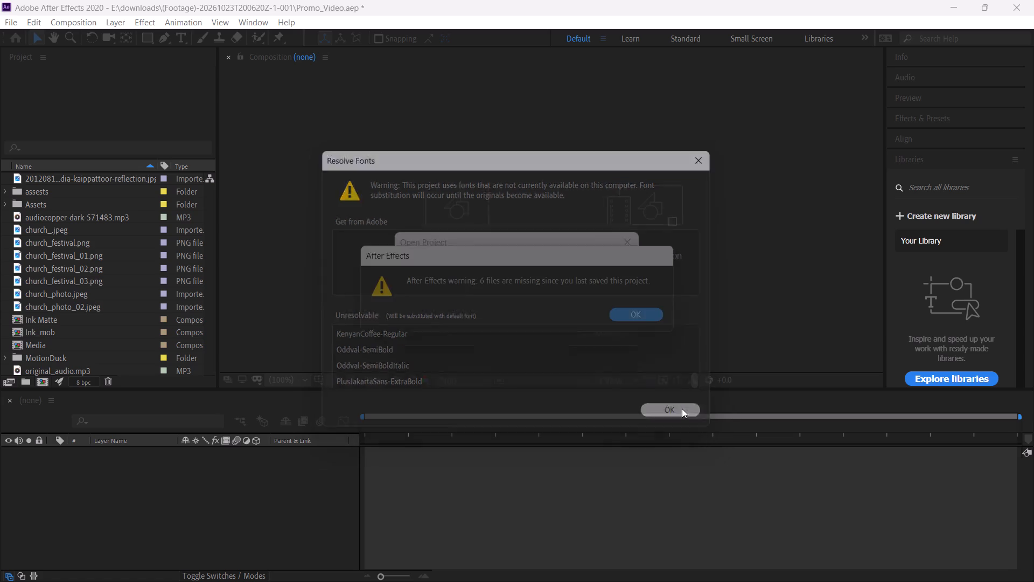
{"action": "left_click", "coordinate": [616, 316]}
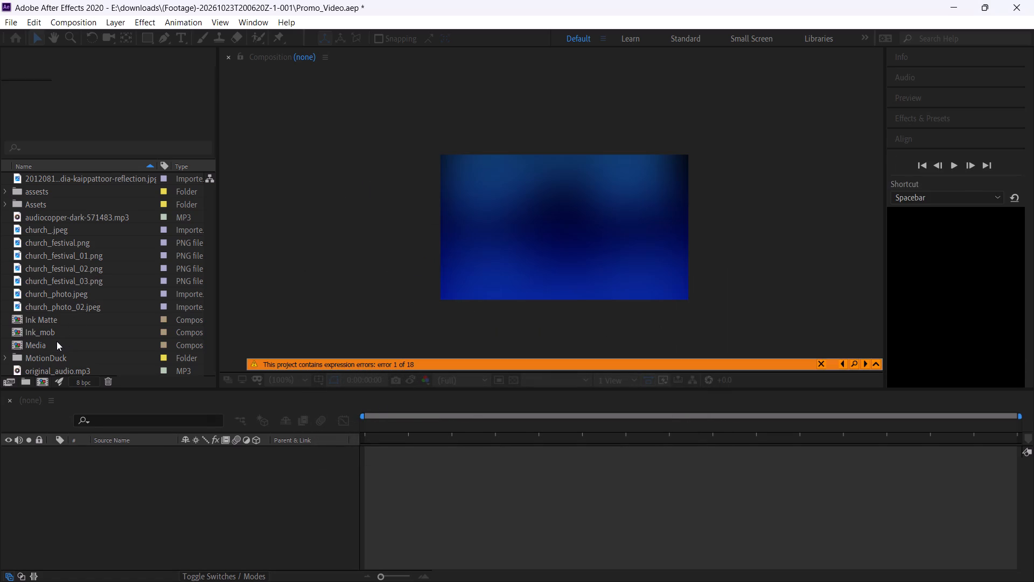
Skim the promo_video composition's layers and preview its opening seconds by scrubbing and playing from the start.
{"action": "scroll", "coordinate": [57, 342], "scroll_direction": "down", "scroll_amount": 5}
{"action": "scroll", "coordinate": [68, 322], "scroll_direction": "up", "scroll_amount": 5}
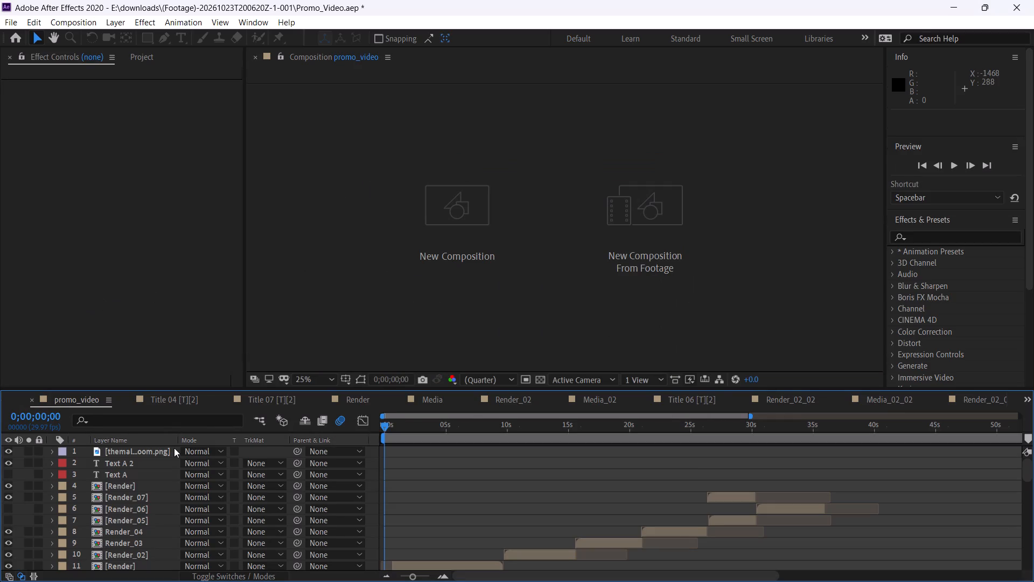
{"action": "scroll", "coordinate": [172, 432], "scroll_direction": "down", "scroll_amount": 5}
{"action": "scroll", "coordinate": [172, 432], "scroll_direction": "up", "scroll_amount": 5}
{"action": "scroll", "coordinate": [172, 432], "scroll_direction": "down", "scroll_amount": 1}
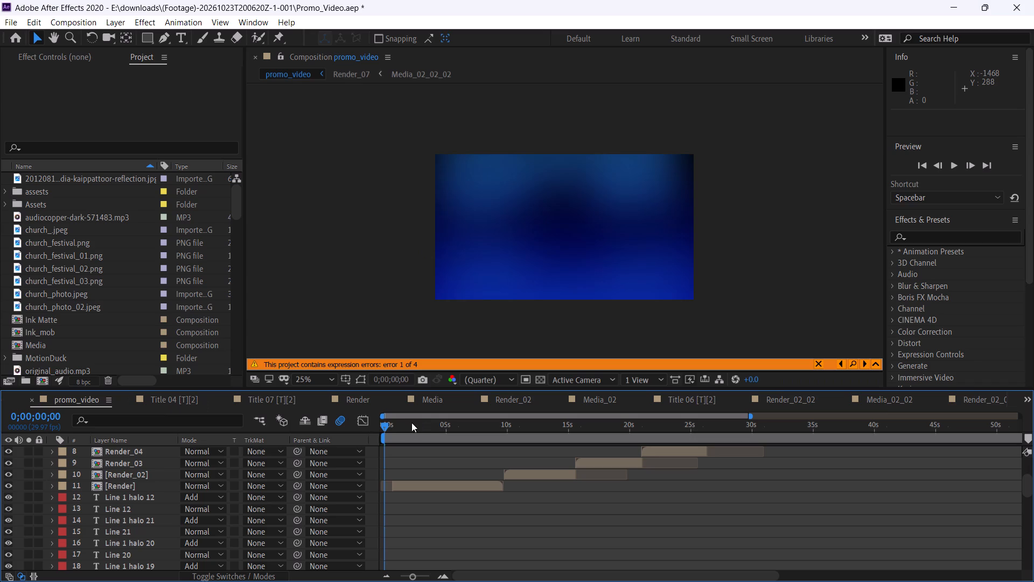
{"action": "left_click_drag", "start_coordinate": [401, 427], "coordinate": [392, 432]}
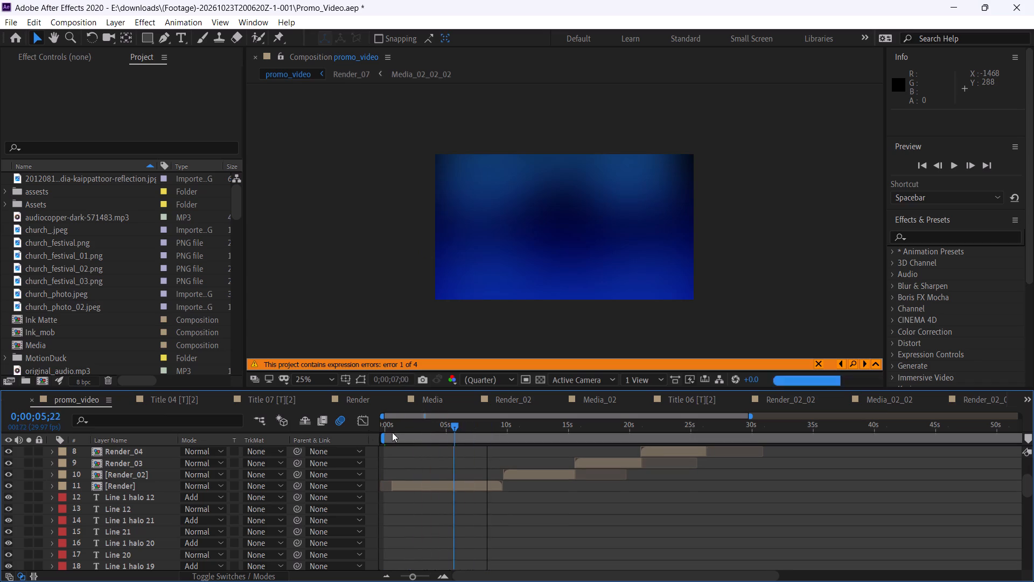
{"action": "left_click_drag", "start_coordinate": [392, 432], "coordinate": [313, 428]}
{"action": "left_click_drag", "start_coordinate": [397, 426], "coordinate": [397, 430]}
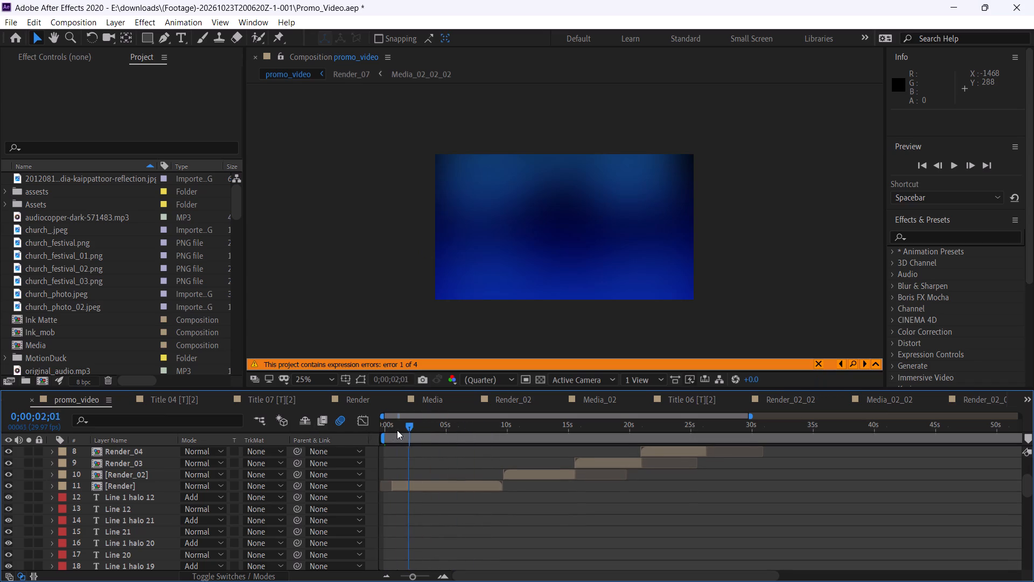
{"action": "left_click_drag", "start_coordinate": [397, 430], "coordinate": [345, 431]}
{"action": "key", "text": "space"}
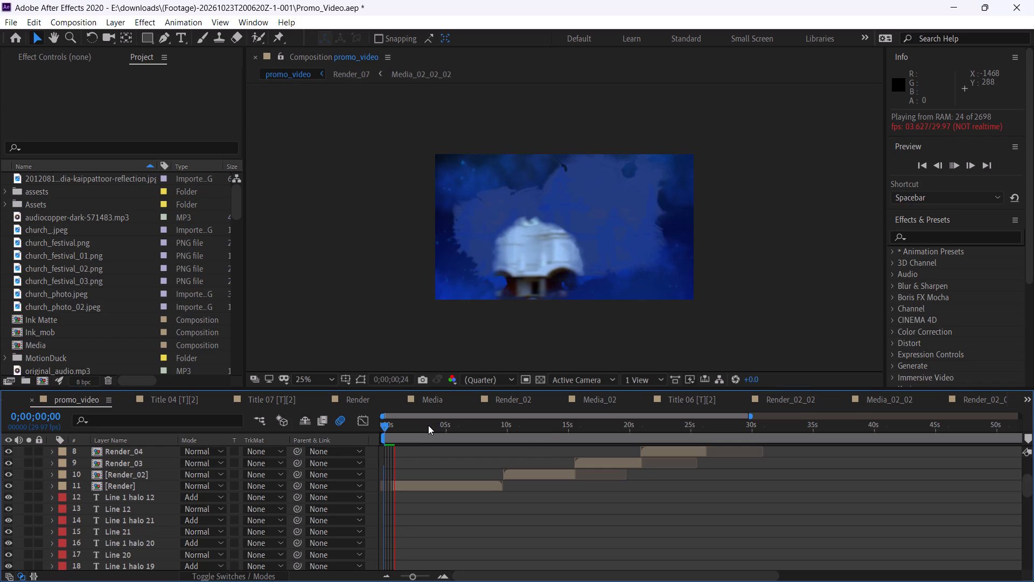
{"action": "left_click_drag", "start_coordinate": [416, 427], "coordinate": [397, 429]}
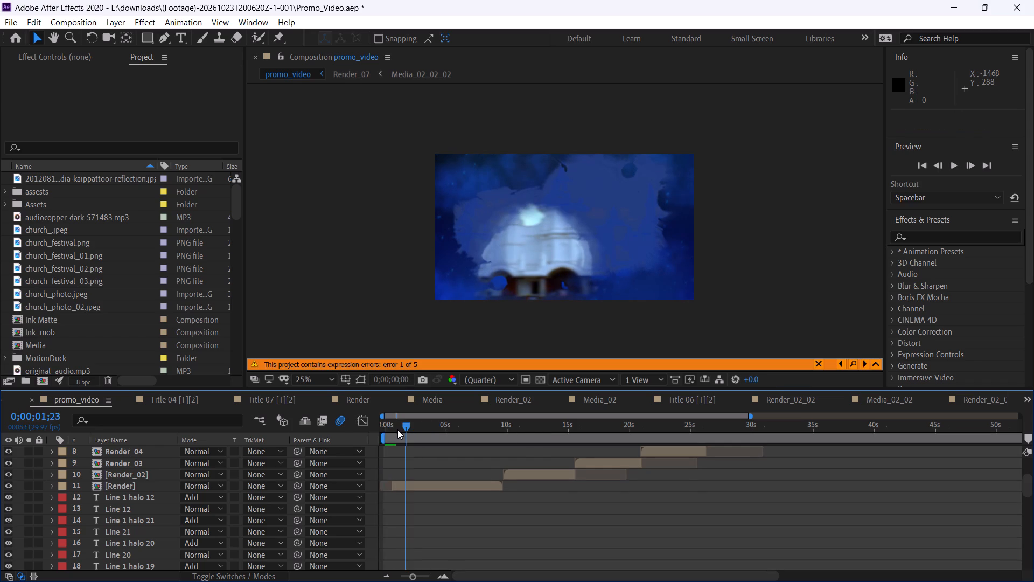
{"action": "left_click_drag", "start_coordinate": [397, 429], "coordinate": [346, 431]}
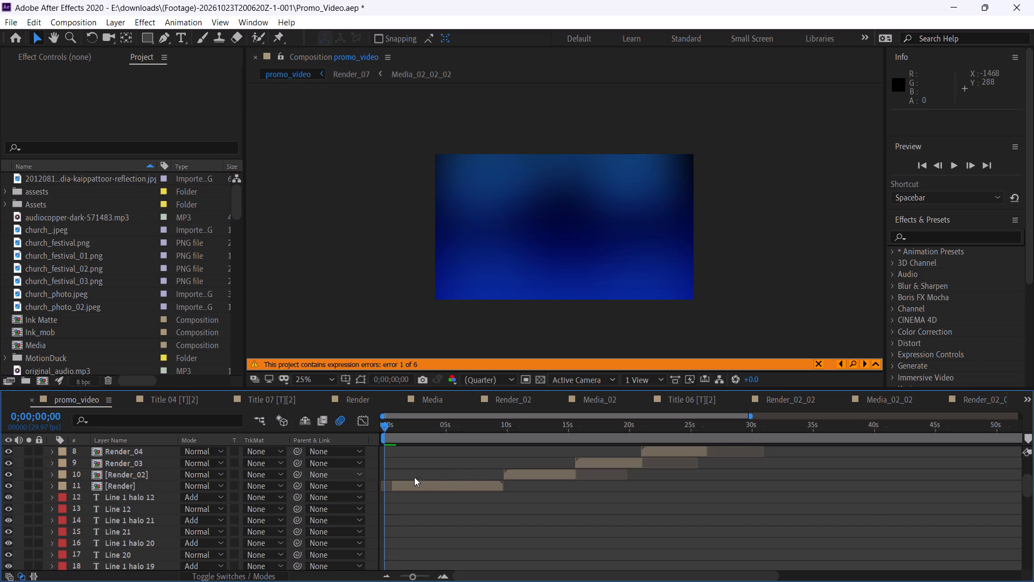
Look through the whole layer stack of the promo_video composition, down to the background layers and back to the Render layers.
{"action": "scroll", "coordinate": [459, 478], "scroll_direction": "down", "scroll_amount": 1}
{"action": "scroll", "coordinate": [459, 478], "scroll_direction": "up", "scroll_amount": 3}
{"action": "scroll", "coordinate": [459, 479], "scroll_direction": "down", "scroll_amount": 1}
{"action": "scroll", "coordinate": [459, 479], "scroll_direction": "up", "scroll_amount": 4}
{"action": "scroll", "coordinate": [459, 479], "scroll_direction": "down", "scroll_amount": 2}
{"action": "scroll", "coordinate": [461, 477], "scroll_direction": "up", "scroll_amount": 1}
{"action": "scroll", "coordinate": [461, 477], "scroll_direction": "down", "scroll_amount": 1}
{"action": "scroll", "coordinate": [461, 477], "scroll_direction": "up", "scroll_amount": 1}
{"action": "left_click_drag", "start_coordinate": [1026, 487], "coordinate": [1029, 516]}
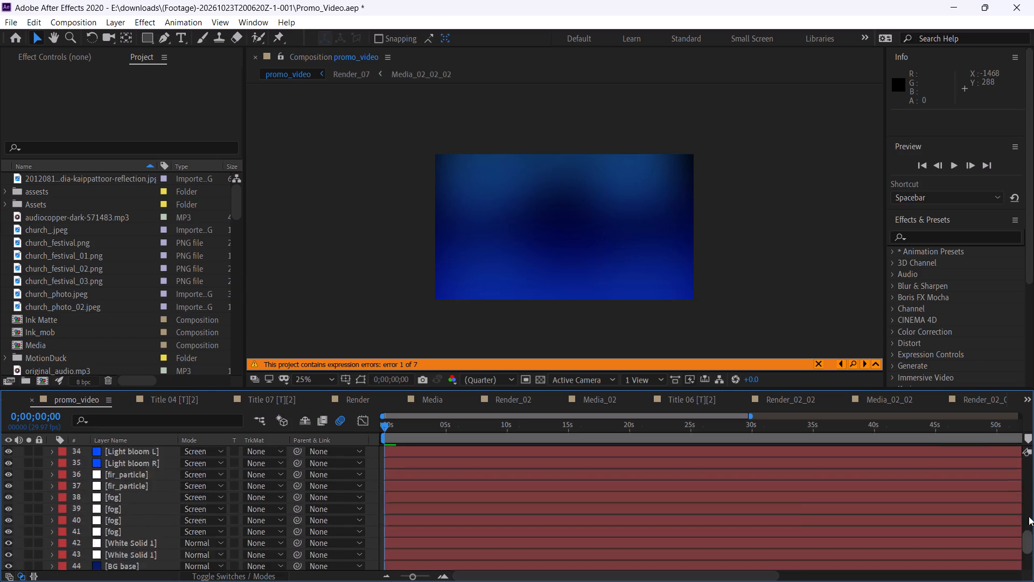
{"action": "left_click_drag", "start_coordinate": [1029, 516], "coordinate": [1031, 476]}
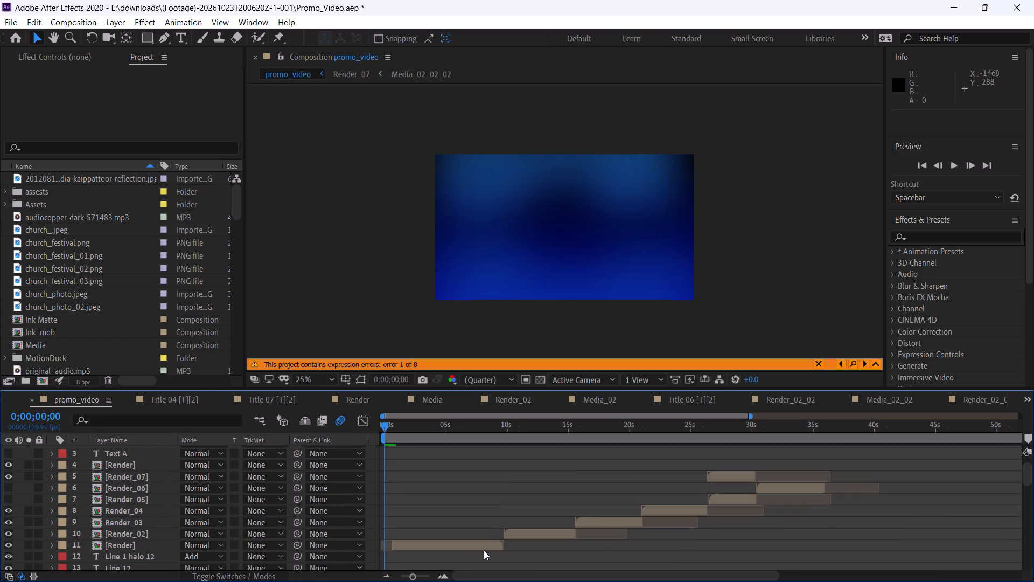
Select layers 5 to 11 of promo_video together, from Render_07 down to the lower Render layer.
{"action": "left_click", "coordinate": [483, 548]}
{"action": "left_click", "coordinate": [534, 530], "text": "ctrl"}
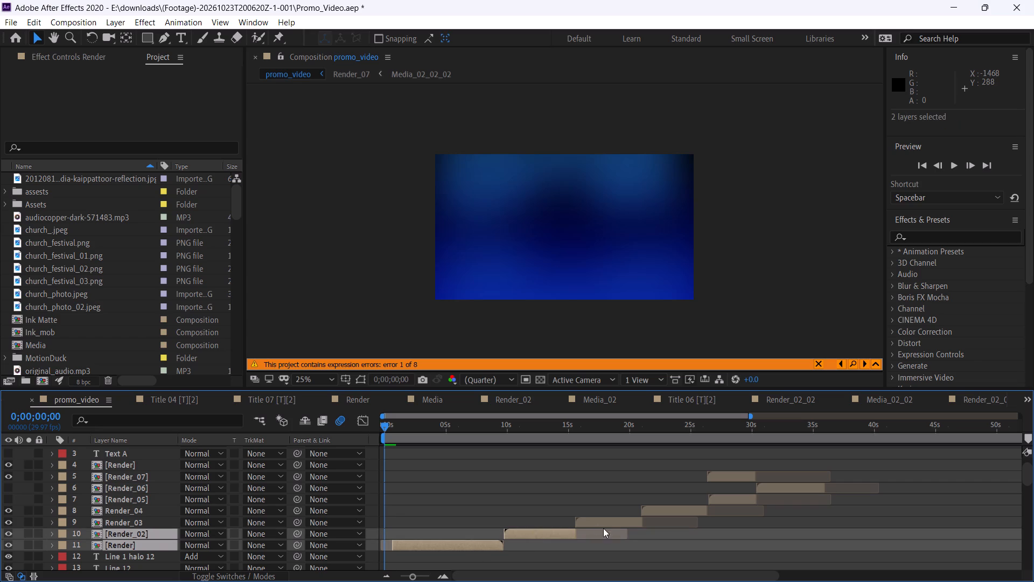
{"action": "left_click", "coordinate": [606, 523], "text": "ctrl"}
{"action": "left_click", "coordinate": [662, 508], "text": "ctrl"}
{"action": "left_click", "coordinate": [737, 503], "text": "ctrl"}
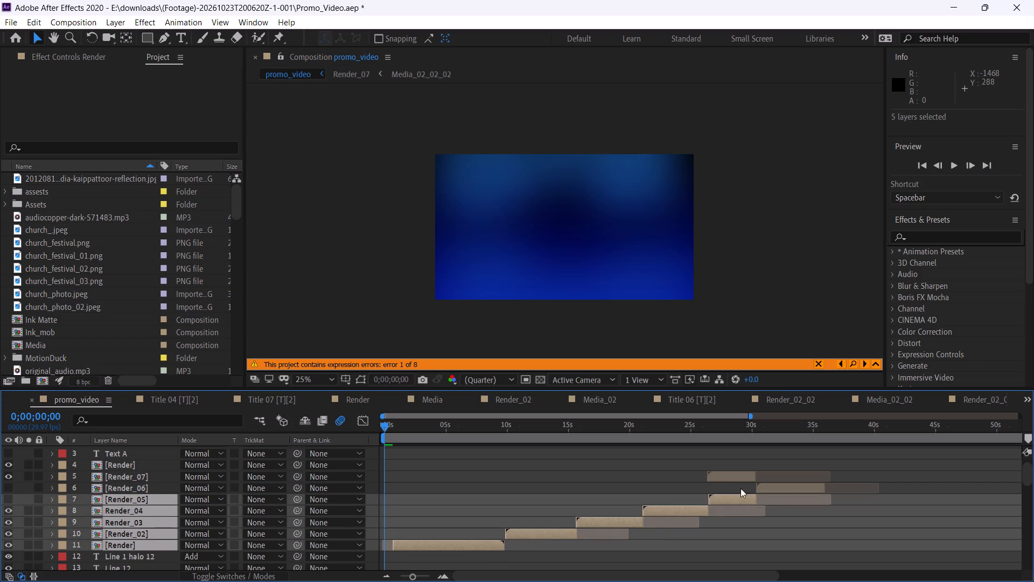
{"action": "left_click", "coordinate": [744, 477], "text": "ctrl"}
{"action": "left_click", "coordinate": [762, 490], "text": "ctrl"}
Play the audio-only preview of promo_video, reset the playhead to 0;00;00;00 and play it again.
{"action": "key", "text": "period"}
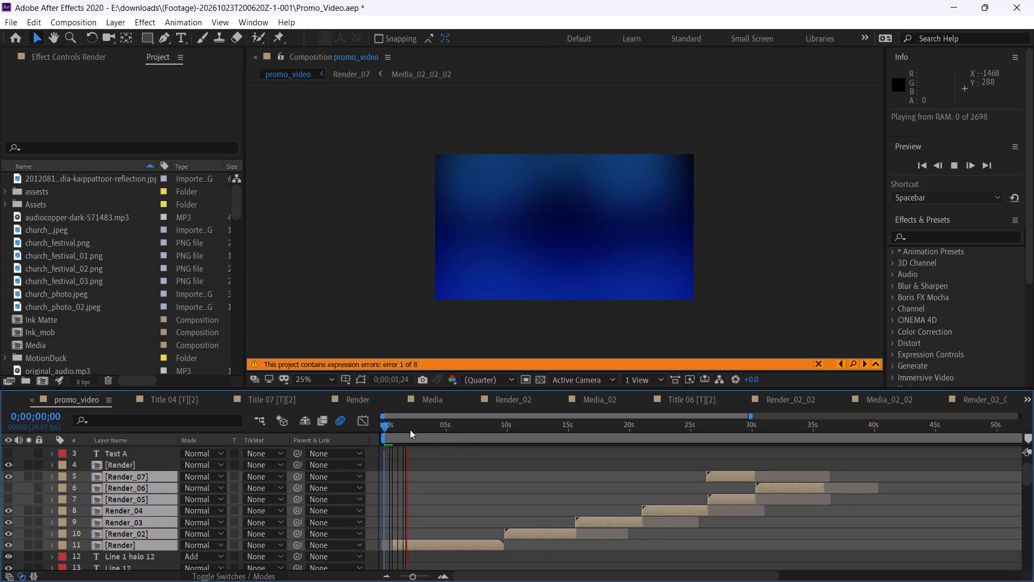
{"action": "left_click_drag", "start_coordinate": [409, 429], "coordinate": [358, 434]}
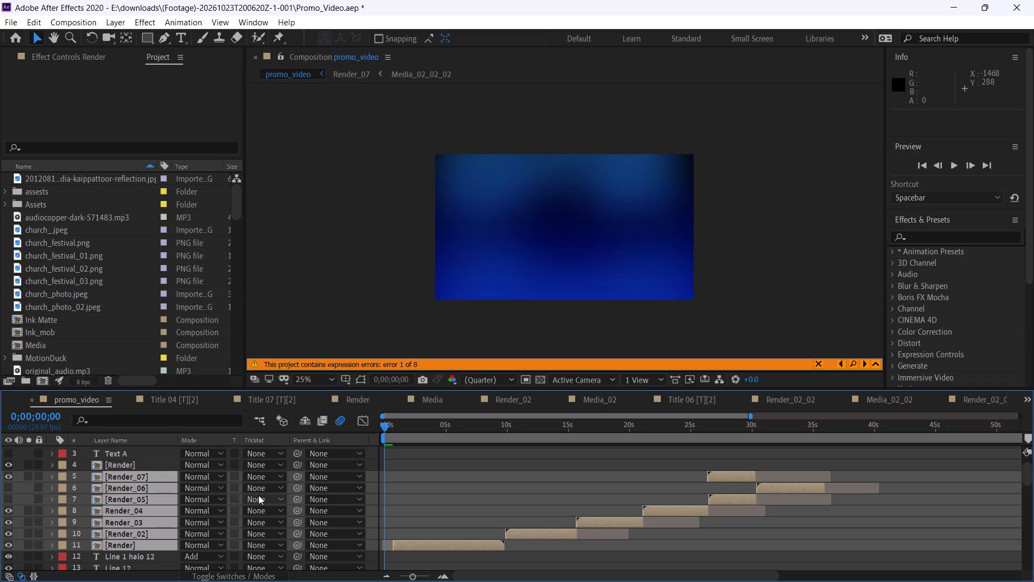
{"action": "key", "text": "period"}
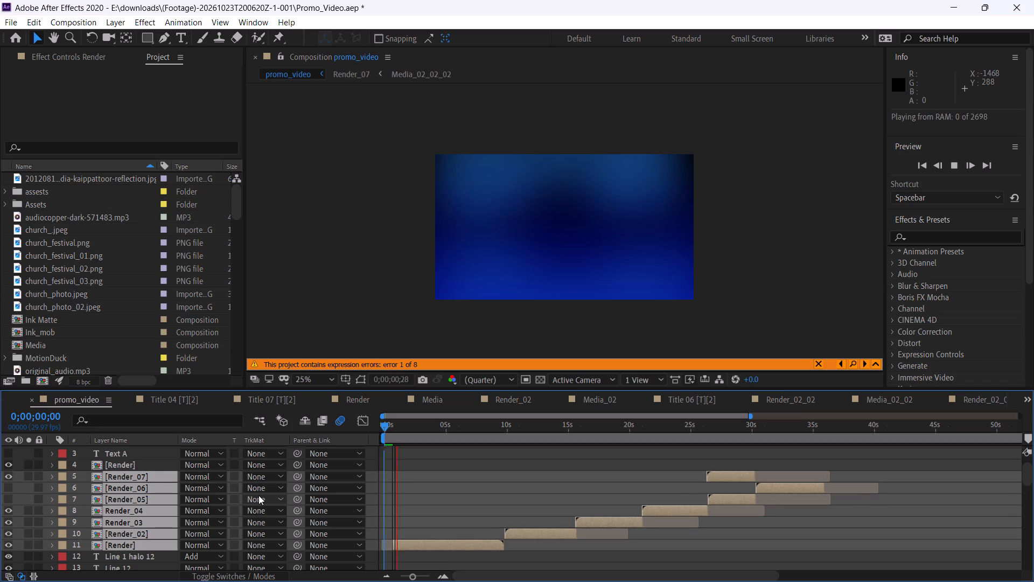
Return the playhead to 0;00;00;00 and delete the selected layers 5 to 11, from Render_07 down to the lower Render layer.
{"action": "left_click_drag", "start_coordinate": [435, 425], "coordinate": [364, 429]}
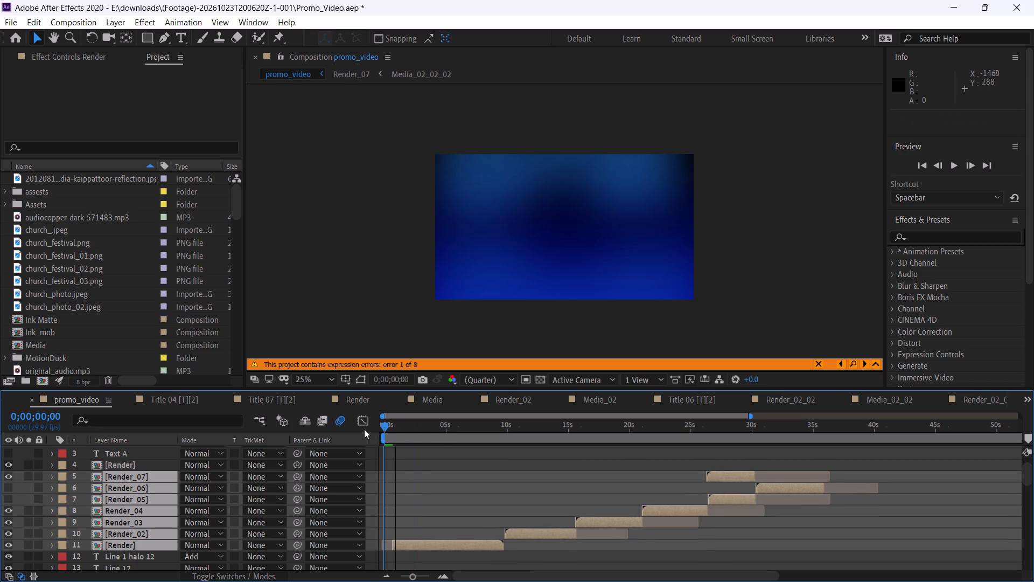
{"action": "left_click_drag", "start_coordinate": [364, 429], "coordinate": [363, 429]}
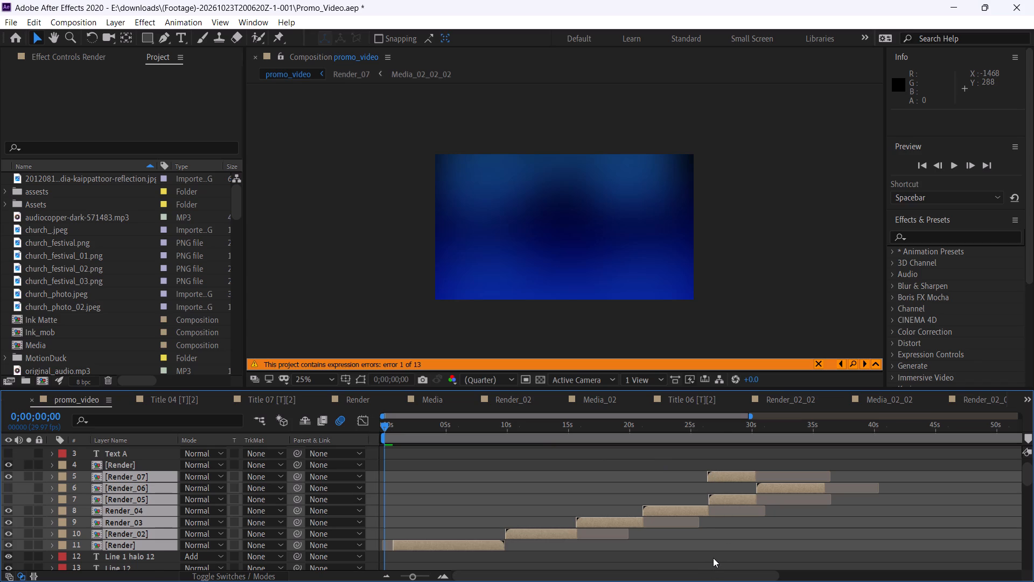
{"action": "key", "text": "Delete"}
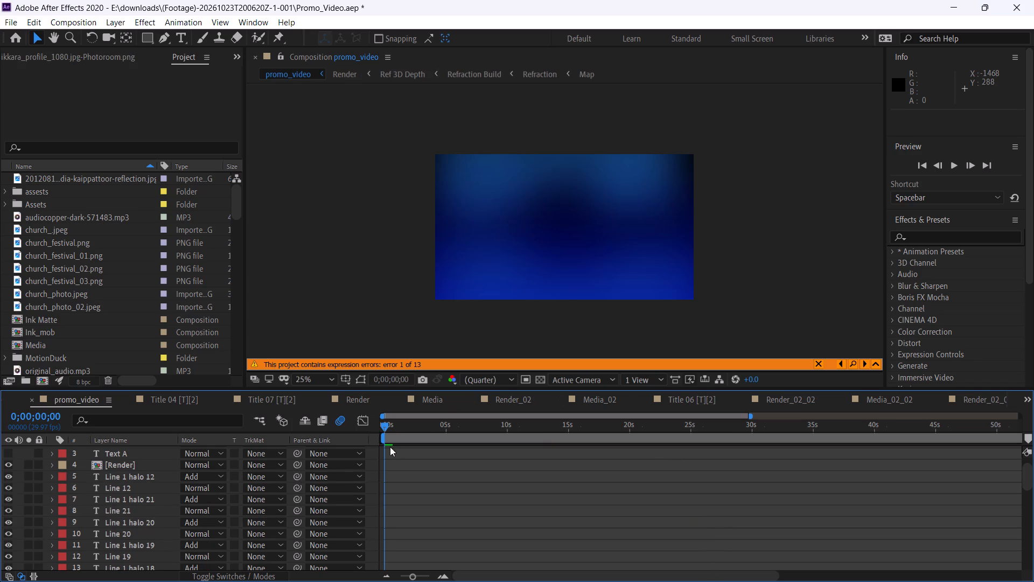
Scrub the first second of promo_video and look through the remaining layers down to the audio layers at the bottom.
{"action": "left_click_drag", "start_coordinate": [389, 431], "coordinate": [396, 432]}
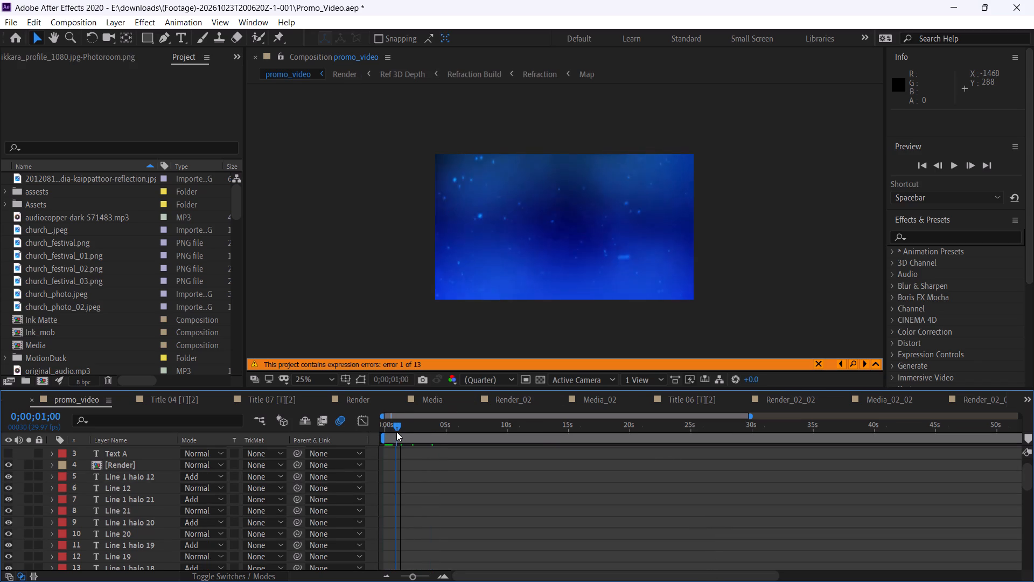
{"action": "left_click_drag", "start_coordinate": [396, 432], "coordinate": [330, 429]}
{"action": "scroll", "coordinate": [820, 489], "scroll_direction": "down", "scroll_amount": 2}
{"action": "scroll", "coordinate": [844, 505], "scroll_direction": "up", "scroll_amount": 5}
{"action": "scroll", "coordinate": [845, 505], "scroll_direction": "down", "scroll_amount": 2}
{"action": "scroll", "coordinate": [845, 505], "scroll_direction": "up", "scroll_amount": 3}
{"action": "scroll", "coordinate": [848, 504], "scroll_direction": "down", "scroll_amount": 1}
{"action": "scroll", "coordinate": [848, 504], "scroll_direction": "up", "scroll_amount": 3}
{"action": "scroll", "coordinate": [848, 503], "scroll_direction": "down", "scroll_amount": 1}
{"action": "scroll", "coordinate": [848, 503], "scroll_direction": "up", "scroll_amount": 1}
{"action": "scroll", "coordinate": [848, 503], "scroll_direction": "down", "scroll_amount": 2}
{"action": "scroll", "coordinate": [848, 503], "scroll_direction": "up", "scroll_amount": 2}
{"action": "scroll", "coordinate": [848, 502], "scroll_direction": "down", "scroll_amount": 6}
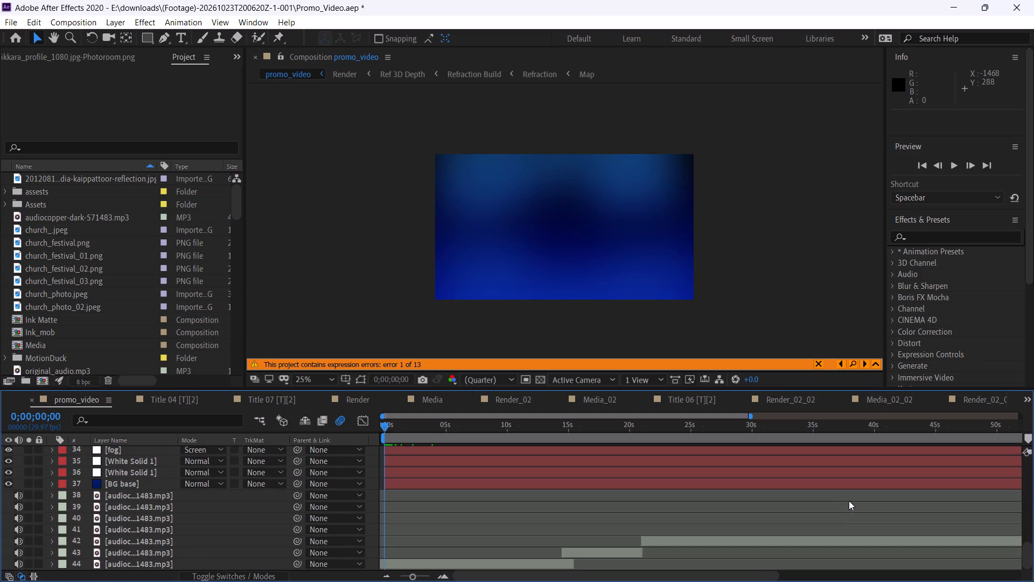
Show the composition's full duration in the timeline and make the timeline area taller to display more layers.
{"action": "left_click_drag", "start_coordinate": [423, 577], "coordinate": [404, 578]}
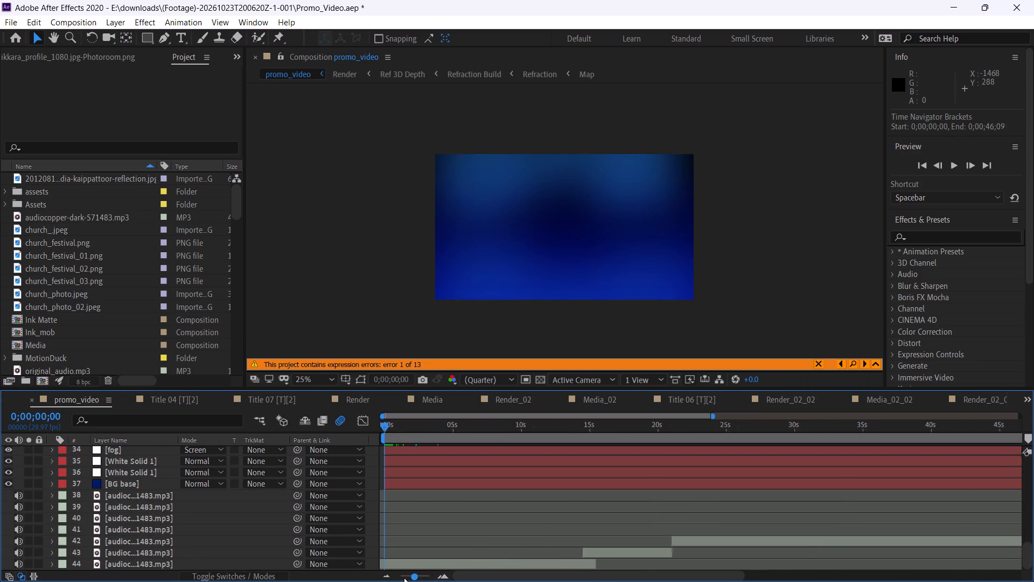
{"action": "left_click_drag", "start_coordinate": [404, 578], "coordinate": [370, 580]}
{"action": "left_click", "coordinate": [544, 505]}
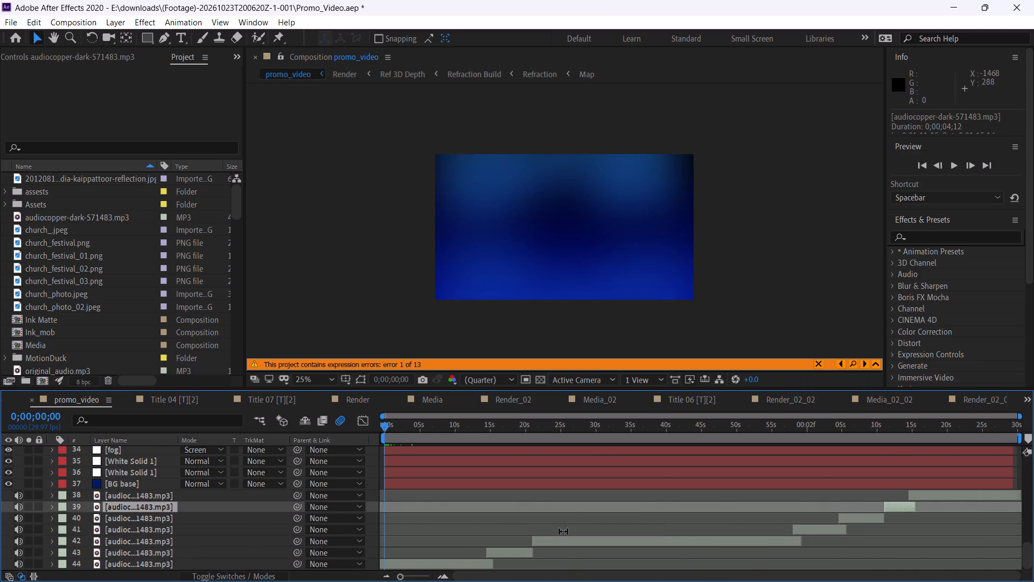
{"action": "scroll", "coordinate": [665, 512], "scroll_direction": "up", "scroll_amount": 13}
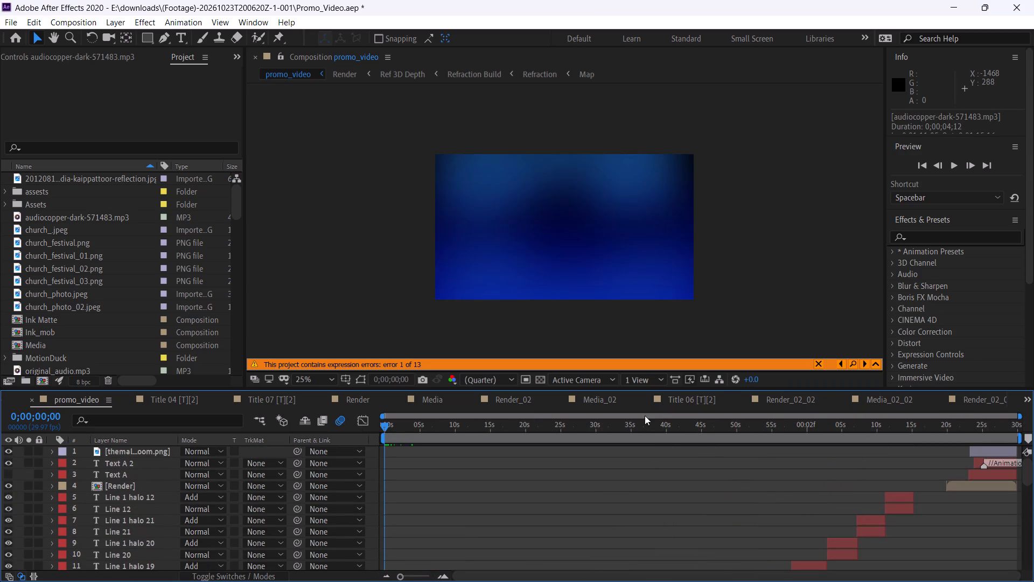
{"action": "left_click_drag", "start_coordinate": [467, 388], "coordinate": [467, 378]}
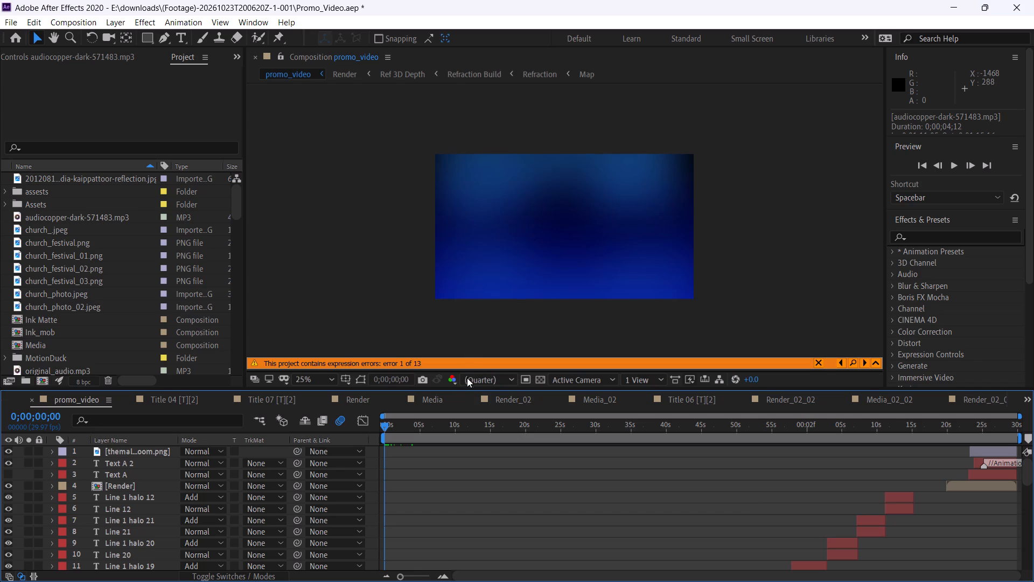
{"action": "left_click_drag", "start_coordinate": [467, 378], "coordinate": [470, 313]}
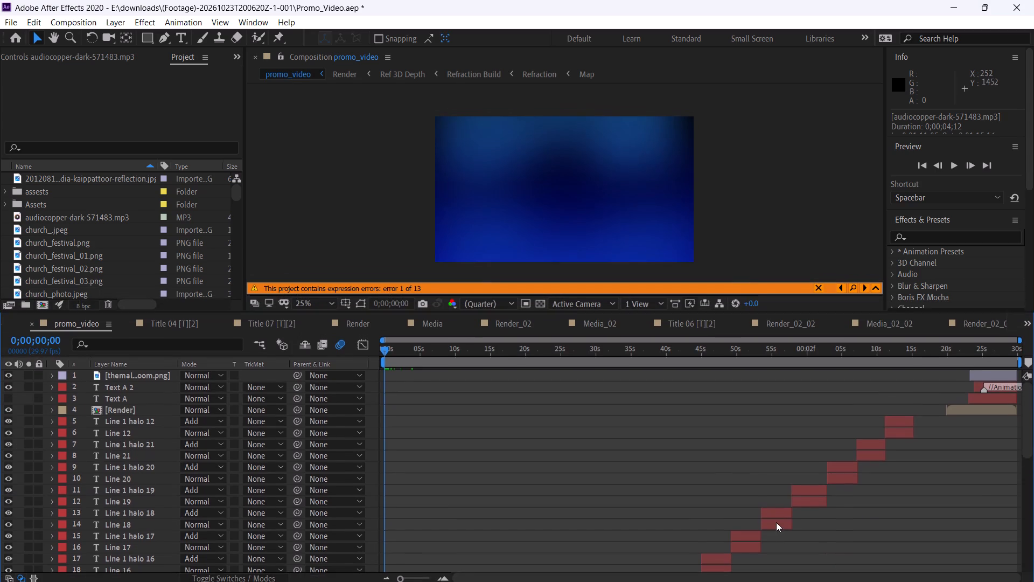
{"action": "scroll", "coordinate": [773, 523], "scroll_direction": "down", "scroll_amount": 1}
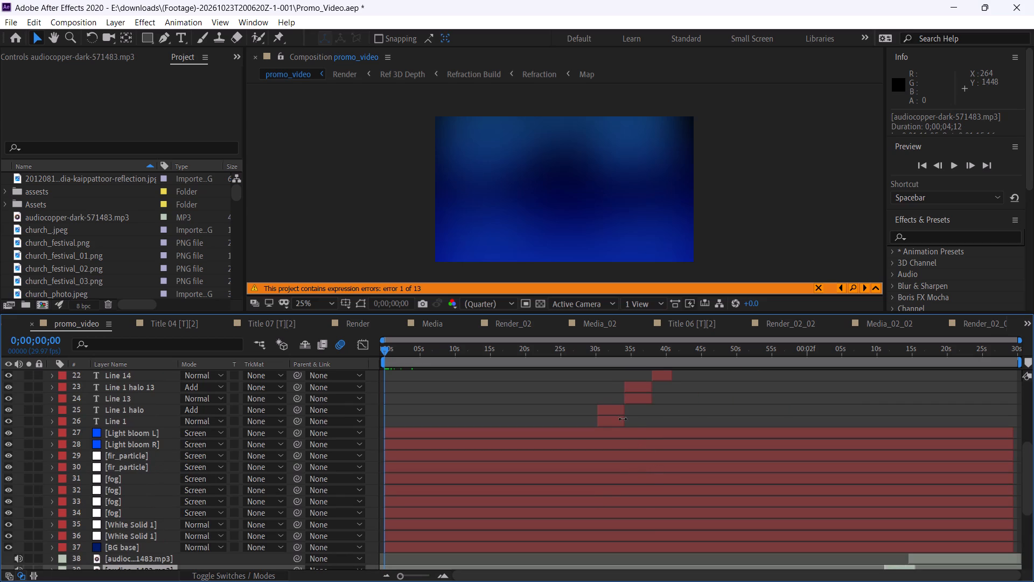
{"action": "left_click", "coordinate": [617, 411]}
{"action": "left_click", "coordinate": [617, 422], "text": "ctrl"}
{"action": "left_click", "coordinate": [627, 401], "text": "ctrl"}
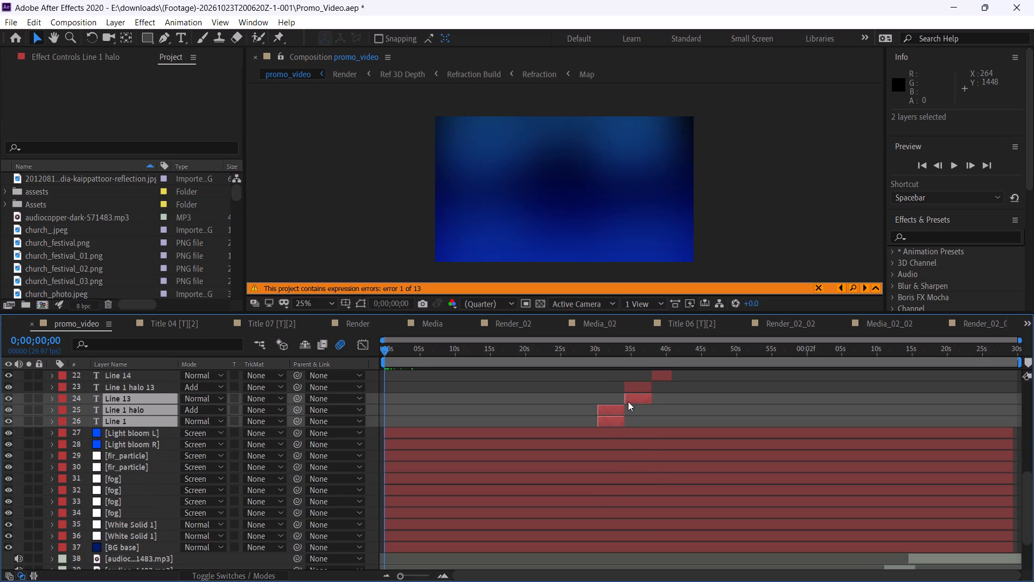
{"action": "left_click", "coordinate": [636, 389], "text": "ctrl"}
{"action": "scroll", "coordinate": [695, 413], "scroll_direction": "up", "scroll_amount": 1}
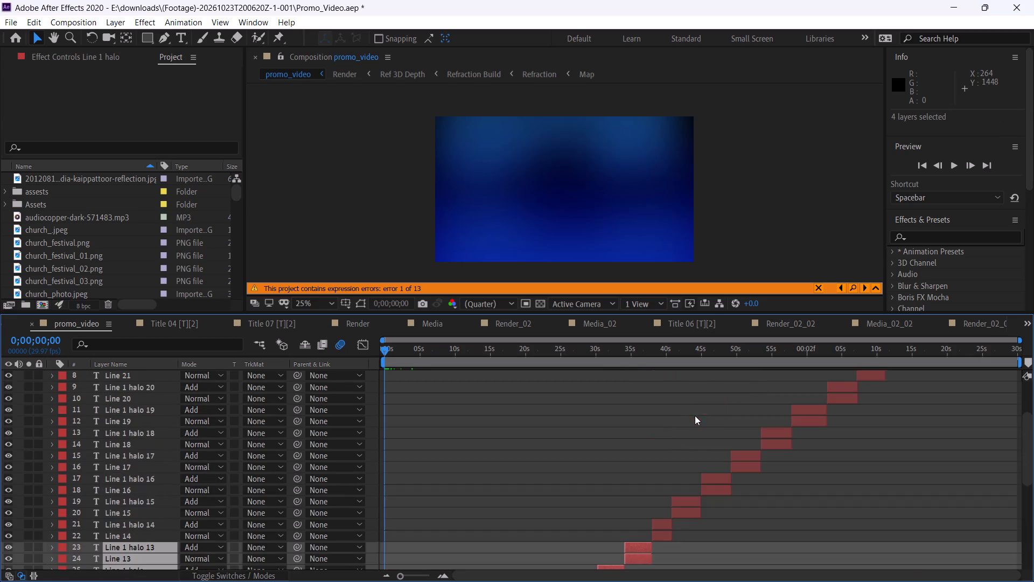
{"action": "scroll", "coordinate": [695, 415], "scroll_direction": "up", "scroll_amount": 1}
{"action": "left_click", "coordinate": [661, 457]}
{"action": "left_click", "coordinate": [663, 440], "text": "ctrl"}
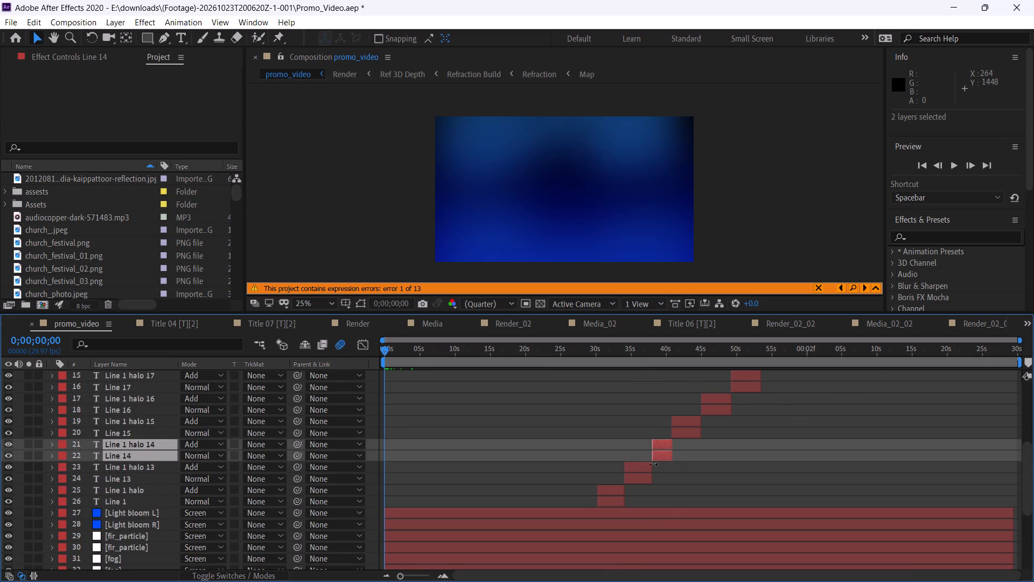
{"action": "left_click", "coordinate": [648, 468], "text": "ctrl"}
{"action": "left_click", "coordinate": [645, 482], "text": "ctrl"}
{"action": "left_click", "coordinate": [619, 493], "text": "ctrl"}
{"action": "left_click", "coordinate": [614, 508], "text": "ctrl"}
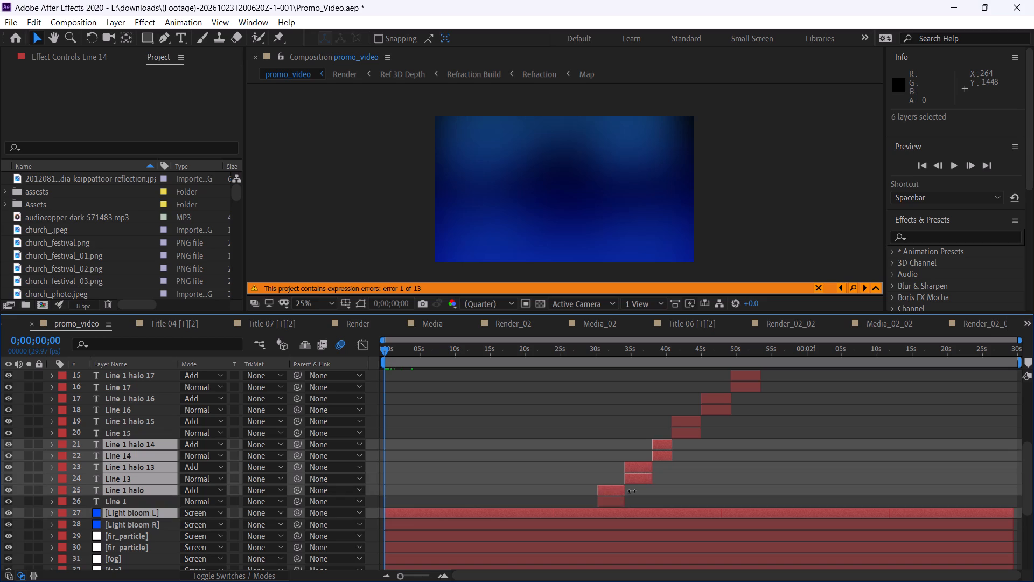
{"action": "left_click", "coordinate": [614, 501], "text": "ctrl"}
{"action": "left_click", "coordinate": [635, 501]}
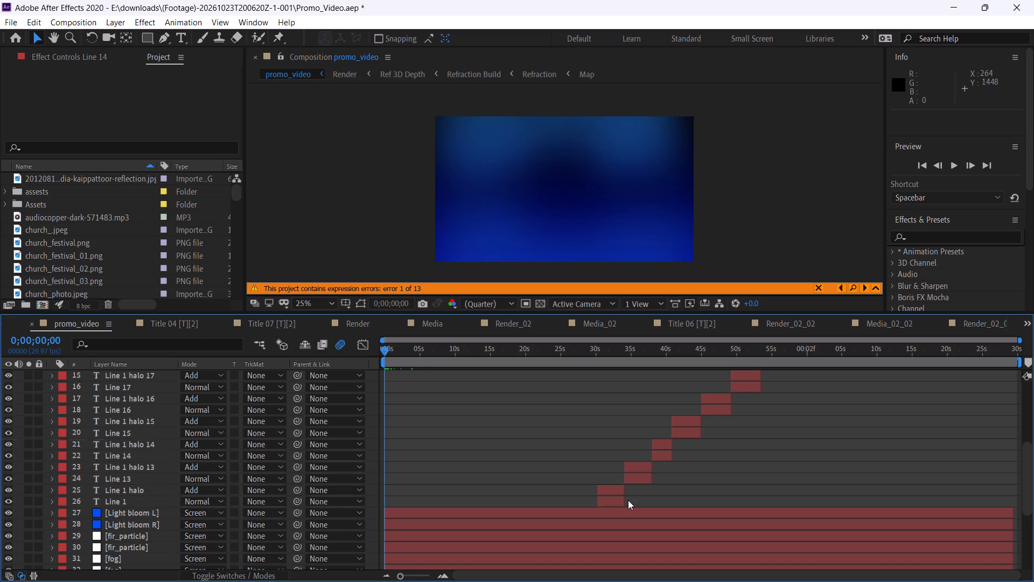
Select all Line and Line 1 halo text layers (layers 5 to 26) and move them together about 0;00;52;04 earlier in time.
{"action": "left_click", "coordinate": [615, 501]}
{"action": "left_click", "coordinate": [620, 487], "text": "ctrl"}
{"action": "left_click", "coordinate": [641, 480], "text": "ctrl"}
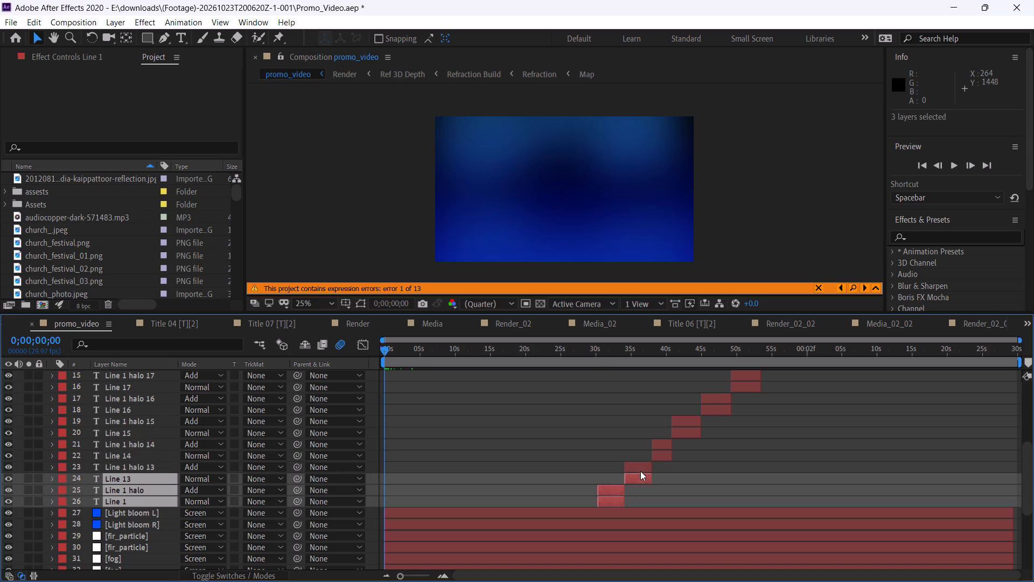
{"action": "left_click", "coordinate": [640, 468], "text": "ctrl"}
{"action": "left_click", "coordinate": [661, 457], "text": "ctrl"}
{"action": "left_click", "coordinate": [664, 444], "text": "ctrl"}
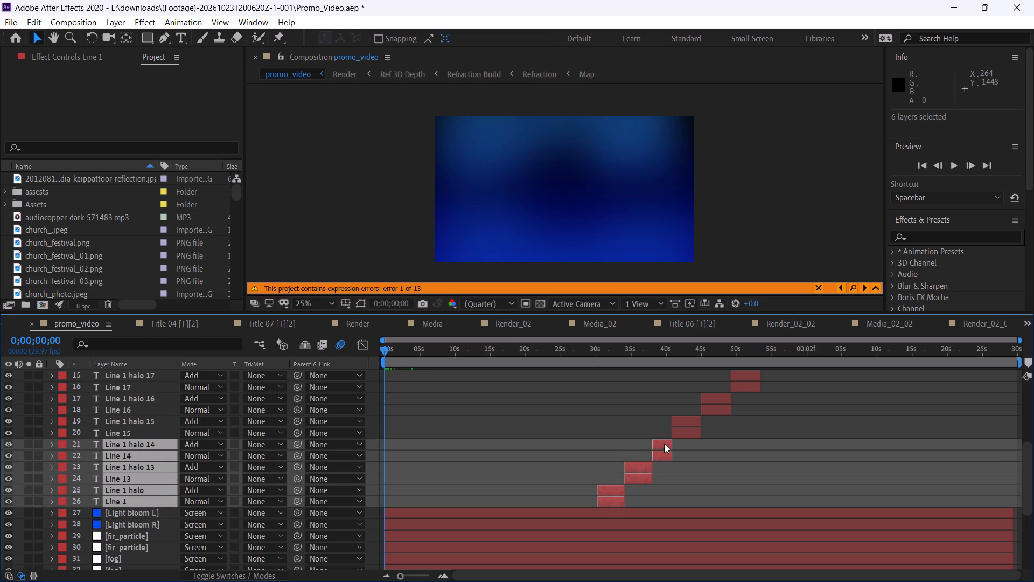
{"action": "left_click", "coordinate": [696, 434], "text": "ctrl"}
{"action": "left_click", "coordinate": [696, 422], "text": "ctrl"}
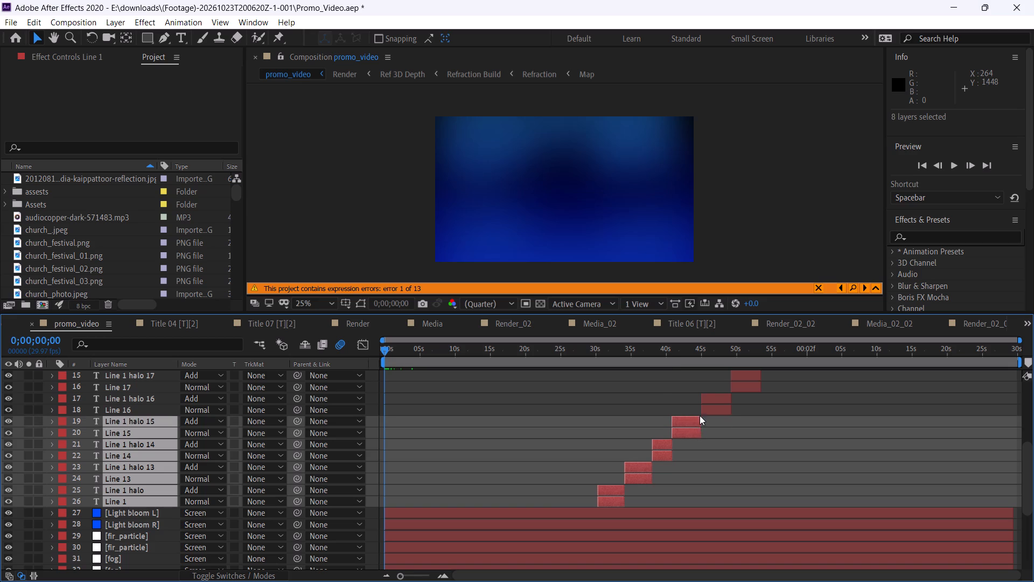
{"action": "left_click", "coordinate": [712, 412], "text": "ctrl"}
{"action": "left_click", "coordinate": [716, 399], "text": "ctrl"}
{"action": "left_click", "coordinate": [751, 389], "text": "ctrl"}
{"action": "left_click", "coordinate": [751, 378], "text": "ctrl"}
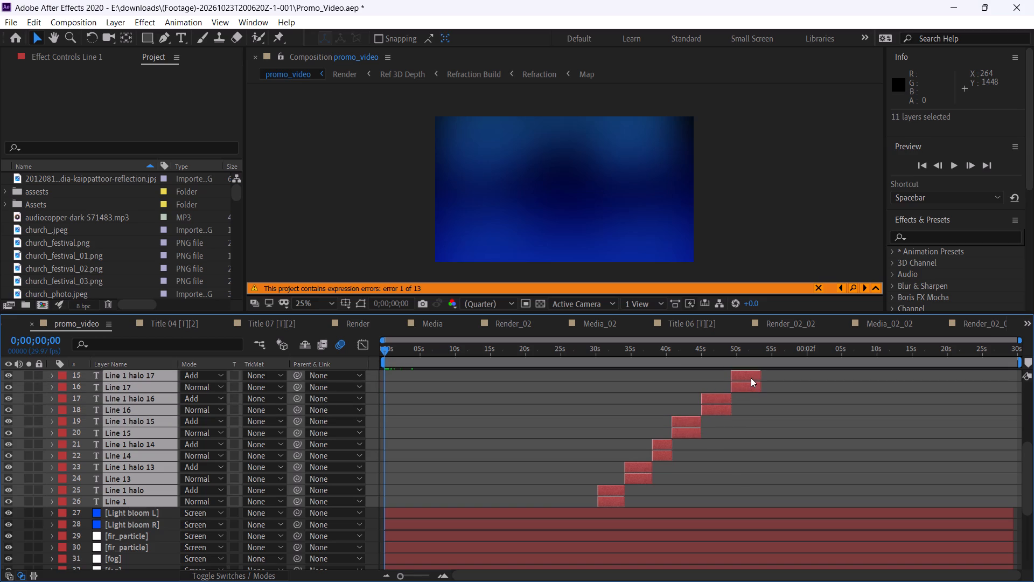
{"action": "scroll", "coordinate": [753, 379], "scroll_direction": "up", "scroll_amount": 1}
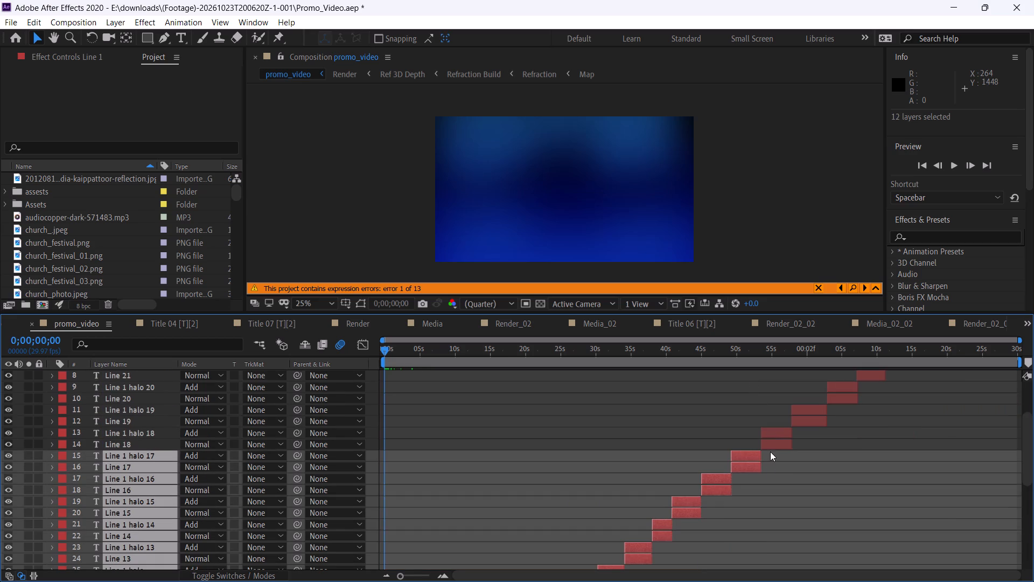
{"action": "left_click", "coordinate": [776, 445], "text": "ctrl"}
{"action": "left_click", "coordinate": [776, 433], "text": "ctrl"}
{"action": "left_click", "coordinate": [814, 421], "text": "ctrl"}
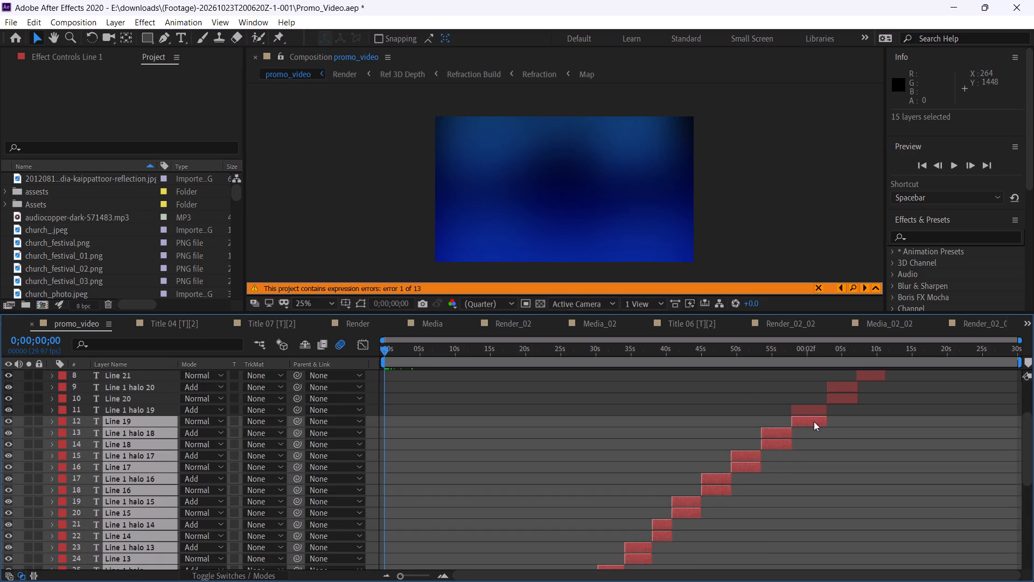
{"action": "left_click", "coordinate": [814, 414], "text": "ctrl"}
{"action": "left_click", "coordinate": [850, 394], "text": "ctrl"}
{"action": "left_click", "coordinate": [851, 384], "text": "ctrl"}
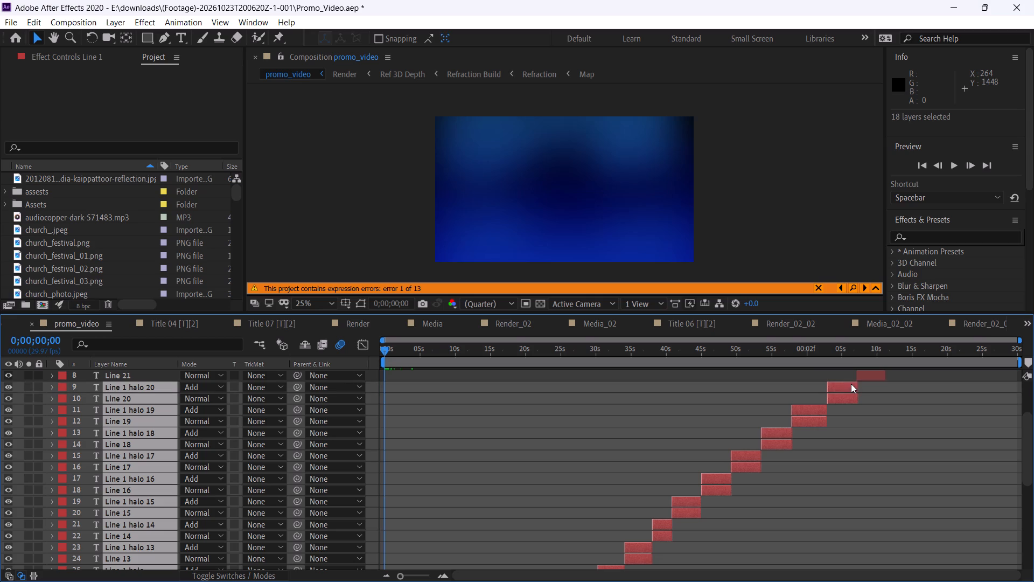
{"action": "scroll", "coordinate": [855, 383], "scroll_direction": "up", "scroll_amount": 2}
{"action": "left_click", "coordinate": [872, 454], "text": "ctrl"}
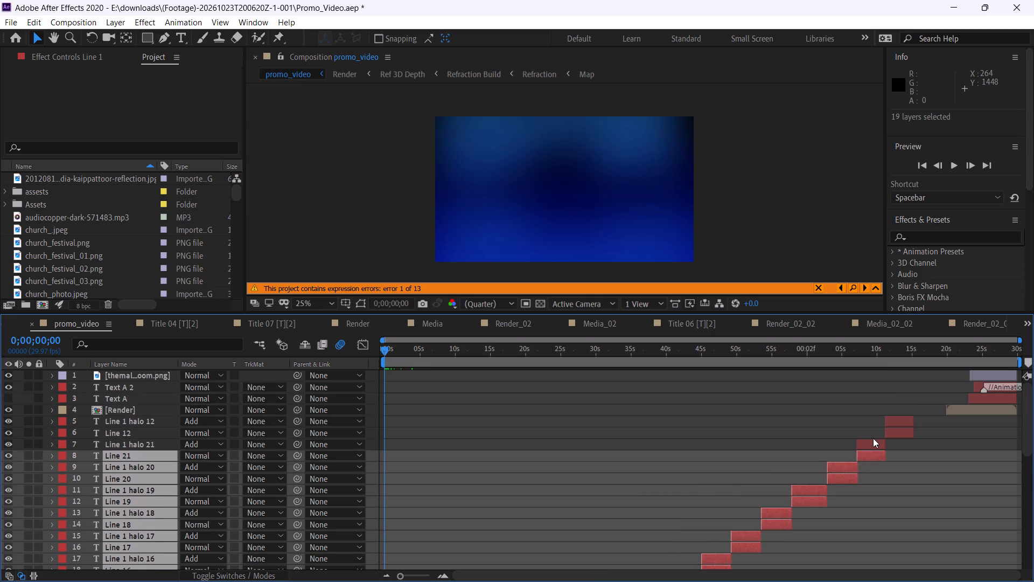
{"action": "left_click", "coordinate": [873, 438], "text": "ctrl"}
{"action": "left_click", "coordinate": [875, 442], "text": "ctrl"}
{"action": "left_click", "coordinate": [905, 433], "text": "ctrl"}
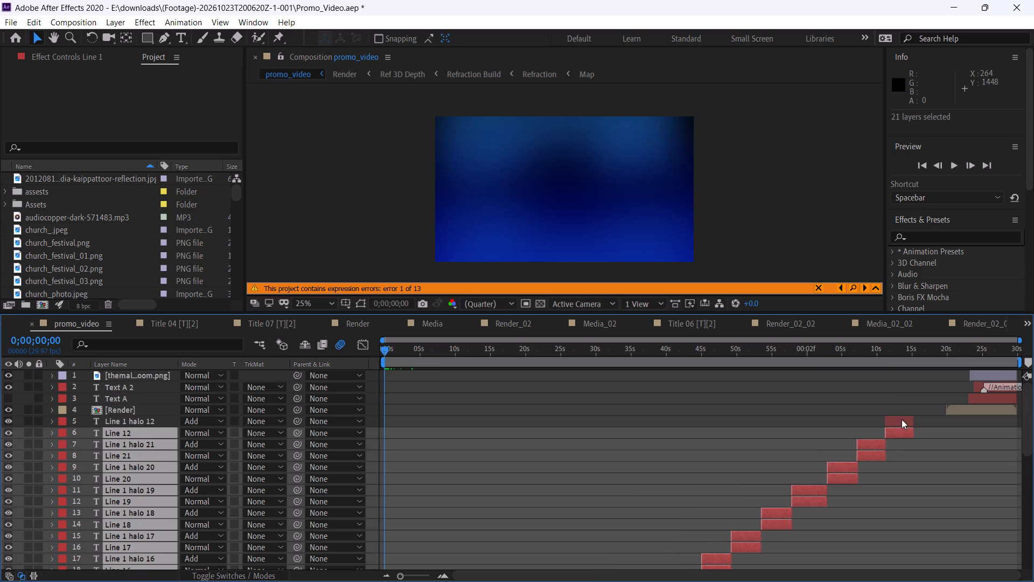
{"action": "left_click", "coordinate": [902, 419], "text": "ctrl"}
{"action": "left_click_drag", "start_coordinate": [869, 442], "coordinate": [597, 473]}
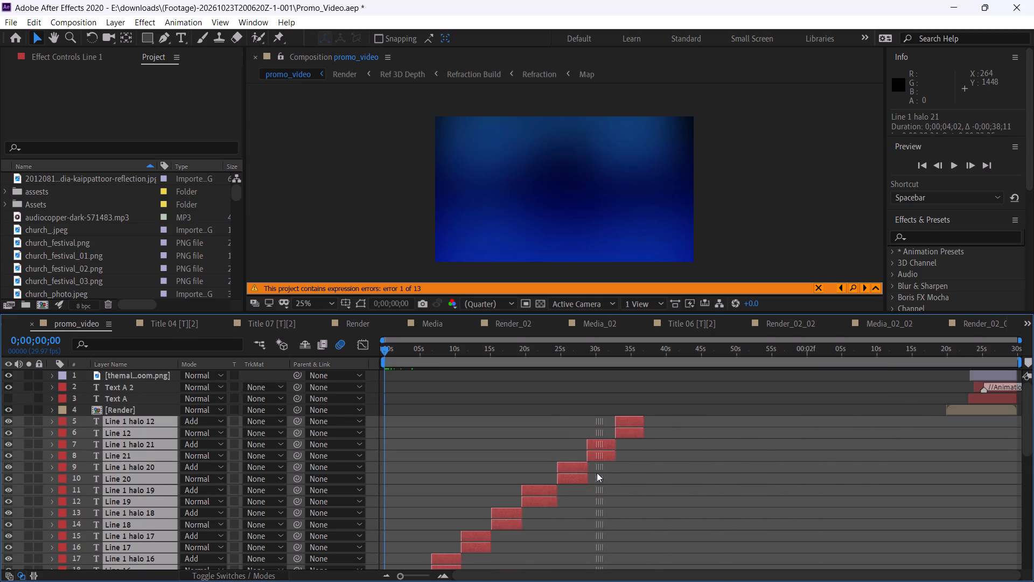
{"action": "left_click_drag", "start_coordinate": [597, 473], "coordinate": [504, 478]}
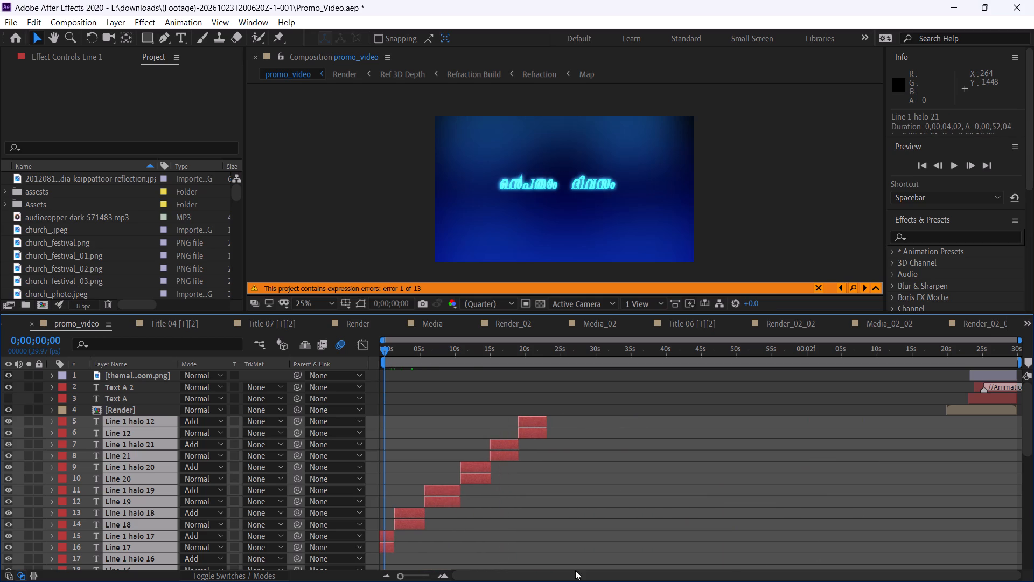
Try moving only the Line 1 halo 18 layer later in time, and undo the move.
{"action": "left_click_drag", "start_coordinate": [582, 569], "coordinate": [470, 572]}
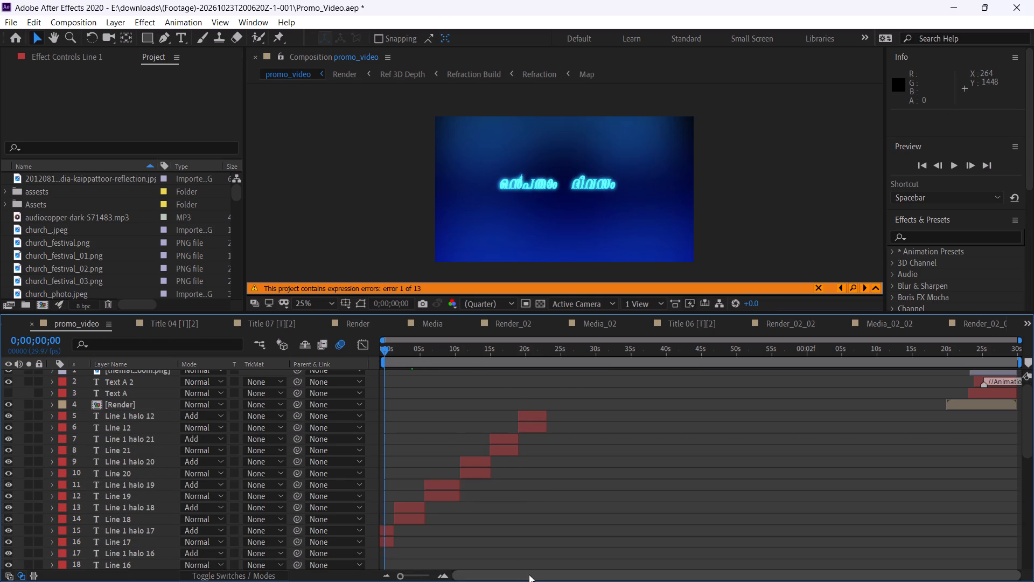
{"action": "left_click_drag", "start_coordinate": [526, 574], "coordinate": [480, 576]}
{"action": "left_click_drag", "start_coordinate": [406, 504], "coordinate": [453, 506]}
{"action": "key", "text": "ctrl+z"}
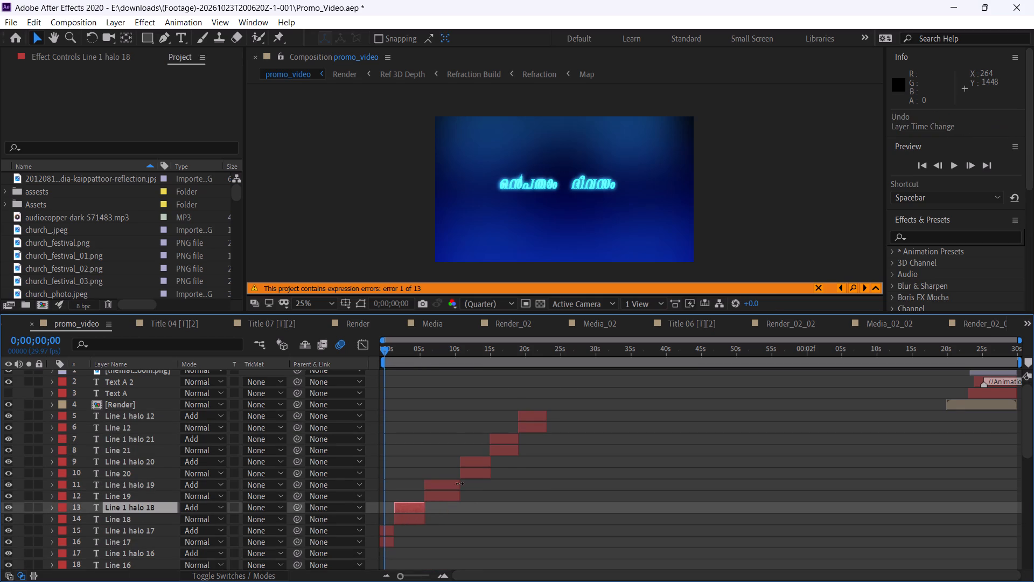
Select the Line and Line 1 halo text layers 5 to 16, from Line 1 halo 12 through Line 17, together.
{"action": "left_click", "coordinate": [542, 416]}
{"action": "left_click", "coordinate": [539, 432], "text": "ctrl"}
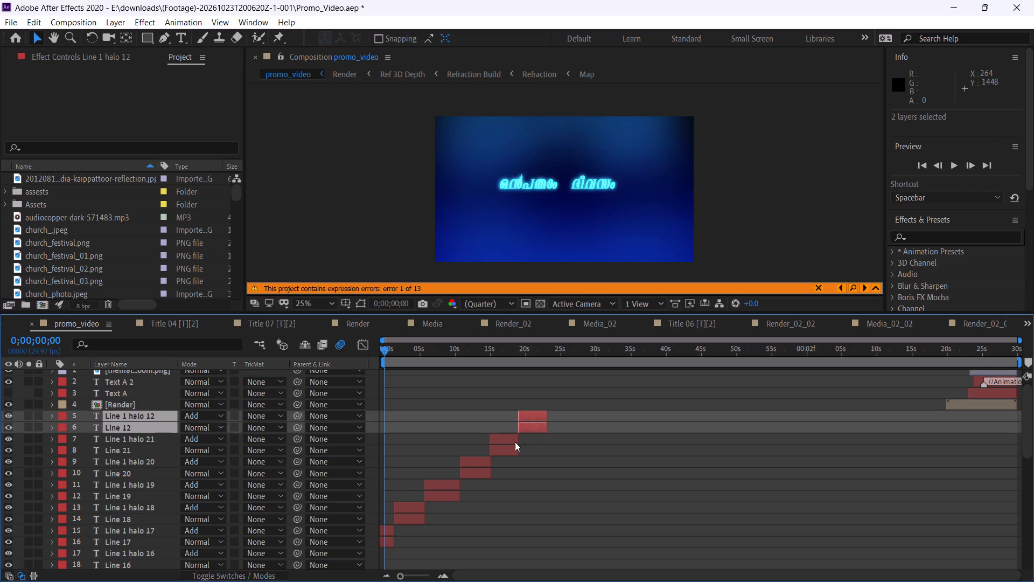
{"action": "left_click", "coordinate": [515, 442], "text": "ctrl"}
{"action": "left_click", "coordinate": [509, 447], "text": "ctrl"}
{"action": "left_click", "coordinate": [484, 458], "text": "ctrl"}
{"action": "left_click", "coordinate": [474, 469], "text": "ctrl"}
{"action": "left_click", "coordinate": [456, 483], "text": "ctrl"}
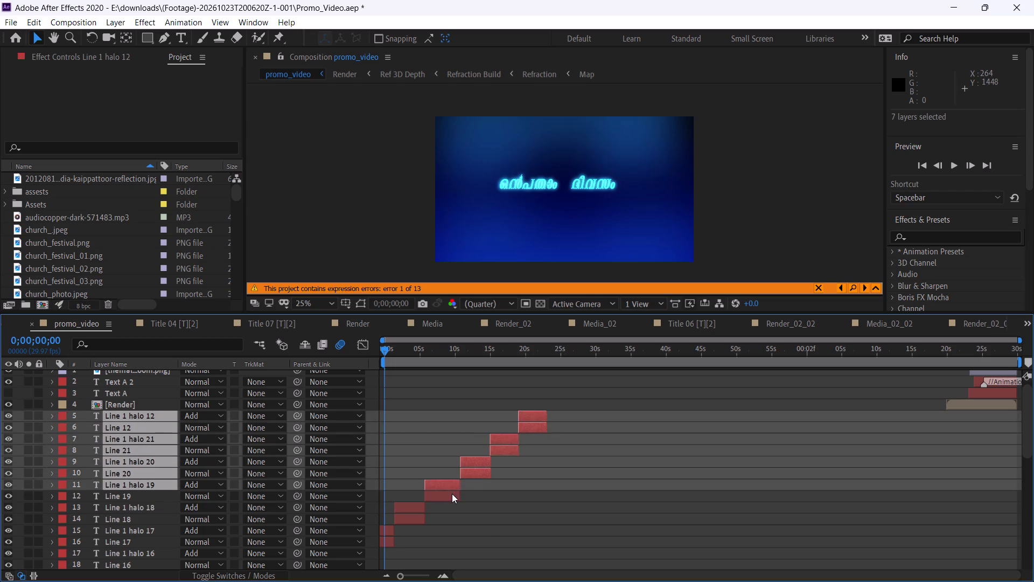
{"action": "left_click", "coordinate": [452, 494], "text": "ctrl"}
{"action": "left_click", "coordinate": [418, 505], "text": "ctrl"}
{"action": "left_click", "coordinate": [414, 518], "text": "ctrl"}
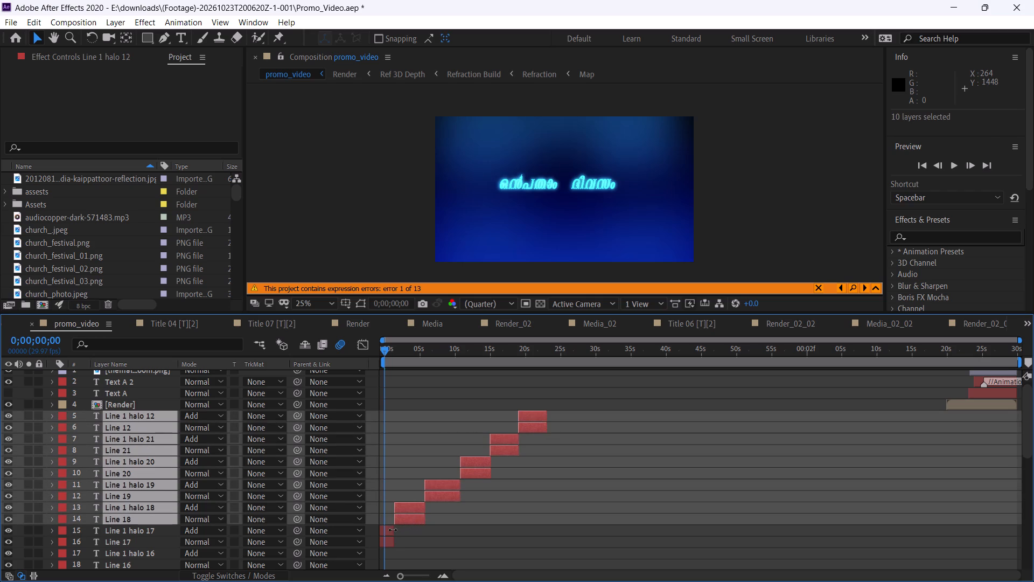
{"action": "left_click", "coordinate": [390, 530], "text": "ctrl"}
{"action": "left_click", "coordinate": [392, 538], "text": "ctrl"}
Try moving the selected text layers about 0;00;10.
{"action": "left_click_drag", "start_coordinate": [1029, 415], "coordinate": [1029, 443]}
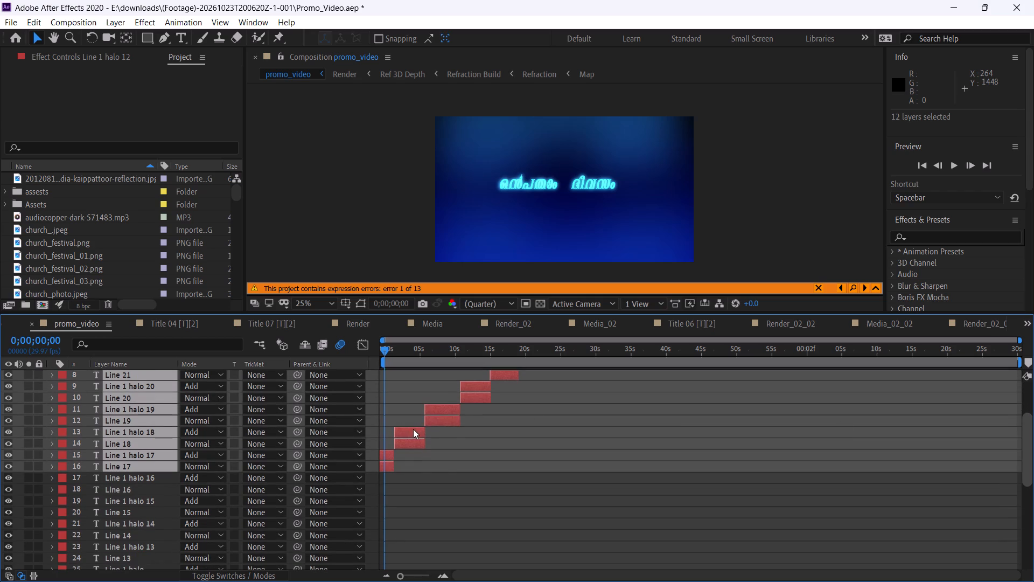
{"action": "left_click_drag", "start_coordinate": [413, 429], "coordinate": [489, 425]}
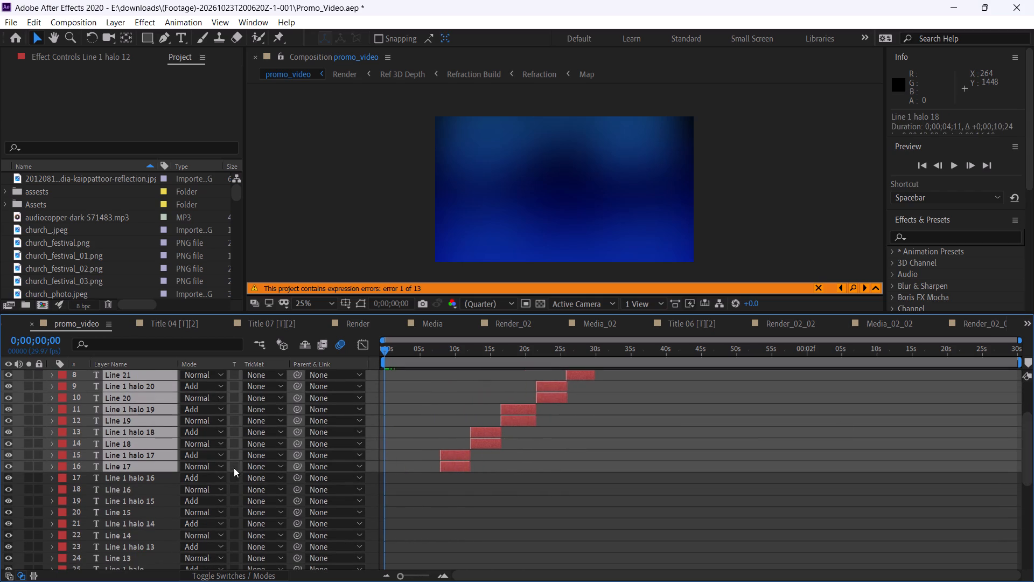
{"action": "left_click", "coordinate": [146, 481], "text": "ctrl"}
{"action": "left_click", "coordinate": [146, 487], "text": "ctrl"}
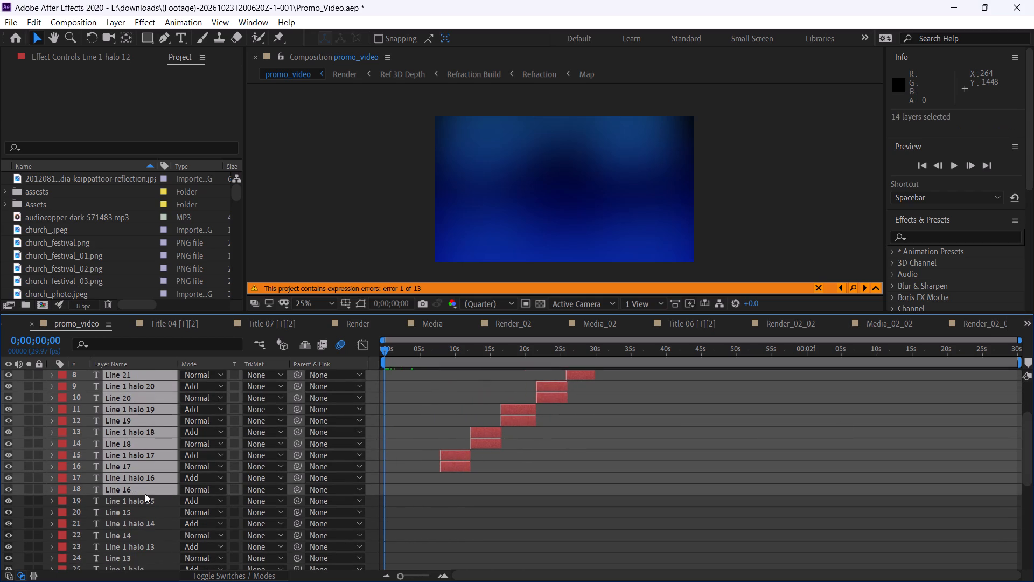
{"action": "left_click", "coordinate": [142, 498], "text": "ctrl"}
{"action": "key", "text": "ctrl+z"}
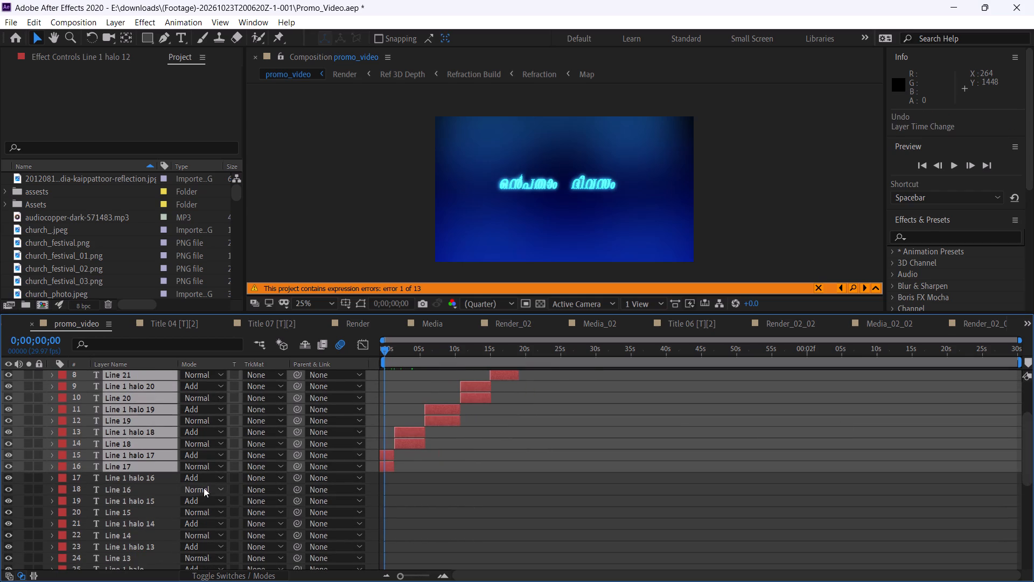
Add text layers 17 to 26, through Line 1, to the selection and move all of them about 0;00;21.
{"action": "left_click", "coordinate": [139, 477], "text": "ctrl"}
{"action": "left_click", "coordinate": [142, 489], "text": "ctrl"}
{"action": "left_click", "coordinate": [140, 498], "text": "ctrl"}
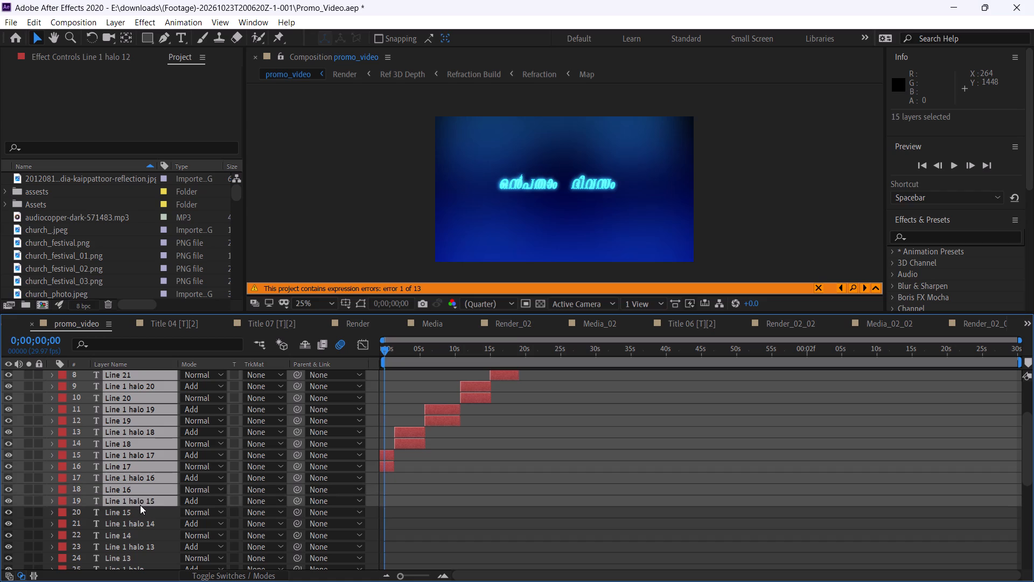
{"action": "left_click", "coordinate": [140, 505], "text": "ctrl"}
{"action": "left_click", "coordinate": [138, 510], "text": "ctrl"}
{"action": "left_click", "coordinate": [145, 499], "text": "ctrl"}
{"action": "left_click", "coordinate": [142, 518], "text": "ctrl"}
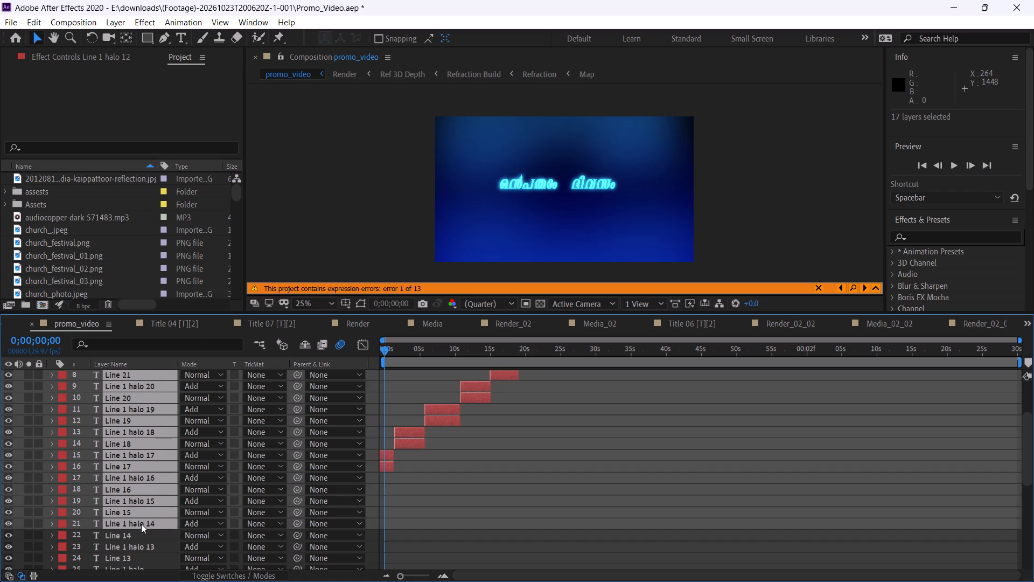
{"action": "left_click", "coordinate": [134, 535], "text": "ctrl"}
{"action": "left_click", "coordinate": [136, 545], "text": "ctrl"}
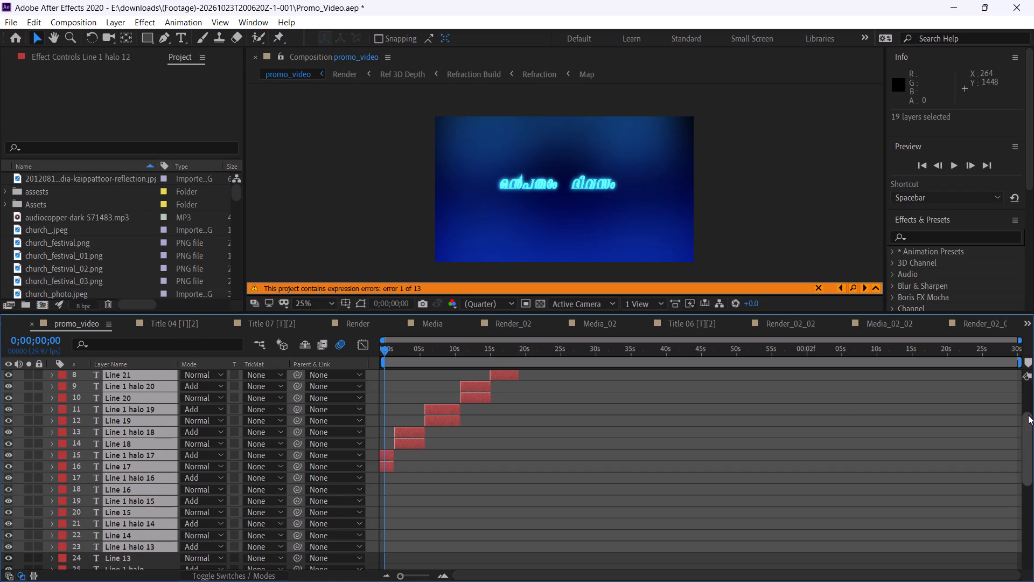
{"action": "left_click_drag", "start_coordinate": [1027, 420], "coordinate": [1018, 457]}
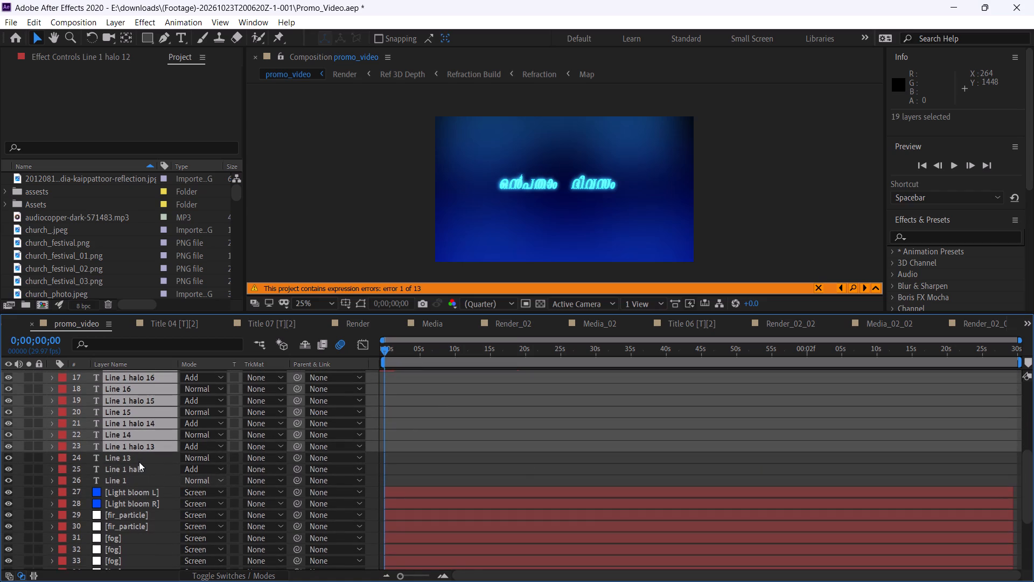
{"action": "left_click", "coordinate": [141, 456], "text": "ctrl"}
{"action": "left_click", "coordinate": [126, 474], "text": "ctrl"}
{"action": "left_click", "coordinate": [124, 480], "text": "ctrl"}
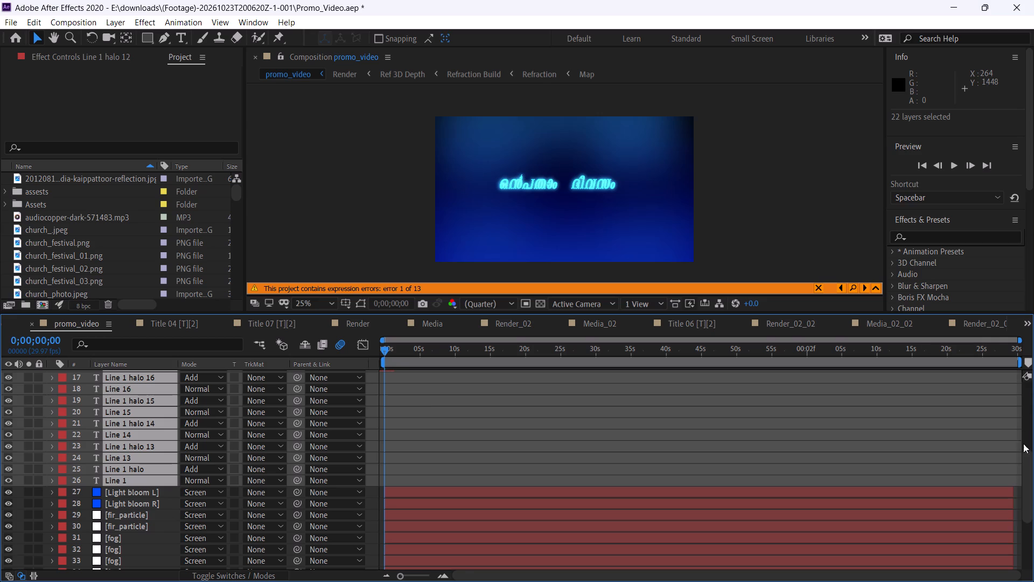
{"action": "left_click", "coordinate": [1029, 459]}
{"action": "left_click_drag", "start_coordinate": [1028, 462], "coordinate": [1026, 429]}
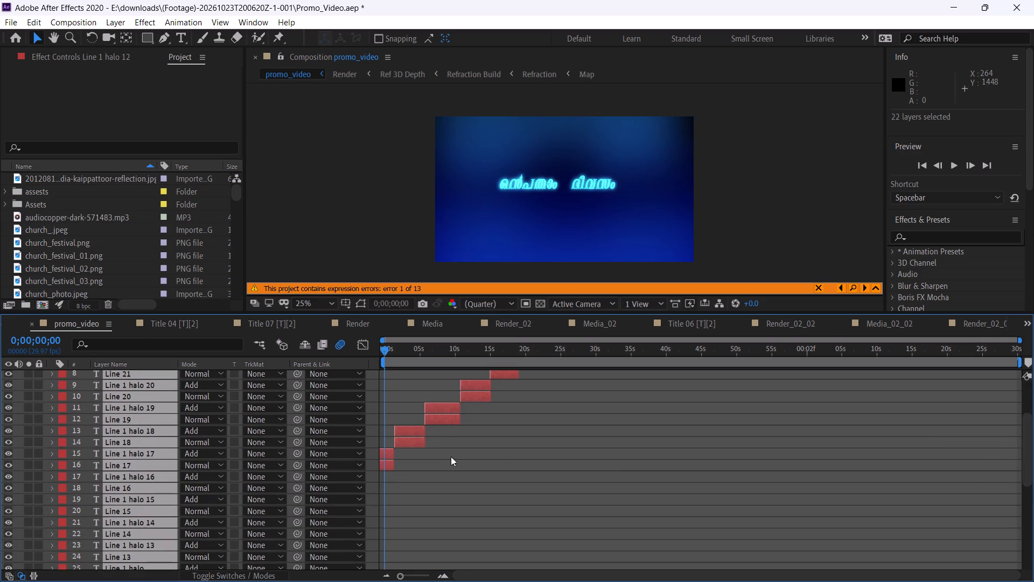
{"action": "left_click_drag", "start_coordinate": [438, 411], "coordinate": [559, 418]}
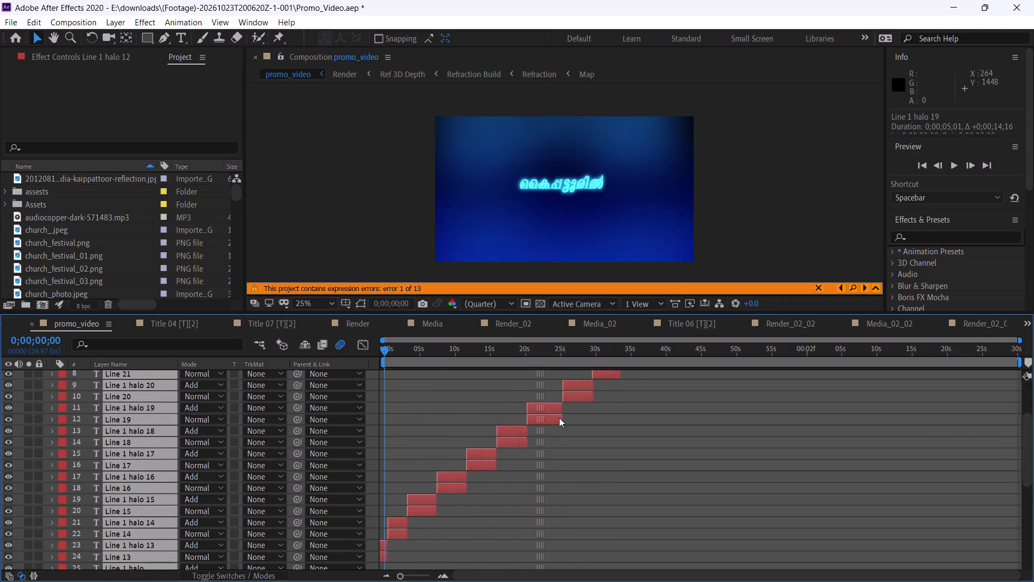
{"action": "left_click_drag", "start_coordinate": [559, 418], "coordinate": [603, 391]}
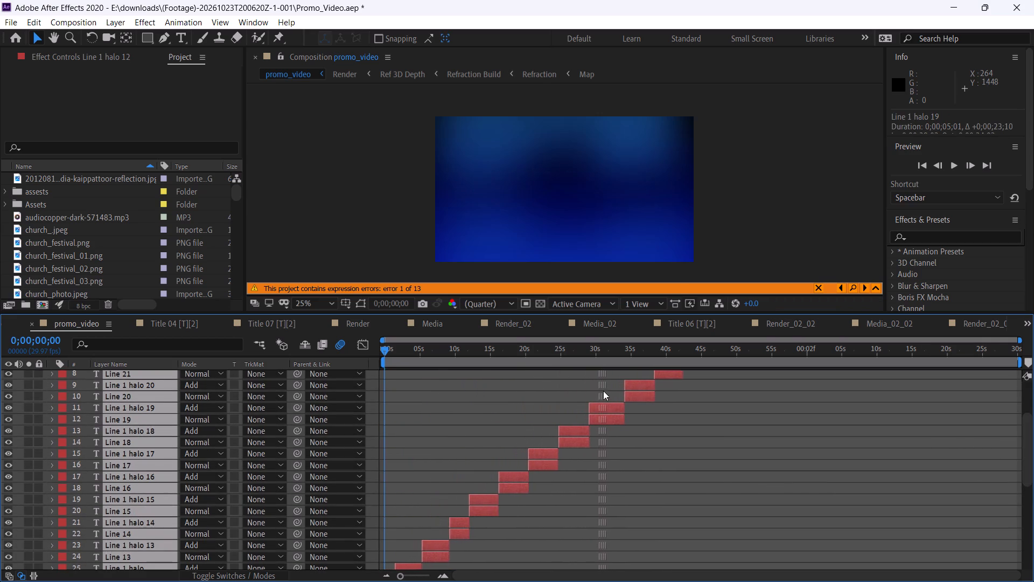
{"action": "left_click_drag", "start_coordinate": [603, 391], "coordinate": [586, 390]}
Move the selected text layers another 0;00;00.
{"action": "scroll", "coordinate": [579, 405], "scroll_direction": "up", "scroll_amount": 2}
{"action": "scroll", "coordinate": [579, 404], "scroll_direction": "down", "scroll_amount": 1}
{"action": "scroll", "coordinate": [579, 404], "scroll_direction": "up", "scroll_amount": 4}
{"action": "scroll", "coordinate": [579, 404], "scroll_direction": "down", "scroll_amount": 2}
{"action": "scroll", "coordinate": [579, 404], "scroll_direction": "up", "scroll_amount": 6}
{"action": "scroll", "coordinate": [581, 402], "scroll_direction": "down", "scroll_amount": 4}
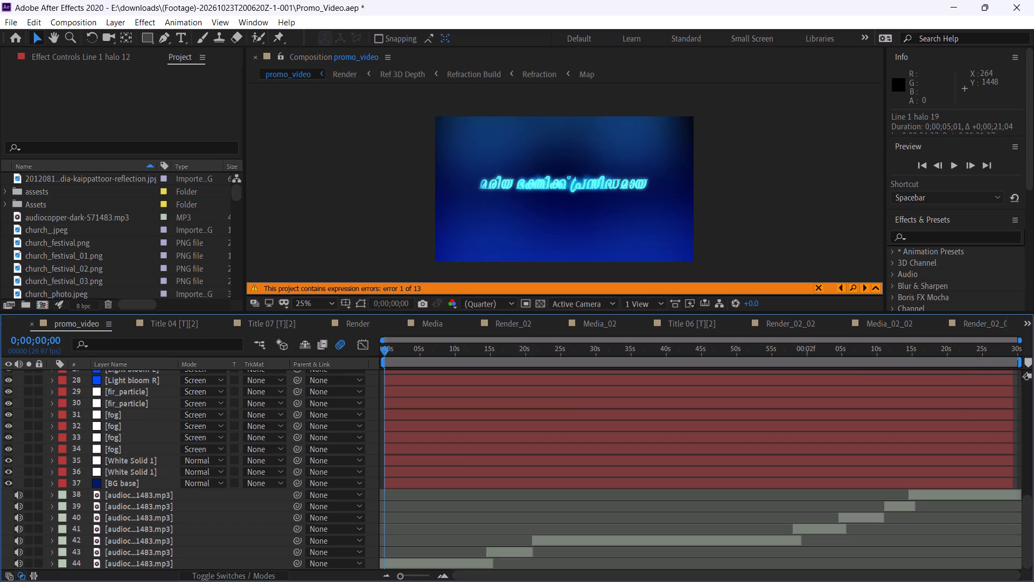
{"action": "left_click_drag", "start_coordinate": [1029, 508], "coordinate": [1024, 470]}
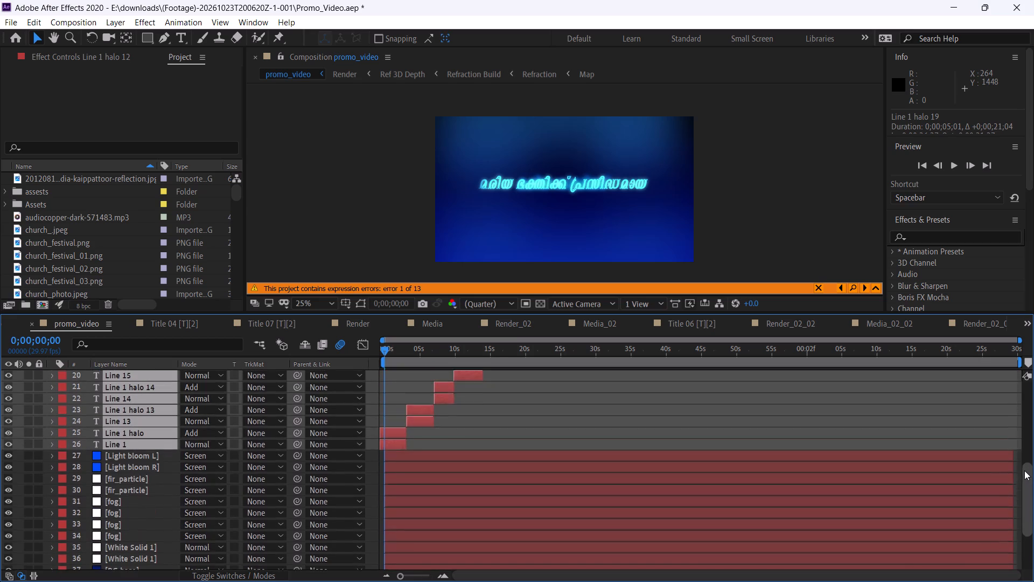
{"action": "left_click_drag", "start_coordinate": [1024, 470], "coordinate": [1025, 454]}
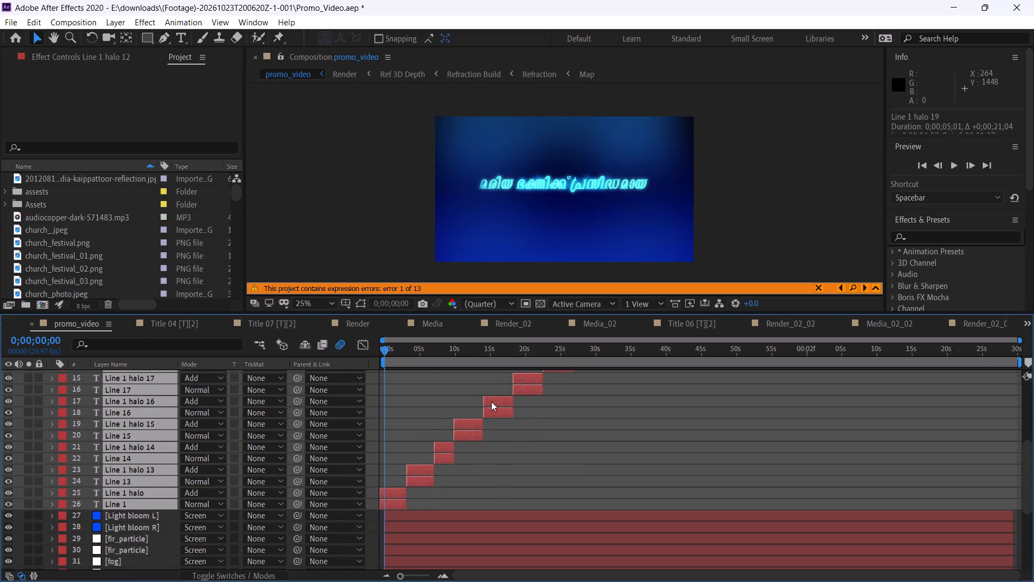
{"action": "left_click_drag", "start_coordinate": [492, 401], "coordinate": [497, 400]}
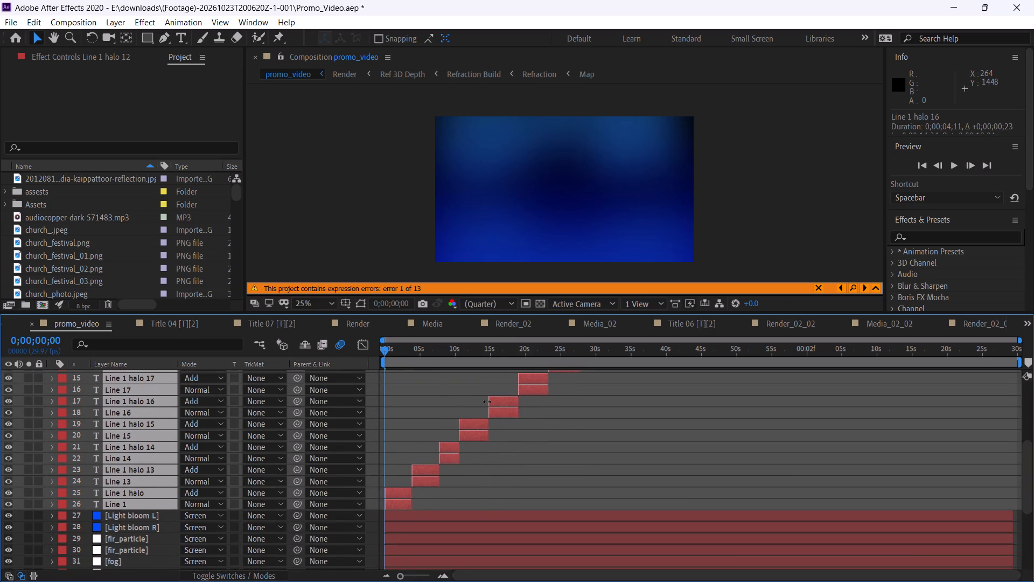
Scrub the opening to 0;00;02;09 to check the first line's animation, deselect the layers, and open the Line 1 halo text for editing.
{"action": "left_click_drag", "start_coordinate": [388, 348], "coordinate": [378, 355]}
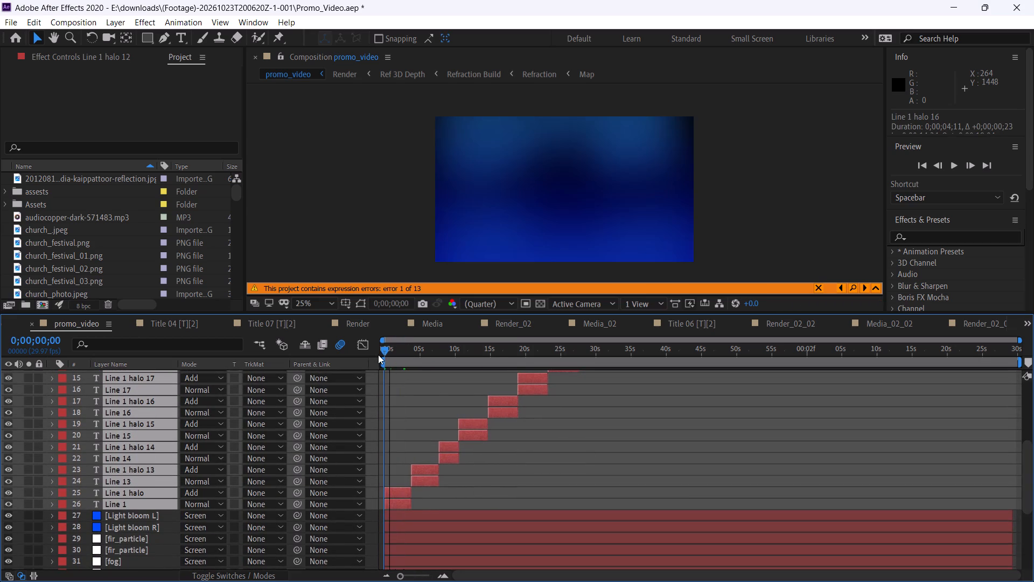
{"action": "left_click_drag", "start_coordinate": [378, 355], "coordinate": [390, 354]}
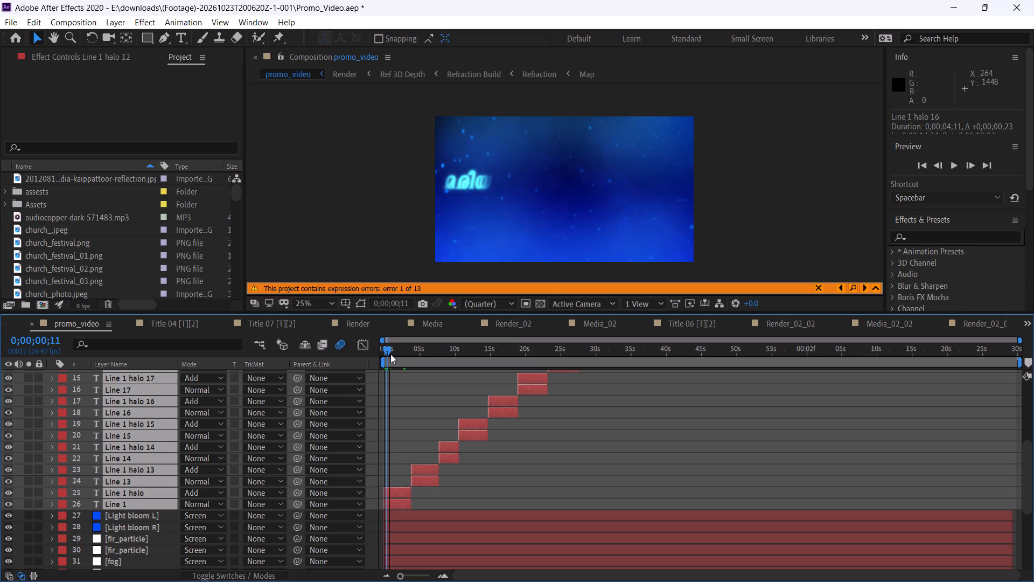
{"action": "left_click_drag", "start_coordinate": [390, 354], "coordinate": [404, 354]}
{"action": "left_click", "coordinate": [502, 473]}
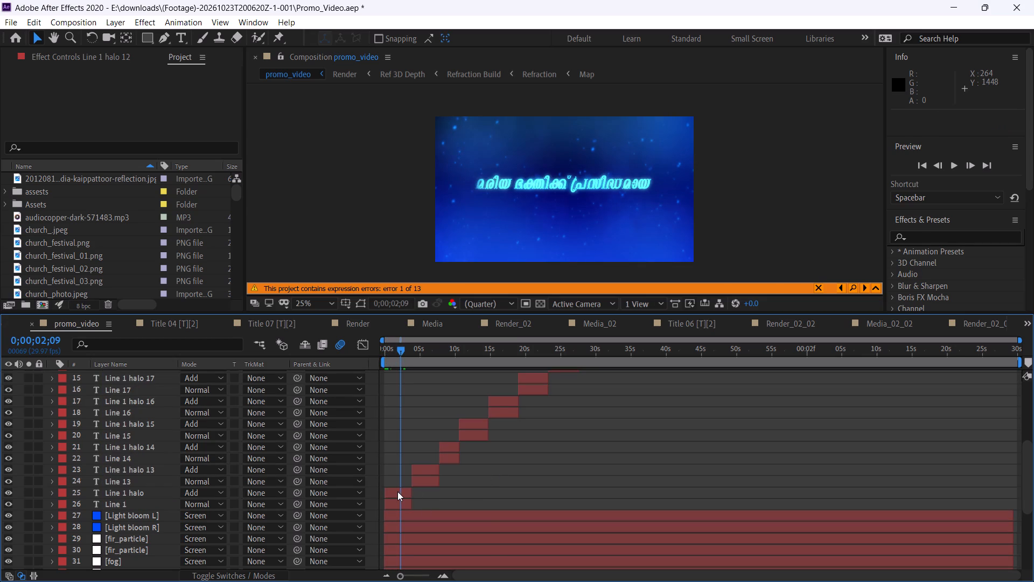
{"action": "double_click", "coordinate": [397, 491]}
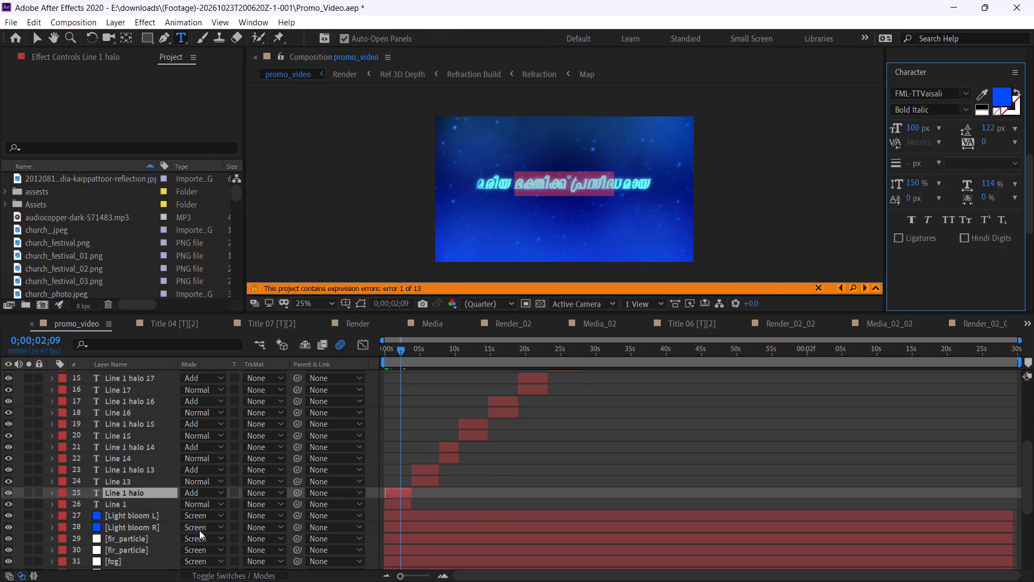
Mute all the audio layers at the bottom of the layer stack, 38 to 44.
{"action": "scroll", "coordinate": [145, 524], "scroll_direction": "down", "scroll_amount": 7}
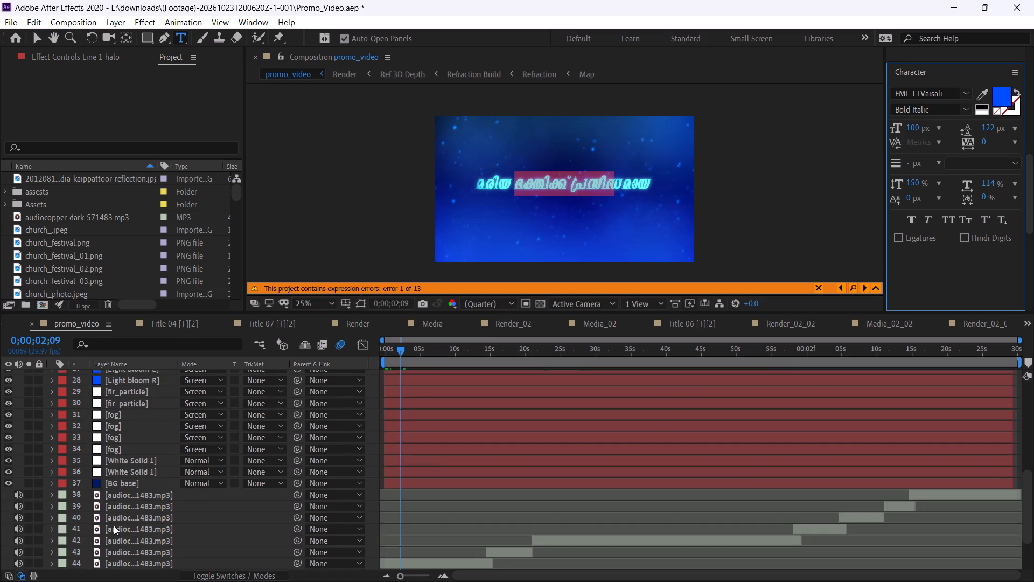
{"action": "left_click", "coordinate": [19, 495]}
{"action": "left_click", "coordinate": [21, 507]}
{"action": "left_click", "coordinate": [18, 519]}
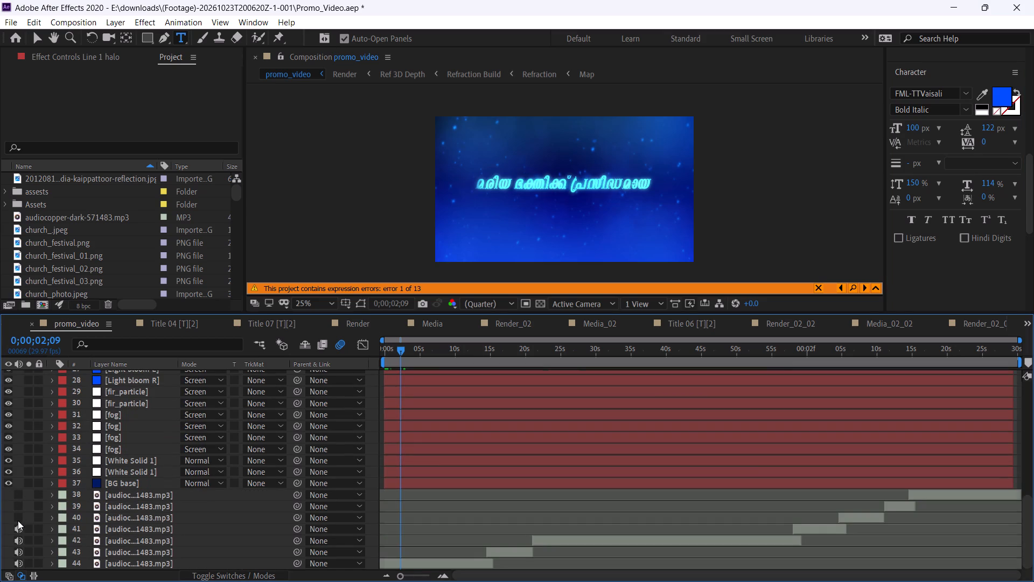
{"action": "left_click", "coordinate": [18, 528]}
{"action": "left_click", "coordinate": [18, 539]}
{"action": "left_click", "coordinate": [18, 553]}
{"action": "left_click", "coordinate": [18, 562]}
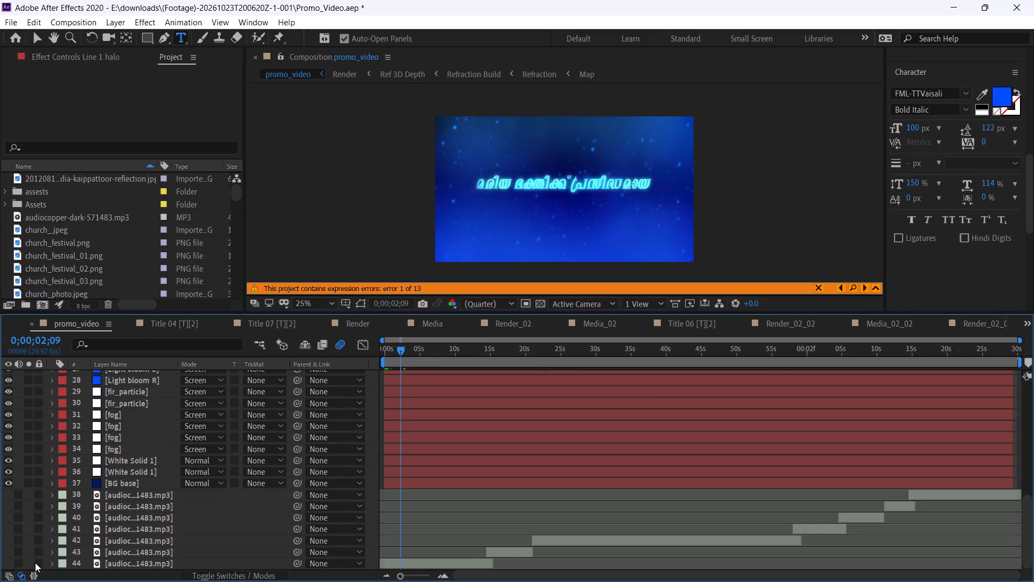
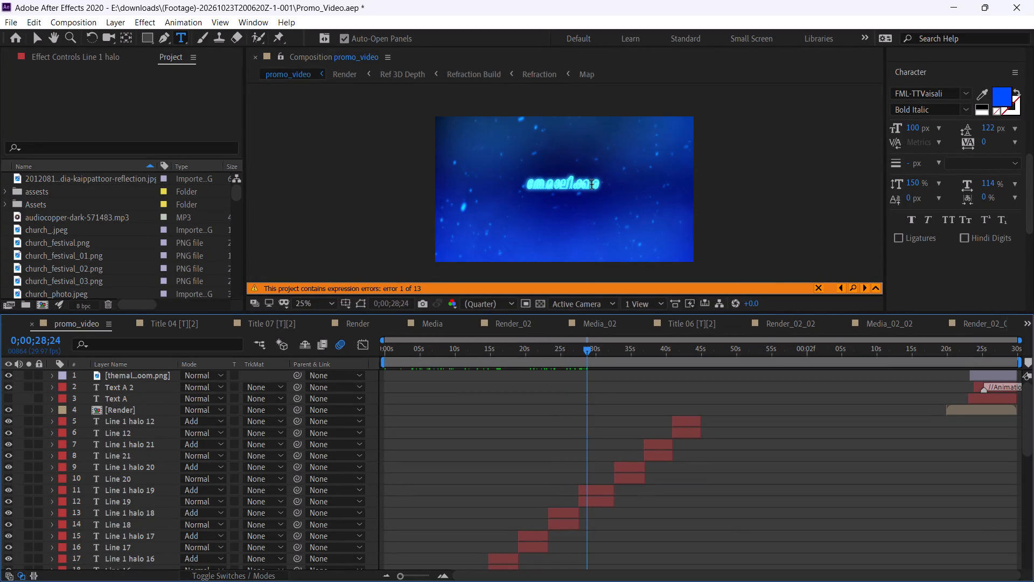
Open the Line 1 halo 19 text for editing and add an "@" character at its end.
{"action": "left_click", "coordinate": [589, 181]}
{"action": "left_click", "coordinate": [600, 183]}
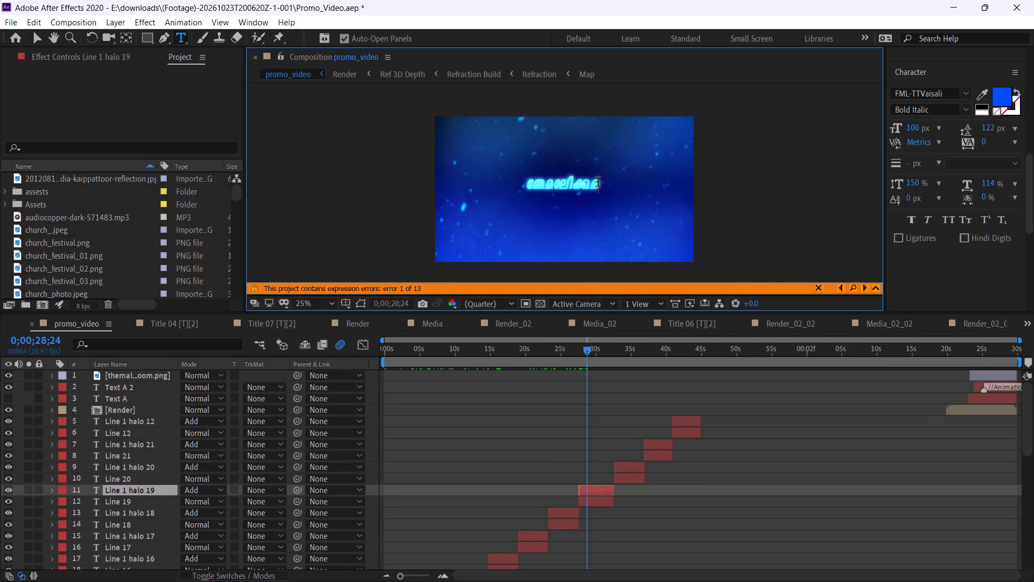
{"action": "key", "text": "shift+at"}
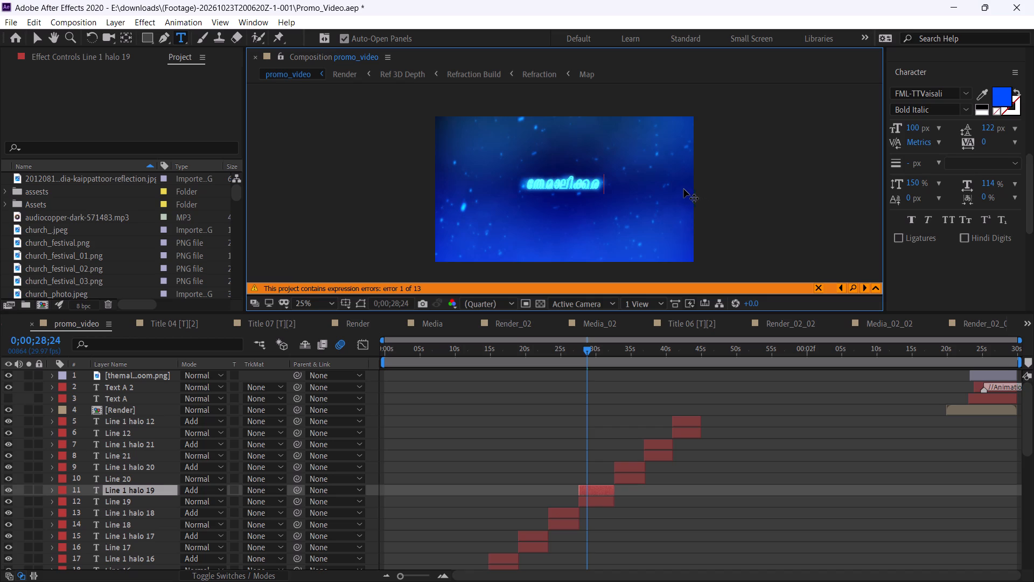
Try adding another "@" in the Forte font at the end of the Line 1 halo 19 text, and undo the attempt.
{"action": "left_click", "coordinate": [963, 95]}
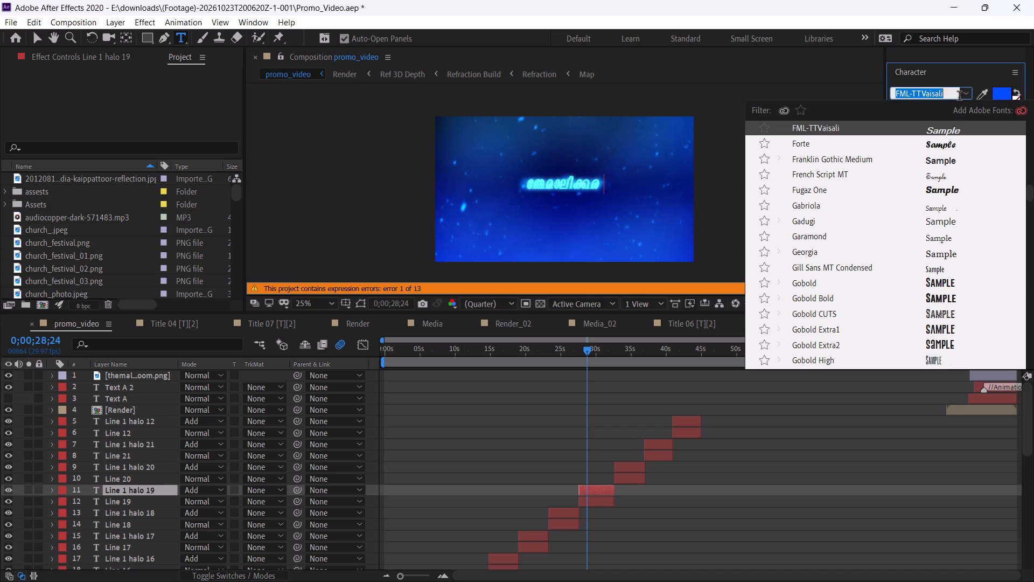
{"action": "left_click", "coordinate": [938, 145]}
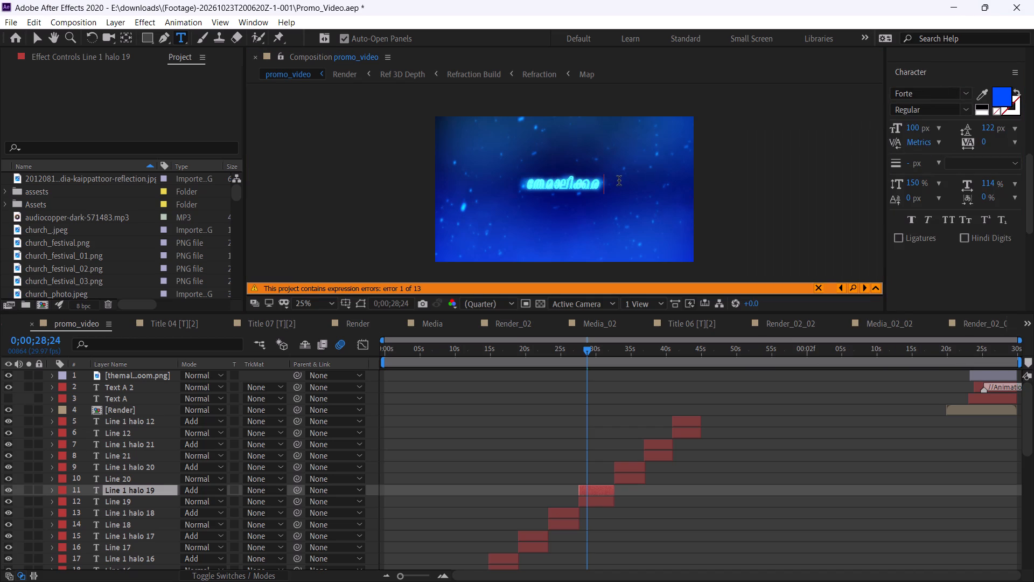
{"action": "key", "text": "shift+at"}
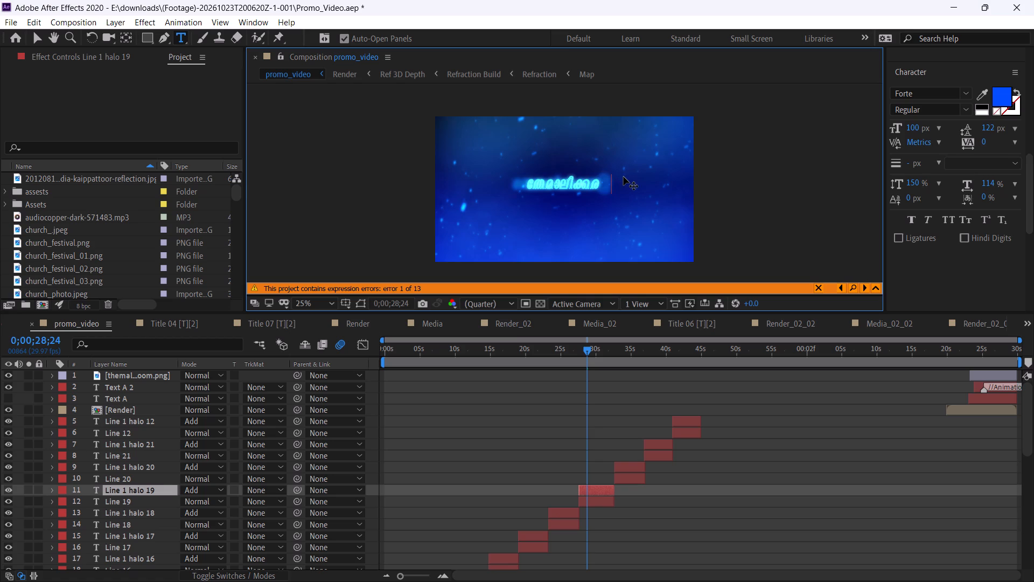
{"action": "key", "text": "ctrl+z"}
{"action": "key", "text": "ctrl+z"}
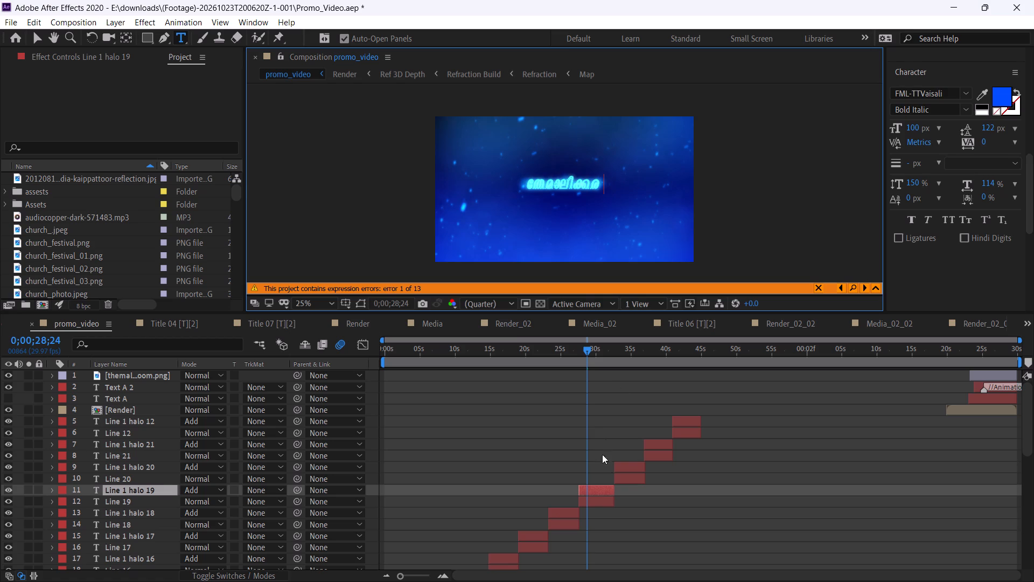
{"action": "left_click", "coordinate": [603, 504]}
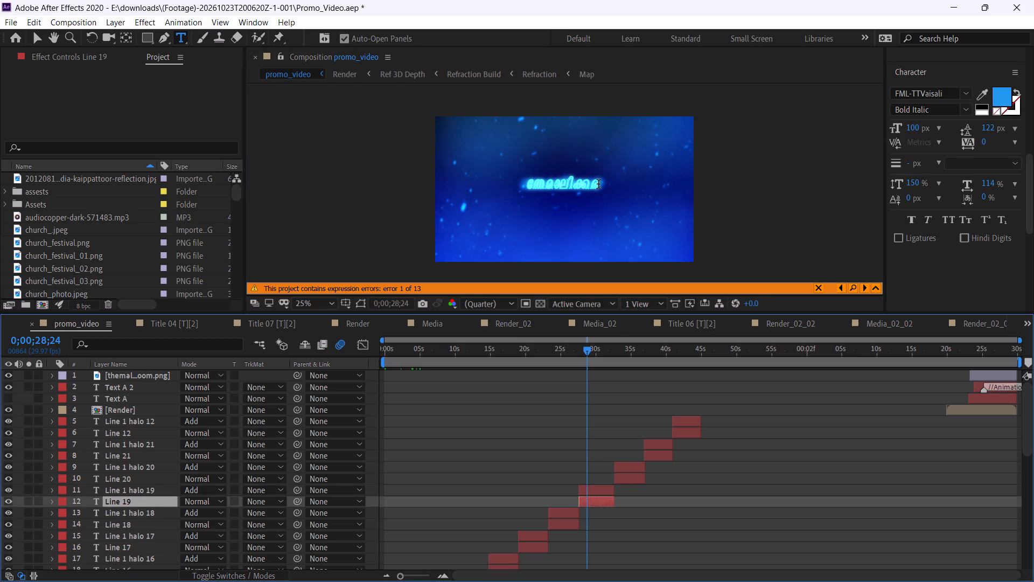
{"action": "left_click", "coordinate": [598, 184]}
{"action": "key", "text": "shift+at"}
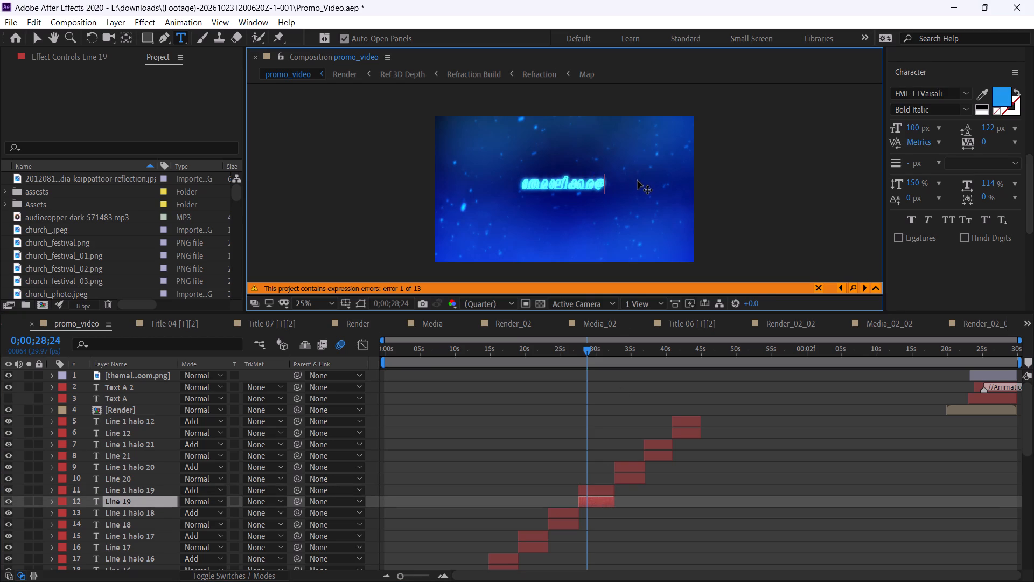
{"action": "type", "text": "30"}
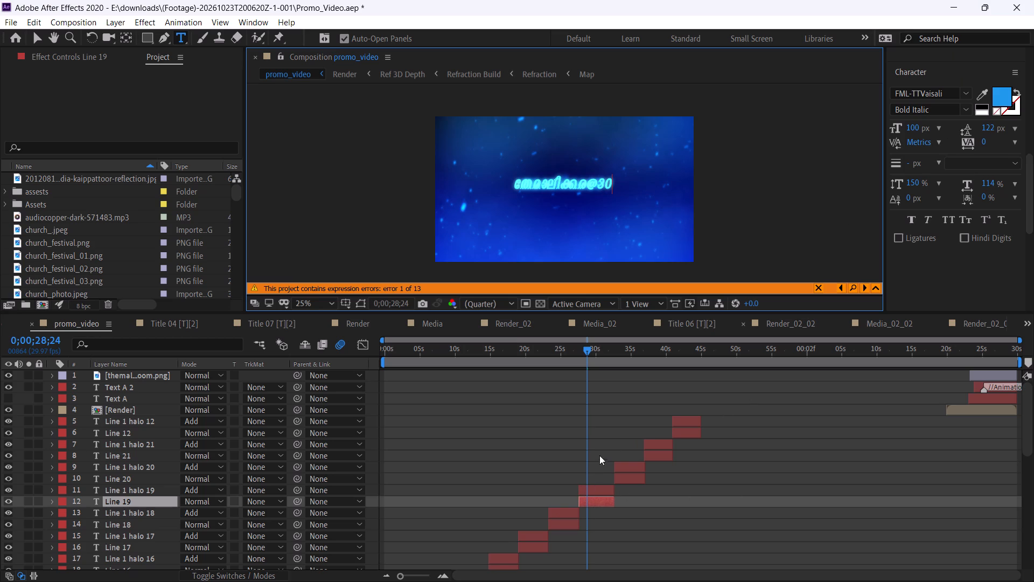
{"action": "left_click", "coordinate": [603, 486]}
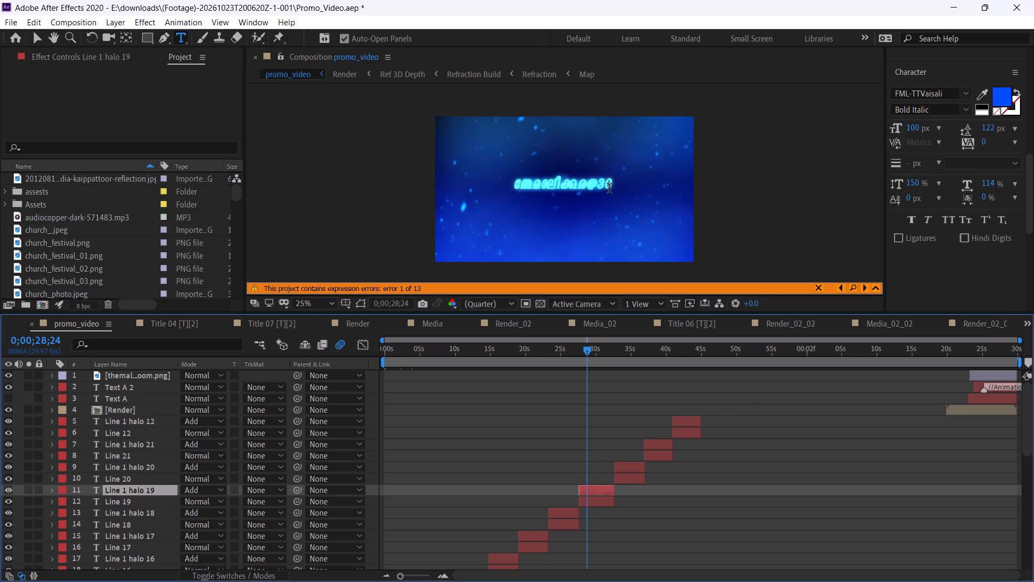
{"action": "left_click", "coordinate": [599, 183]}
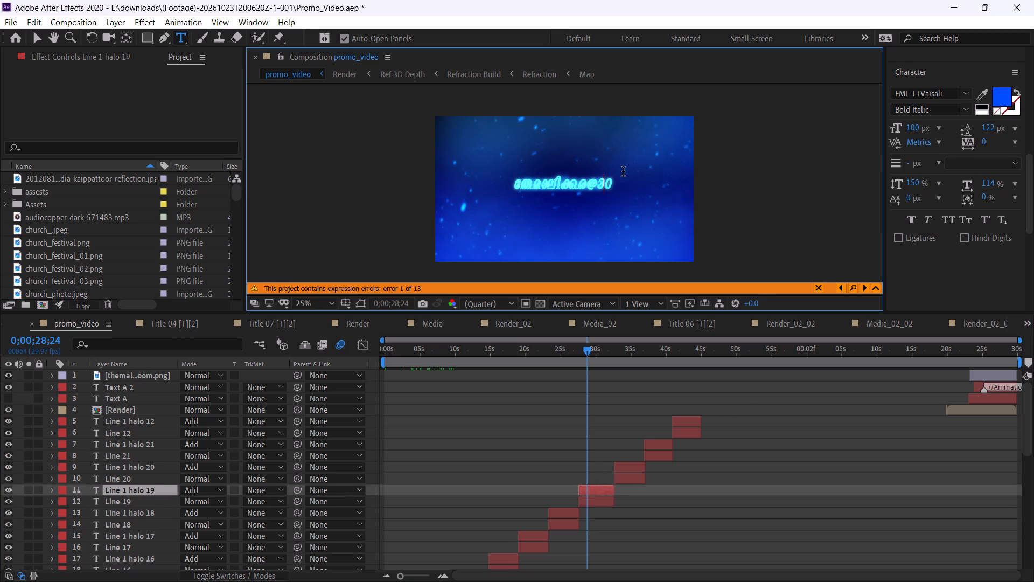
{"action": "key", "text": "Left"}
{"action": "key", "text": "Right"}
{"action": "key", "text": "BackSpace"}
{"action": "key", "text": "BackSpace"}
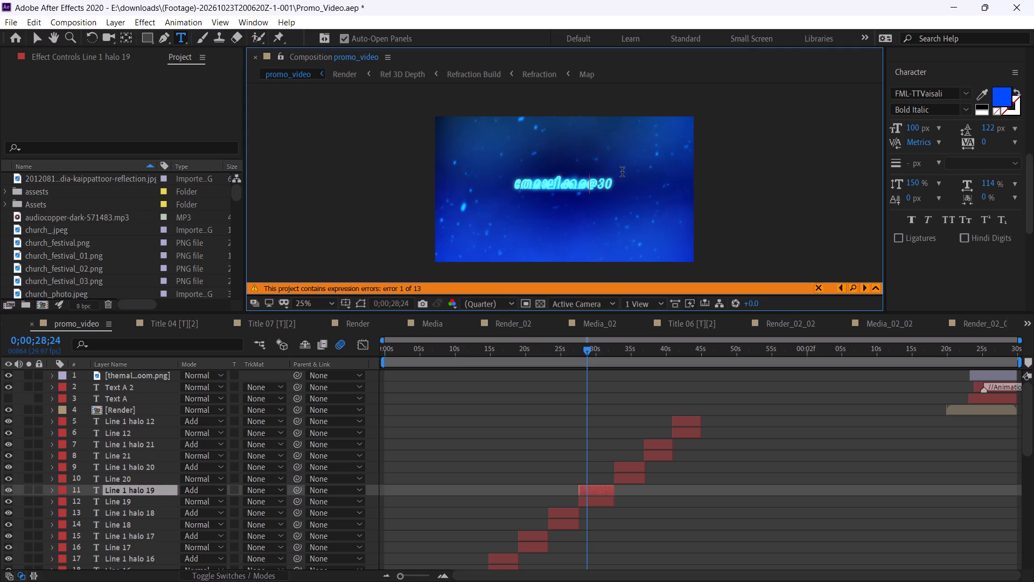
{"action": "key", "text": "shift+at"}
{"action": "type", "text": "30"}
Move the current time to 0;00;33;06, at the start of the Line 20 layers.
{"action": "left_click_drag", "start_coordinate": [589, 351], "coordinate": [623, 345]}
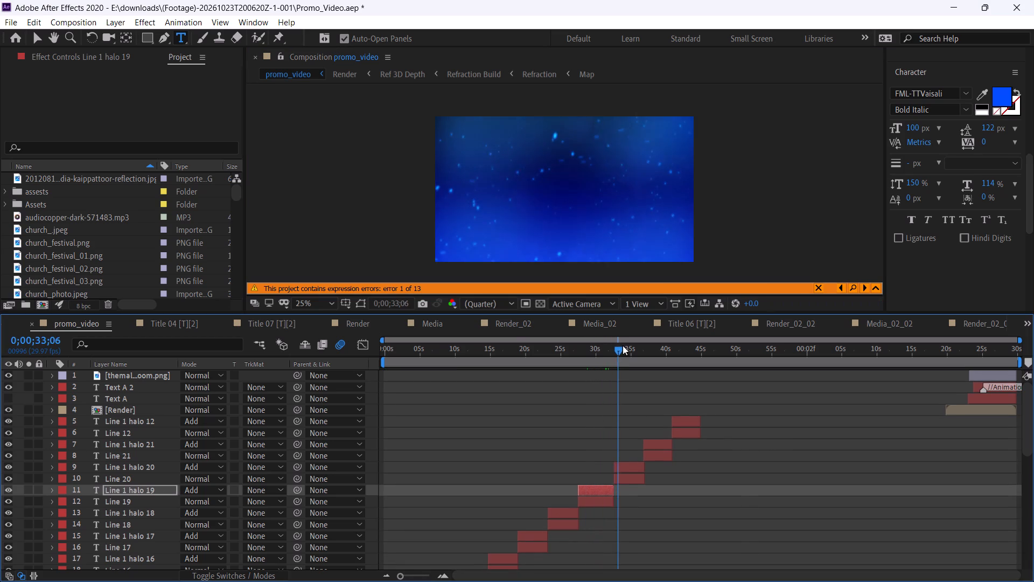
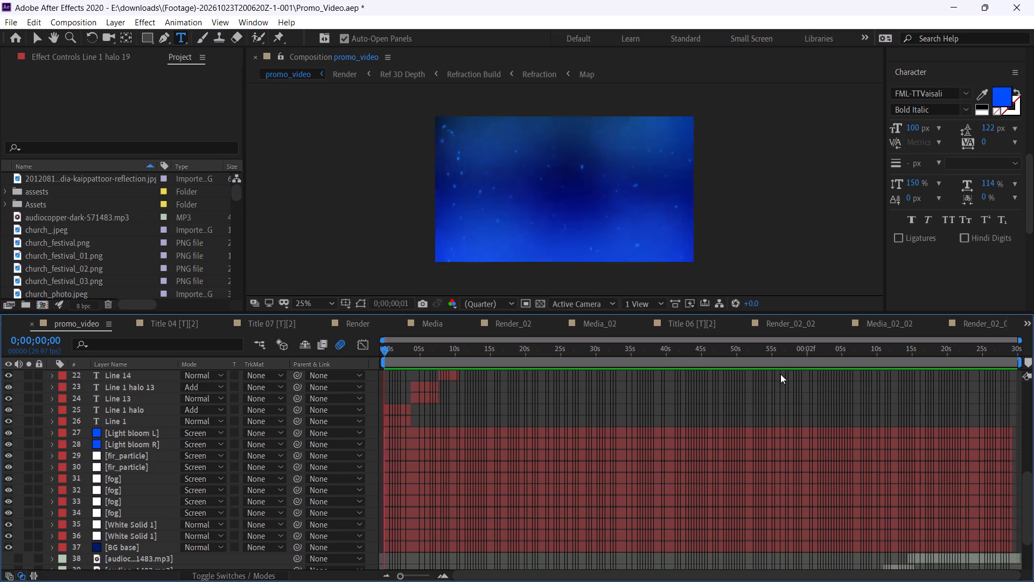
Return the current time to 0;00;00;00 in the promo_video timeline and preview the composition from its start.
{"action": "left_click_drag", "start_coordinate": [721, 351], "coordinate": [515, 355]}
{"action": "left_click_drag", "start_coordinate": [513, 350], "coordinate": [372, 362]}
{"action": "key", "text": "space"}
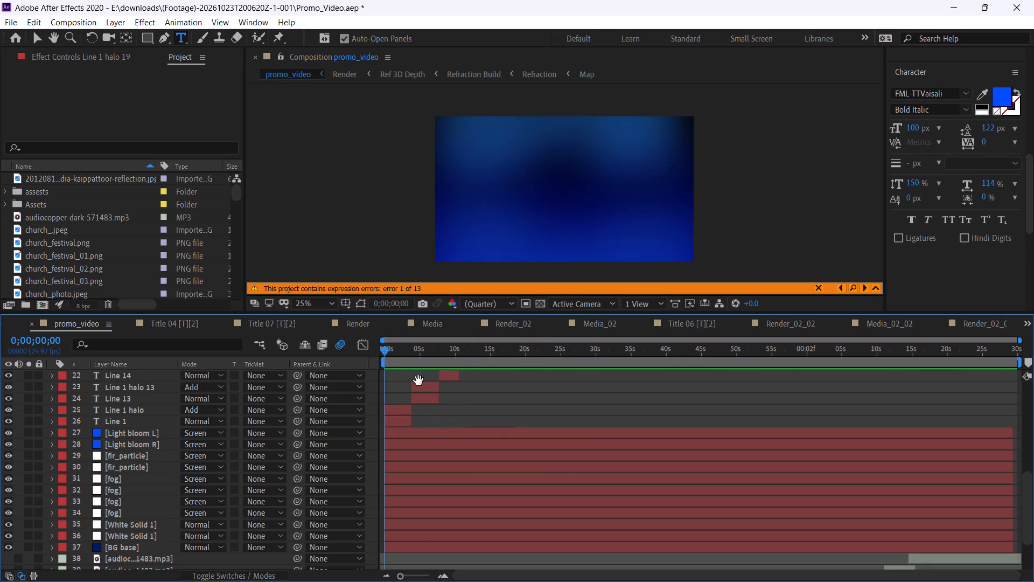
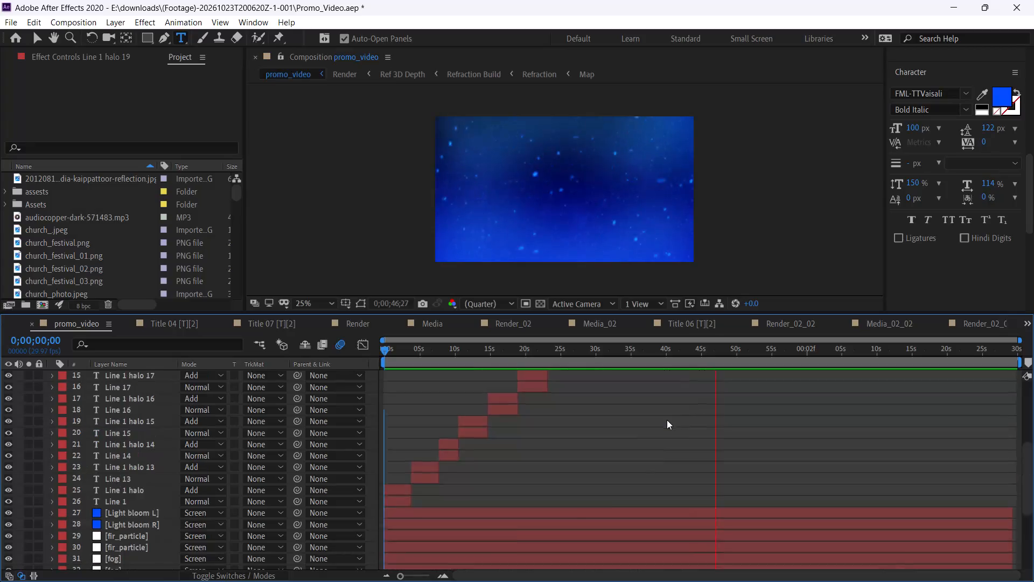
Move the Render layer in promo_video earlier so it starts at 0;00;45;08, just after the Line 12 text layers end.
{"action": "left_click_drag", "start_coordinate": [717, 351], "coordinate": [700, 365]}
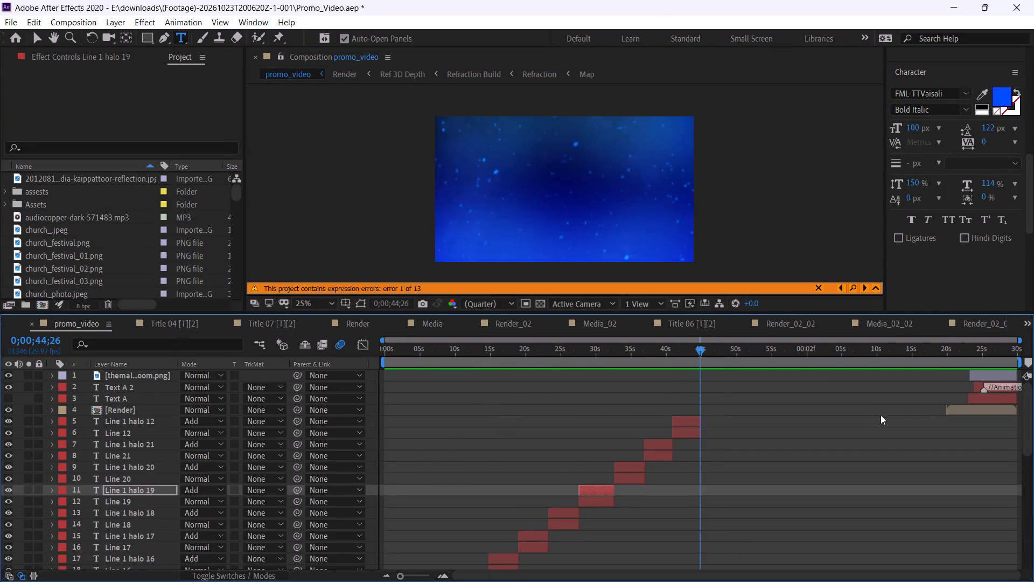
{"action": "left_click", "coordinate": [962, 412]}
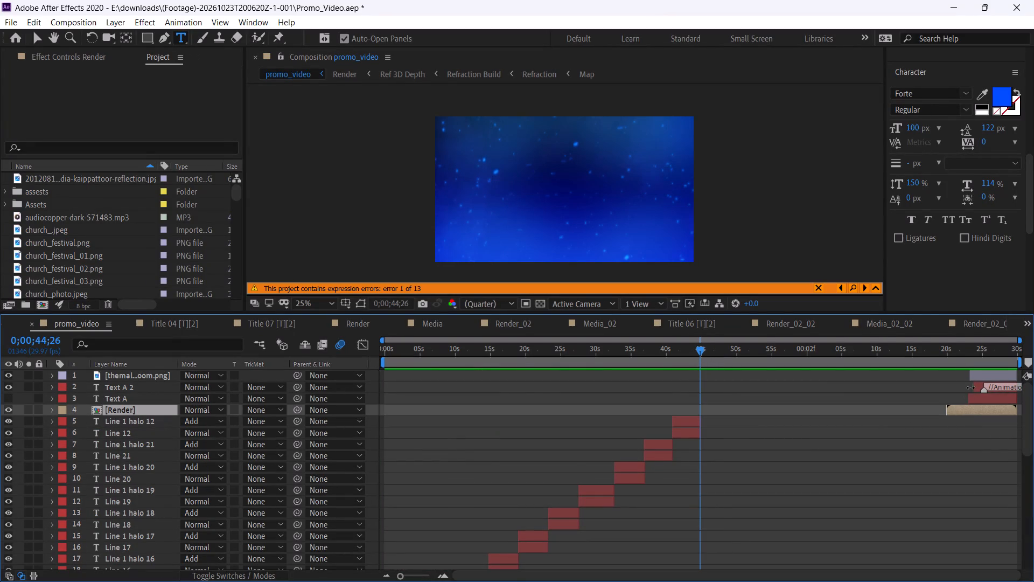
{"action": "left_click", "coordinate": [981, 393]}
{"action": "left_click_drag", "start_coordinate": [948, 356], "coordinate": [966, 356]}
{"action": "left_click_drag", "start_coordinate": [966, 356], "coordinate": [973, 357]}
{"action": "left_click", "coordinate": [974, 410]}
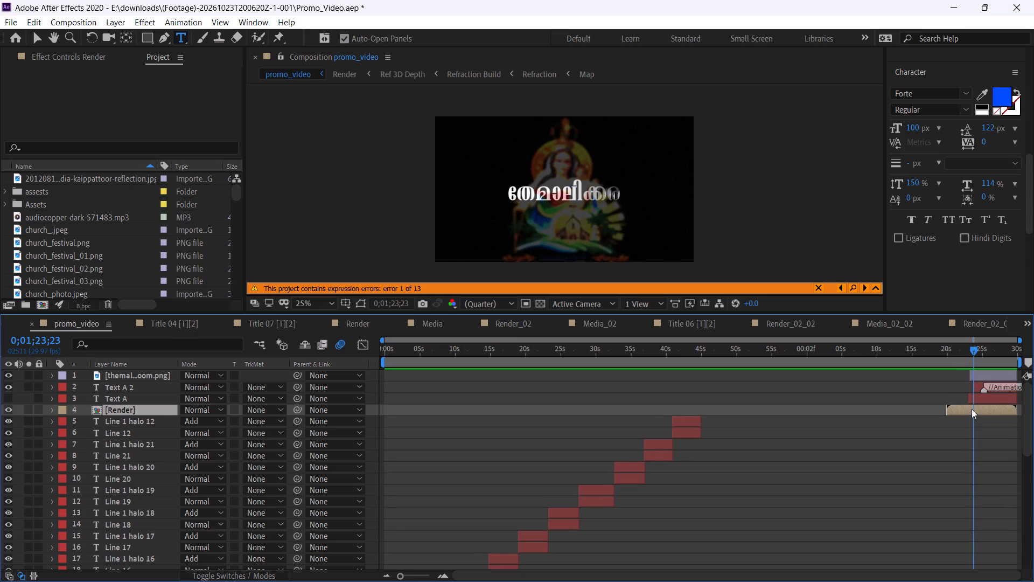
{"action": "left_click_drag", "start_coordinate": [979, 359], "coordinate": [865, 366]}
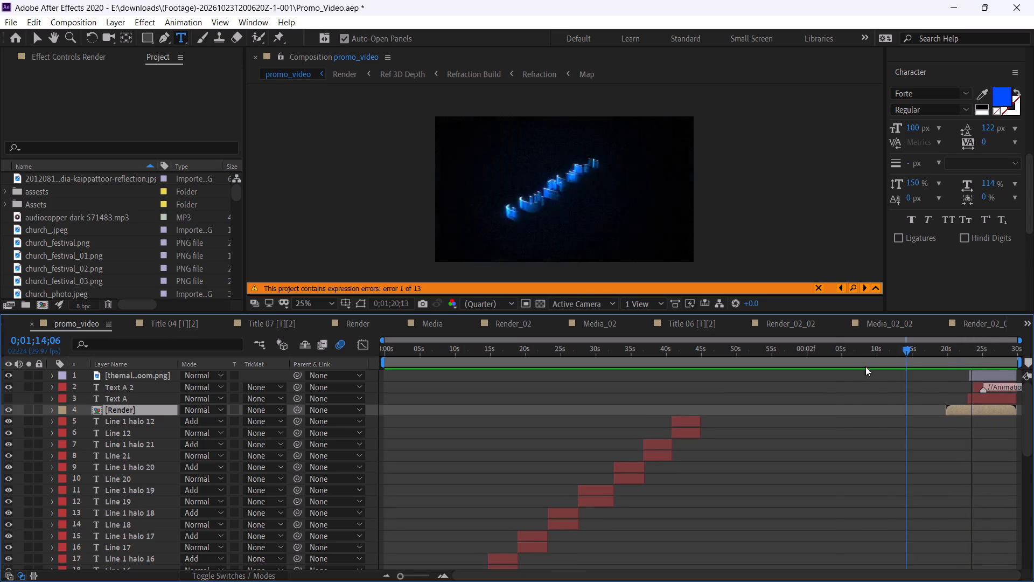
{"action": "left_click_drag", "start_coordinate": [865, 366], "coordinate": [703, 403]}
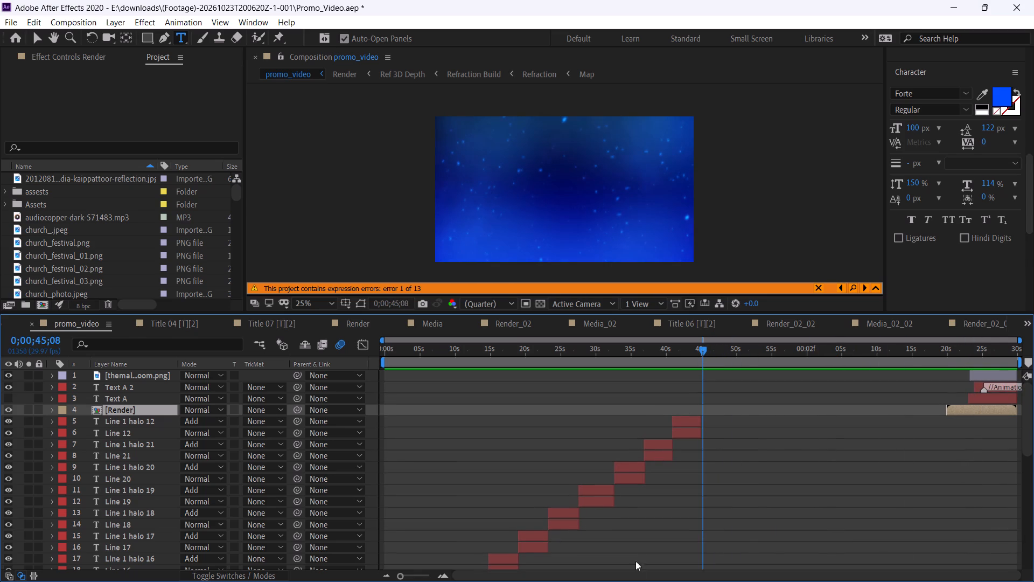
{"action": "left_click_drag", "start_coordinate": [640, 580], "coordinate": [790, 577]}
{"action": "left_click_drag", "start_coordinate": [712, 576], "coordinate": [784, 576]}
{"action": "left_click_drag", "start_coordinate": [784, 576], "coordinate": [821, 575]}
{"action": "scroll", "coordinate": [756, 489], "scroll_direction": "left", "scroll_amount": 7}
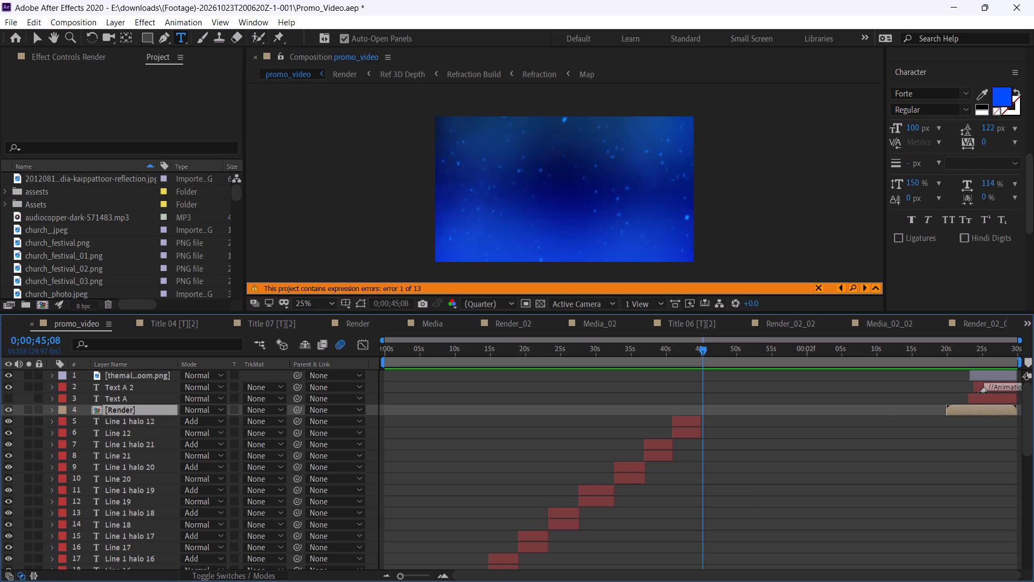
{"action": "left_click_drag", "start_coordinate": [973, 408], "coordinate": [735, 418]}
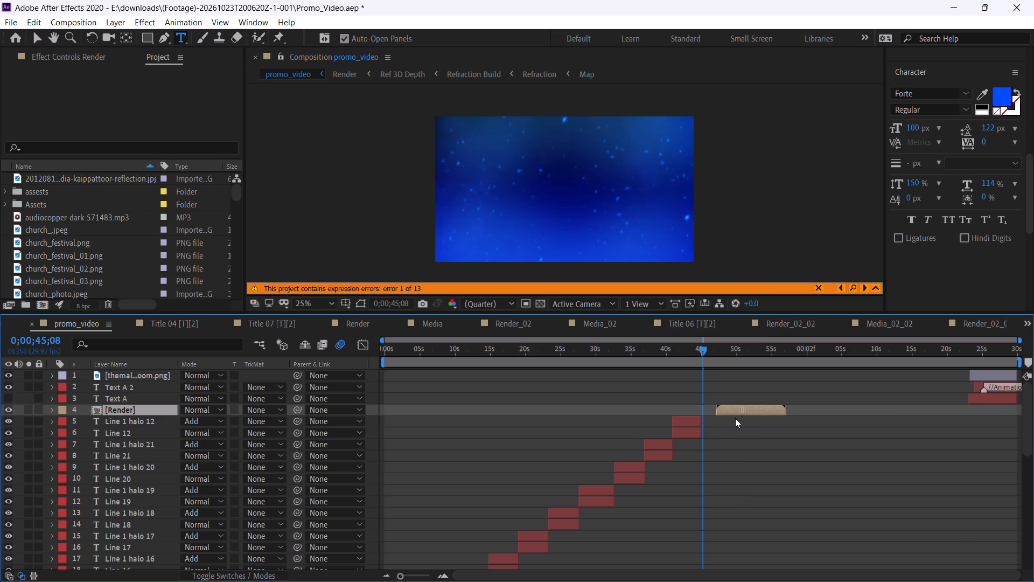
{"action": "left_click_drag", "start_coordinate": [735, 418], "coordinate": [728, 422]}
Open the Logo composition nested inside the Render layer.
{"action": "left_click", "coordinate": [717, 411]}
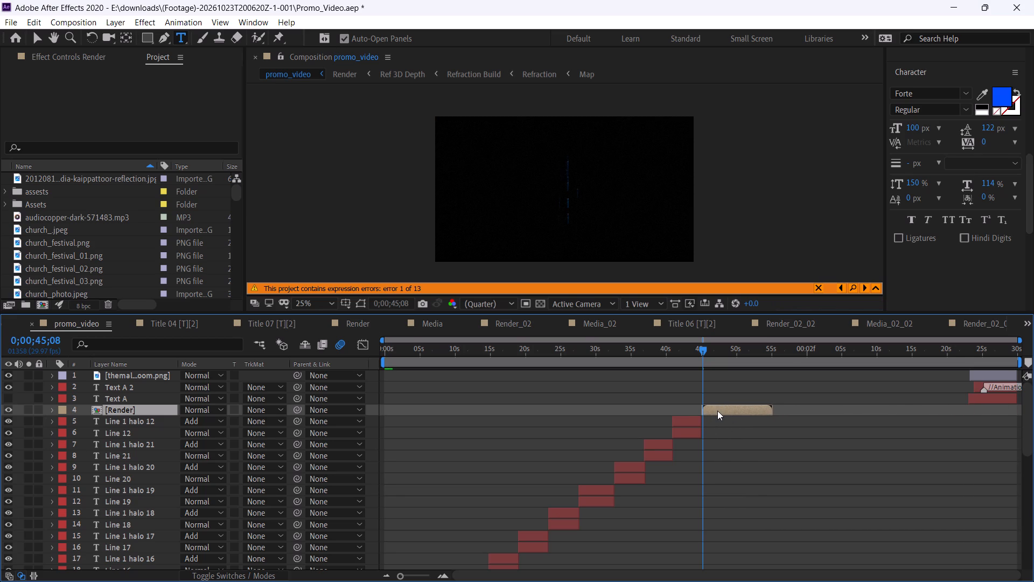
{"action": "left_click", "coordinate": [717, 411]}
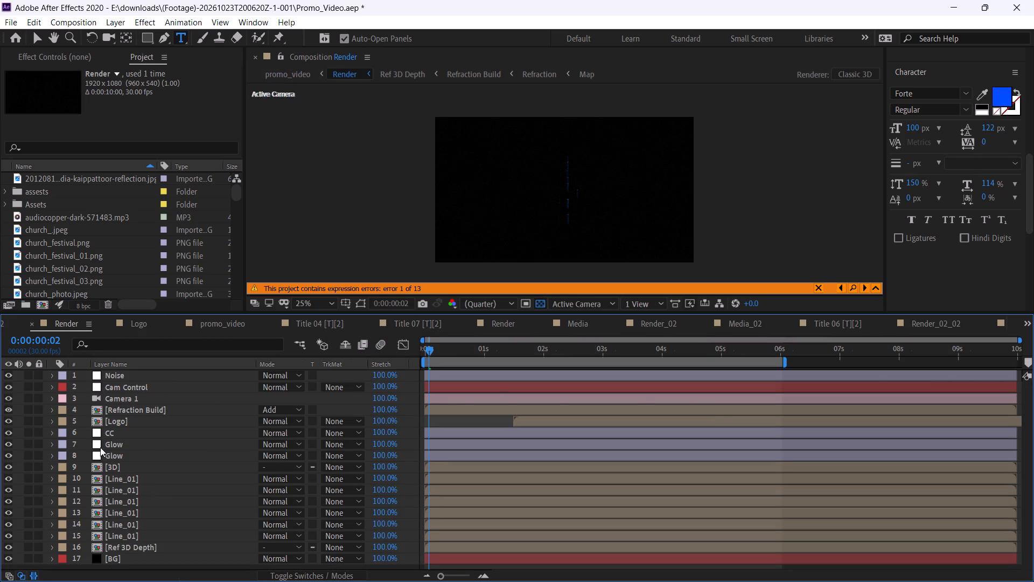
{"action": "double_click", "coordinate": [136, 420]}
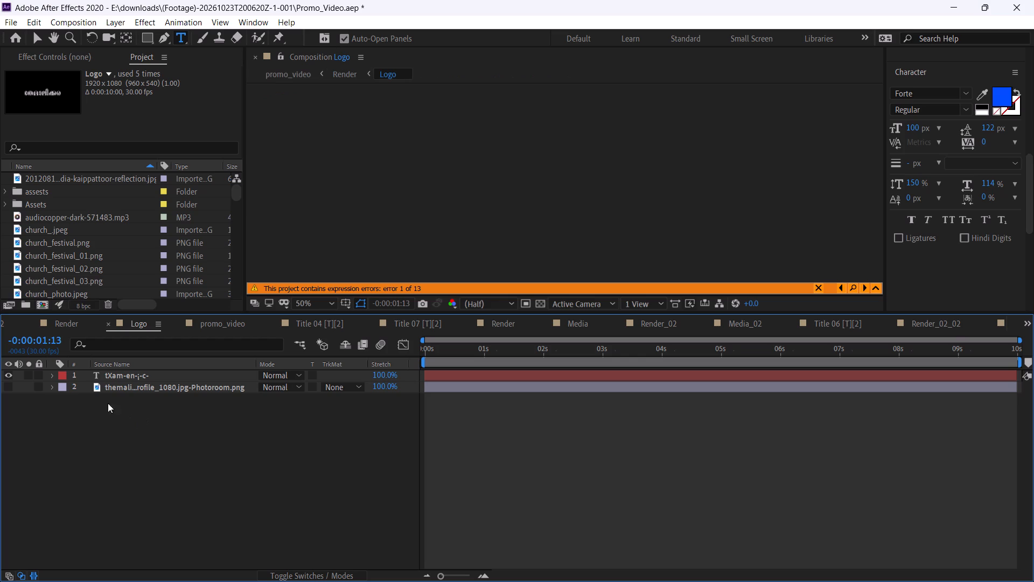
Import the 30th-year logo image ending in 4264bb4-Photoroom.png from the downloads folder into the project's Assets folder.
{"action": "right_click", "coordinate": [86, 204]}
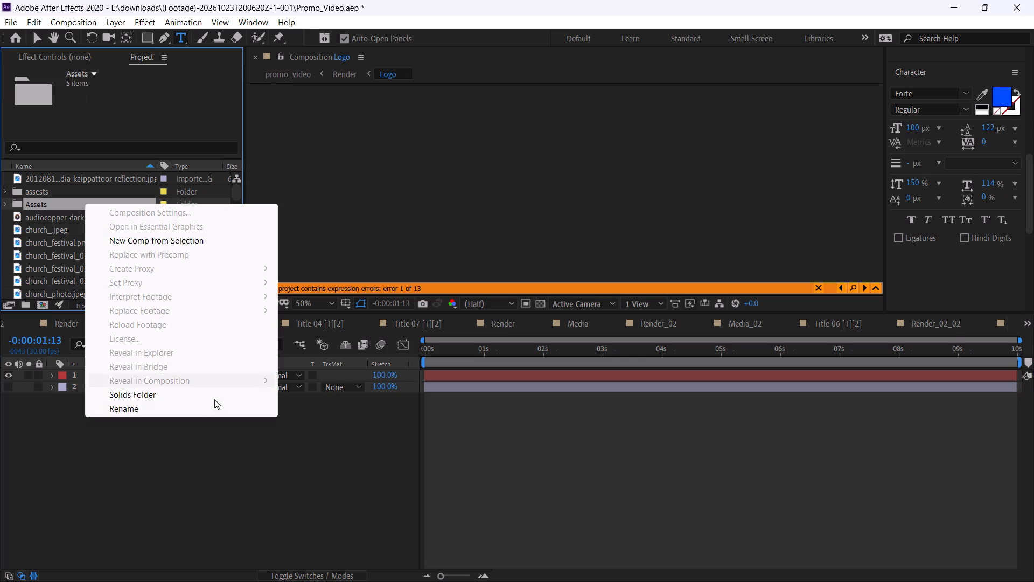
{"action": "left_click", "coordinate": [20, 19]}
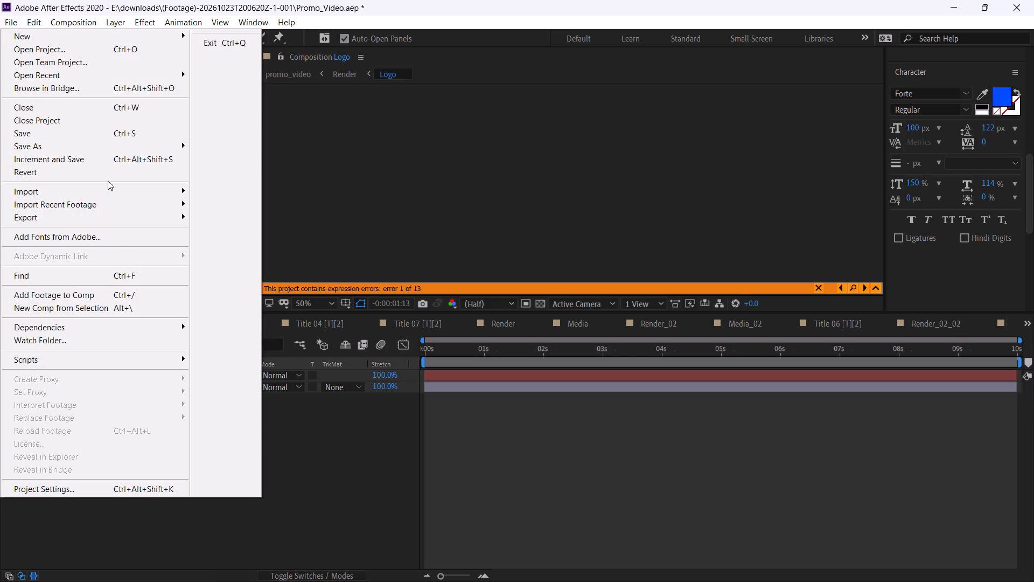
{"action": "left_click", "coordinate": [218, 189]}
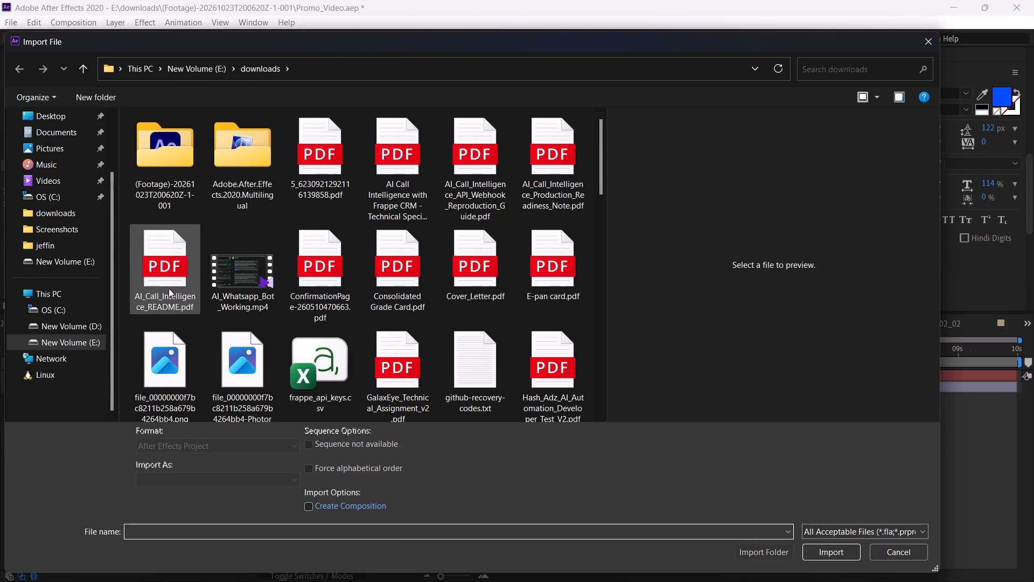
{"action": "left_click", "coordinate": [239, 339]}
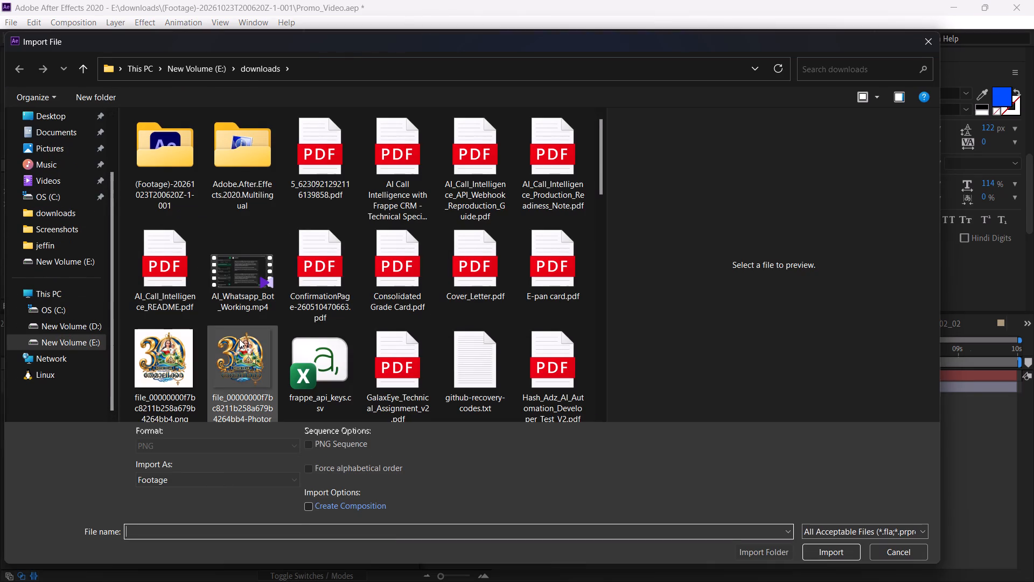
{"action": "left_click", "coordinate": [826, 540]}
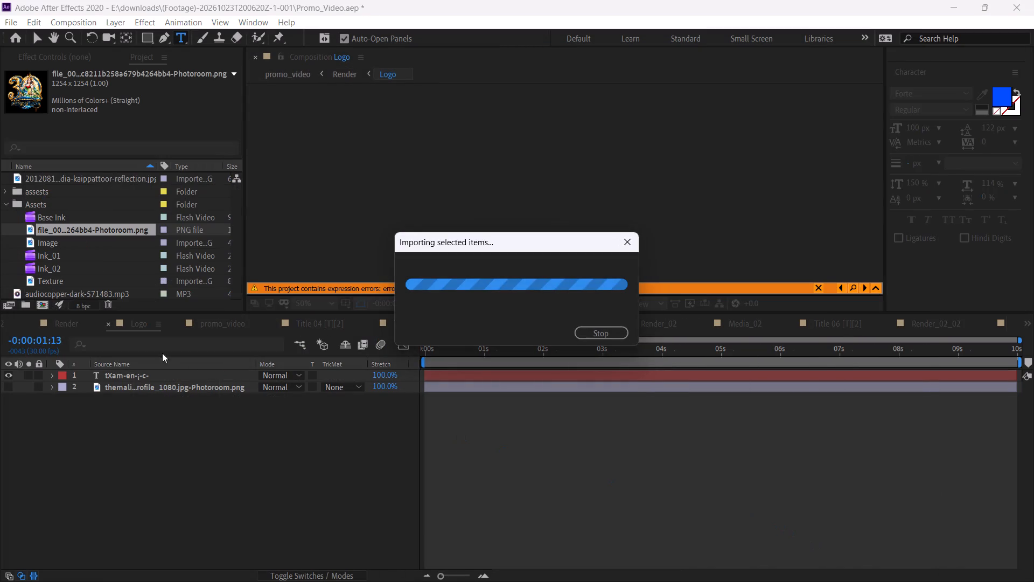
Add the imported 30th-year logo PNG to the Logo composition as the bottom layer.
{"action": "left_click_drag", "start_coordinate": [43, 228], "coordinate": [44, 238]}
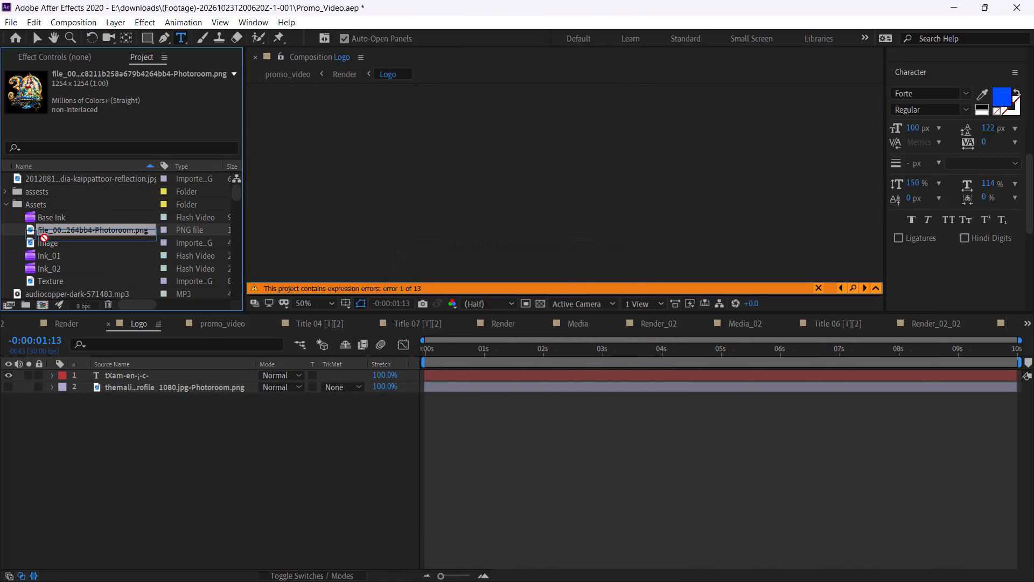
{"action": "left_click_drag", "start_coordinate": [44, 238], "coordinate": [96, 416]}
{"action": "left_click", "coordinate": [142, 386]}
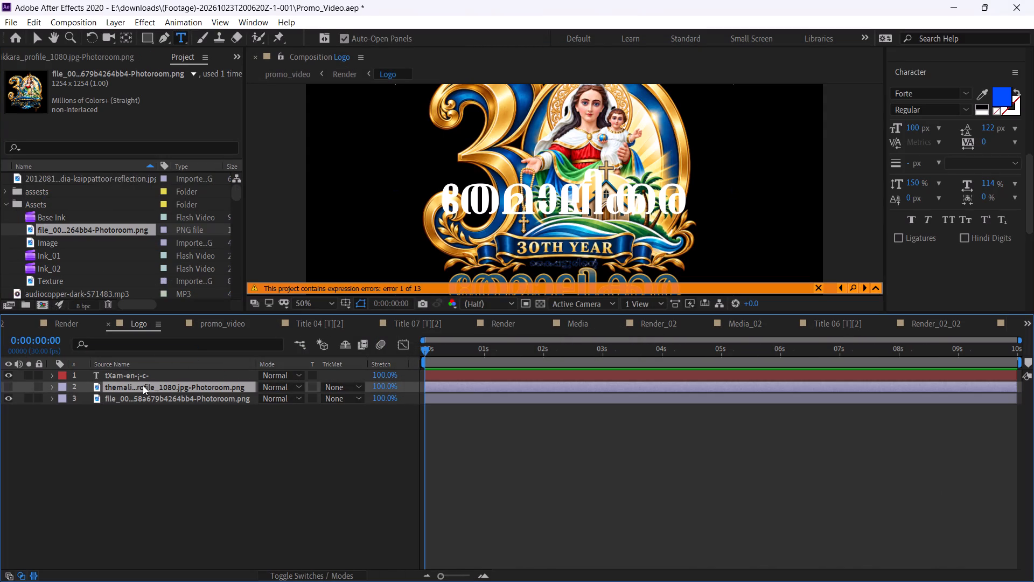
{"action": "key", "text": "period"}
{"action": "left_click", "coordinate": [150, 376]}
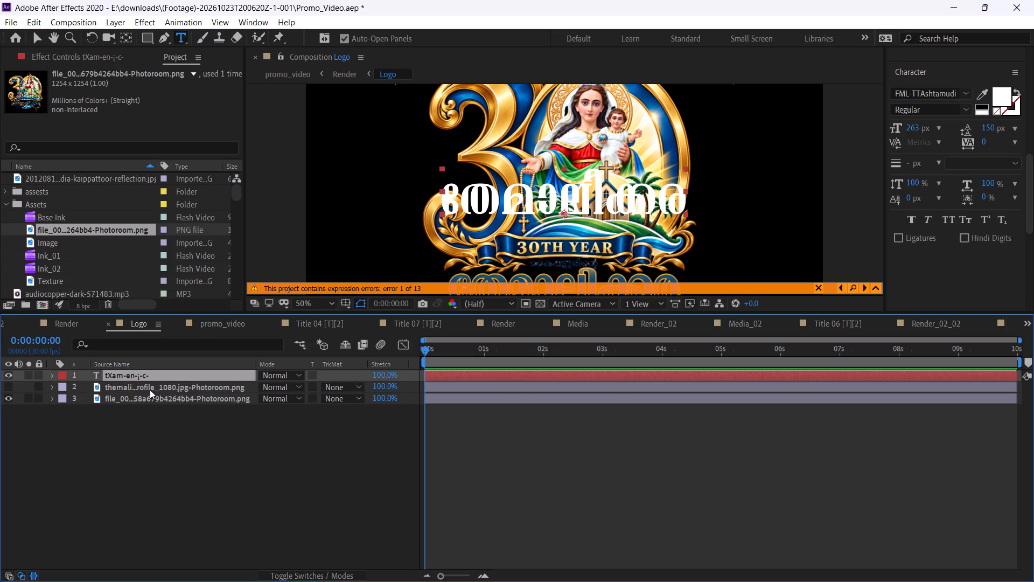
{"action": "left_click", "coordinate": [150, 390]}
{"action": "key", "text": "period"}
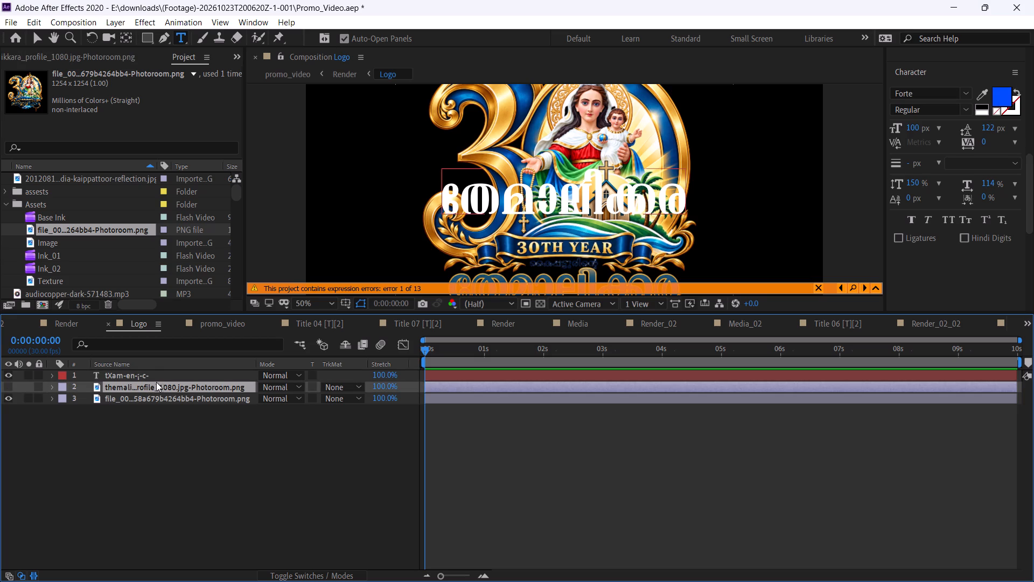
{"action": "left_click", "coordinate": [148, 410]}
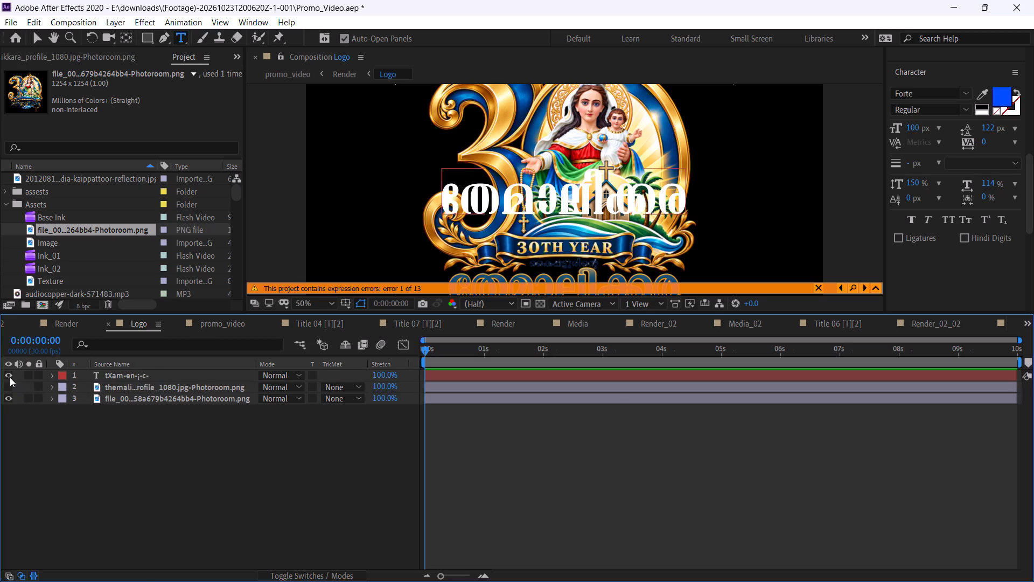
Hide the white Malayalam text layer in the Logo composition.
{"action": "left_click", "coordinate": [10, 377]}
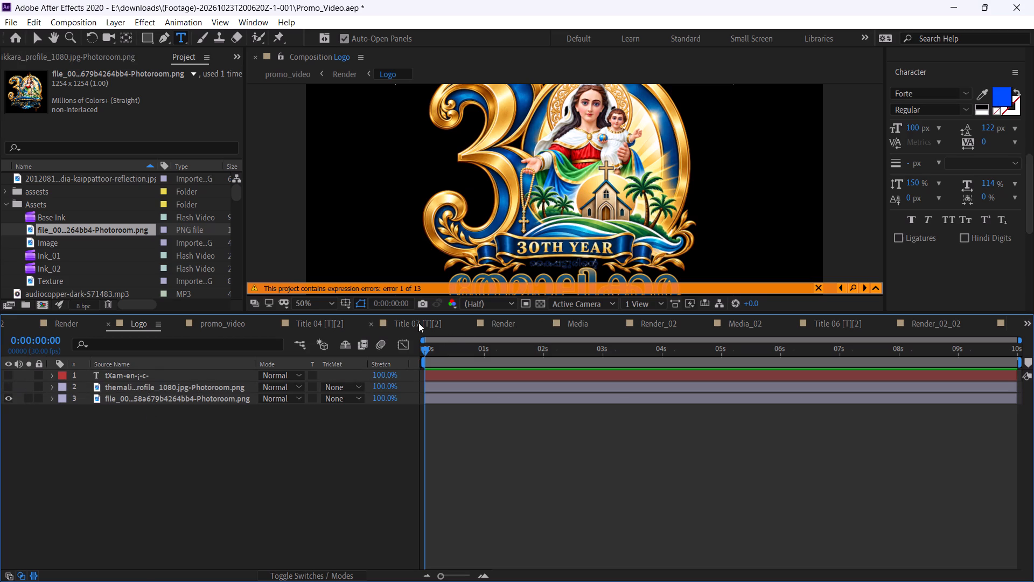
Return to the promo_video composition and preview the moved Render section from 0;00;44;26.
{"action": "left_click", "coordinate": [227, 327]}
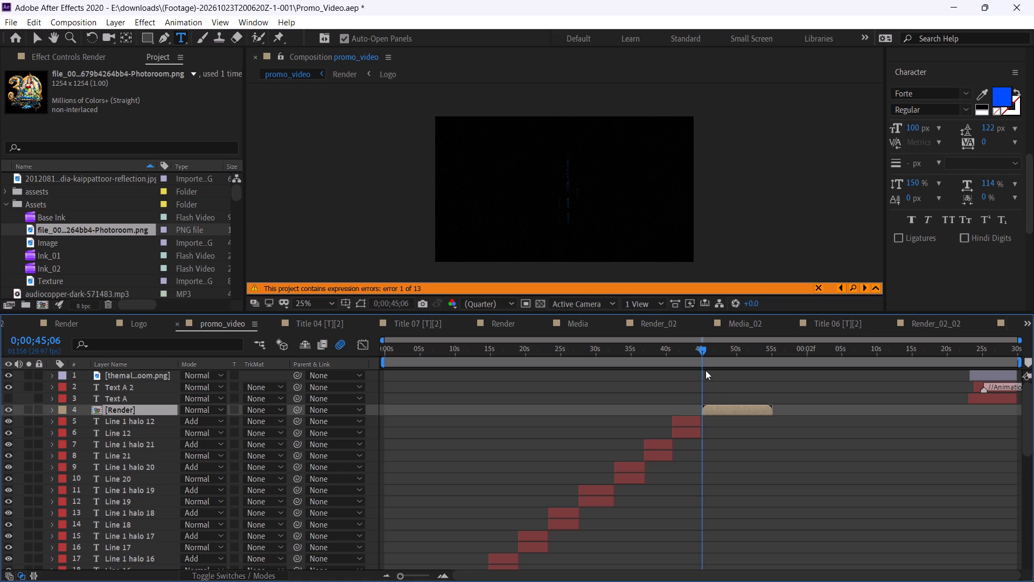
{"action": "left_click", "coordinate": [704, 359]}
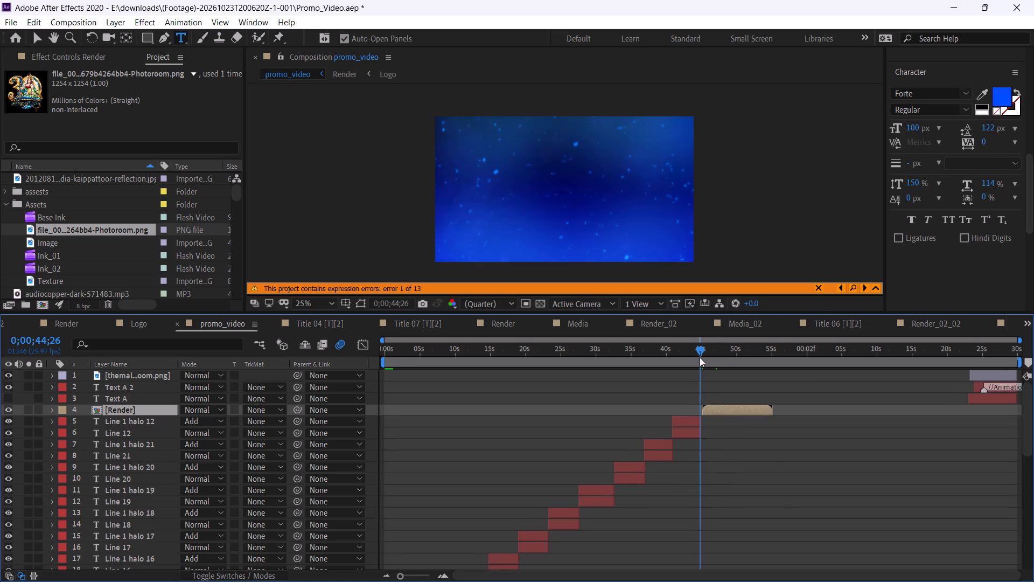
{"action": "key", "text": "space"}
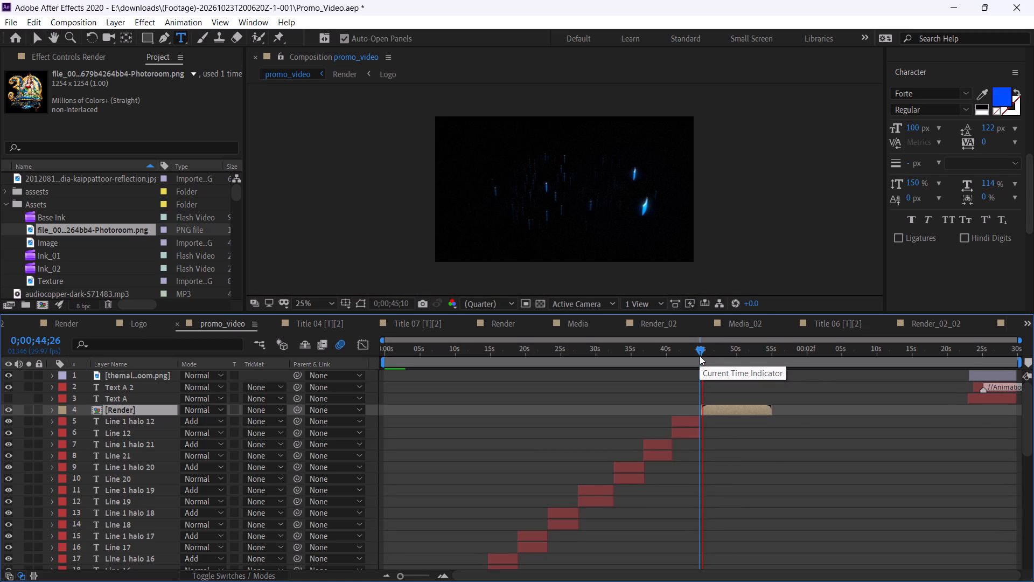
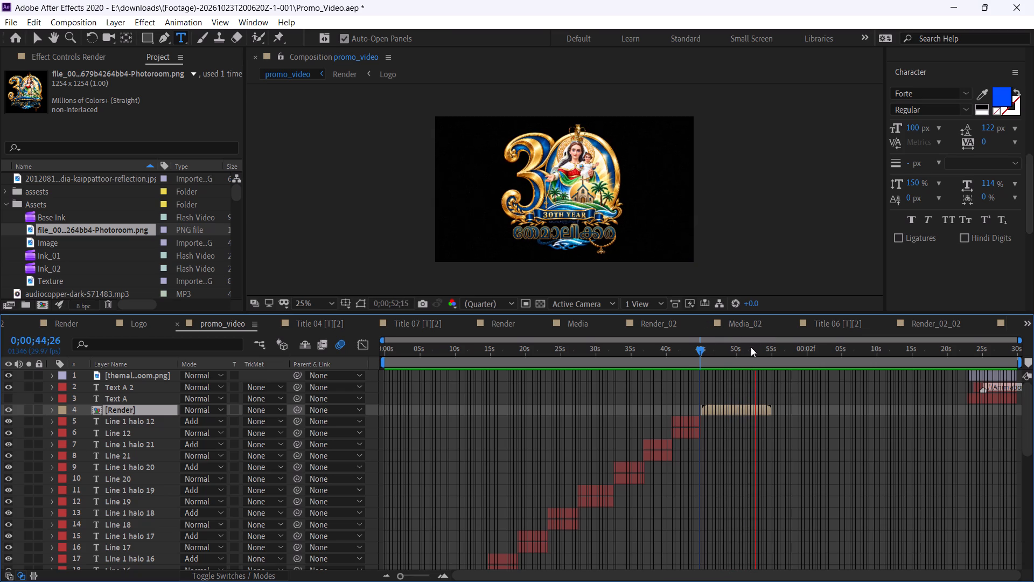
Scrub the promo_video timeline to just past the end of the Render layer, at 0;00;55;12.
{"action": "left_click_drag", "start_coordinate": [758, 347], "coordinate": [760, 348]}
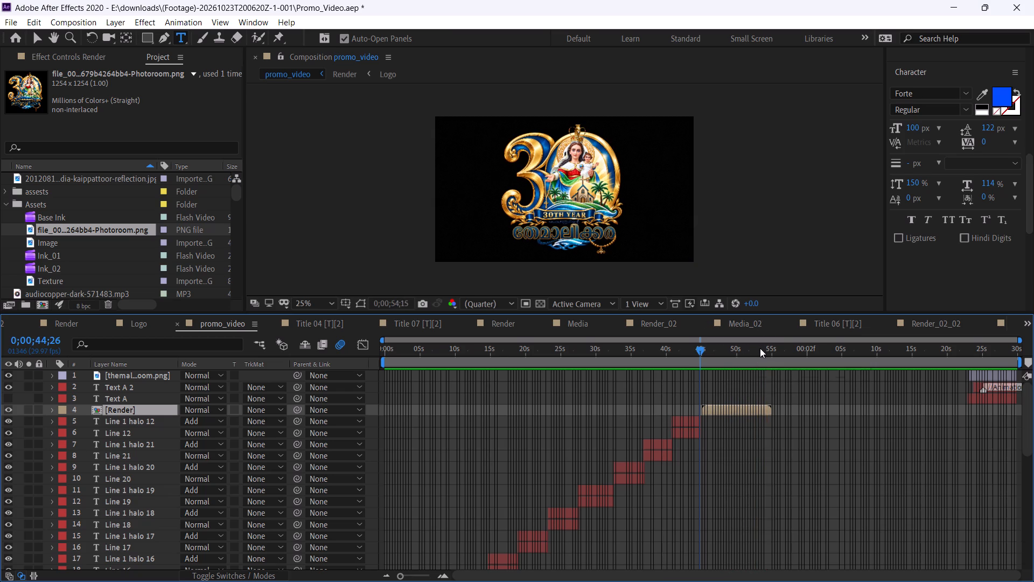
{"action": "left_click_drag", "start_coordinate": [760, 348], "coordinate": [774, 349]}
{"action": "left_click", "coordinate": [769, 348]}
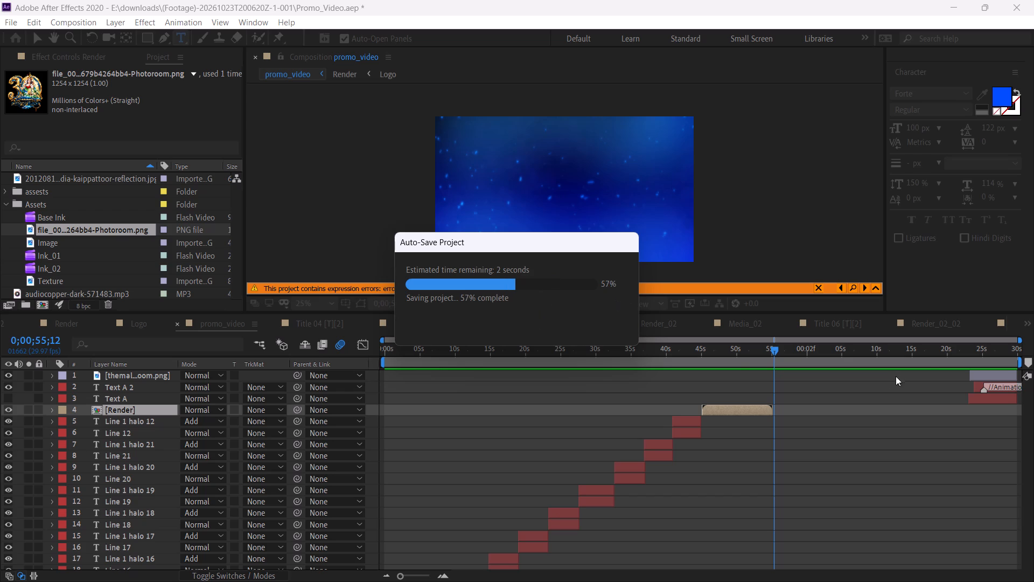
Delete the themal…oom.png, Text A and Text A 2 layers near the end of the promo_video timeline.
{"action": "left_click", "coordinate": [981, 374]}
{"action": "left_click", "coordinate": [977, 372]}
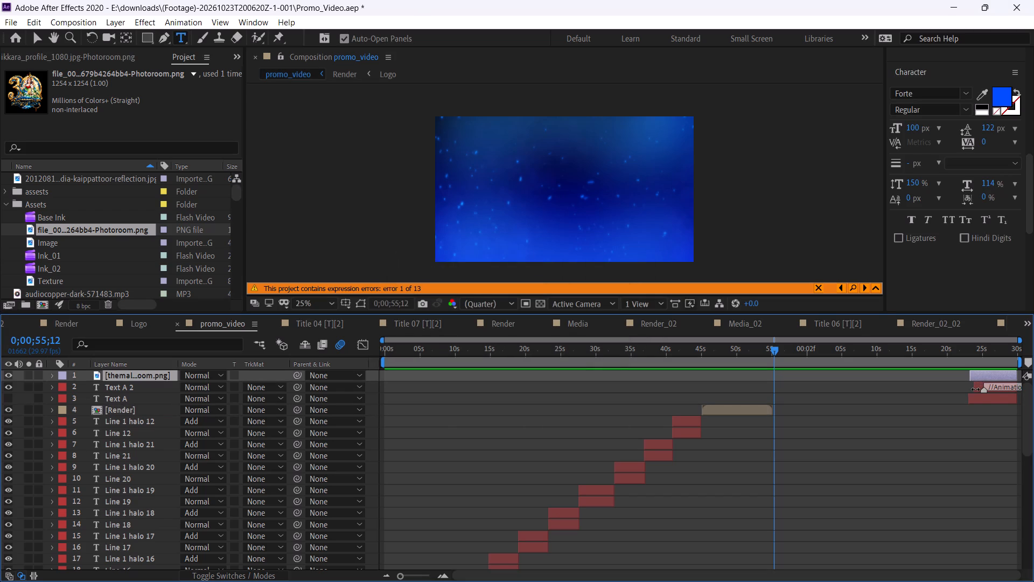
{"action": "key", "text": "Delete"}
{"action": "left_click", "coordinate": [977, 385]}
{"action": "key", "text": "Delete"}
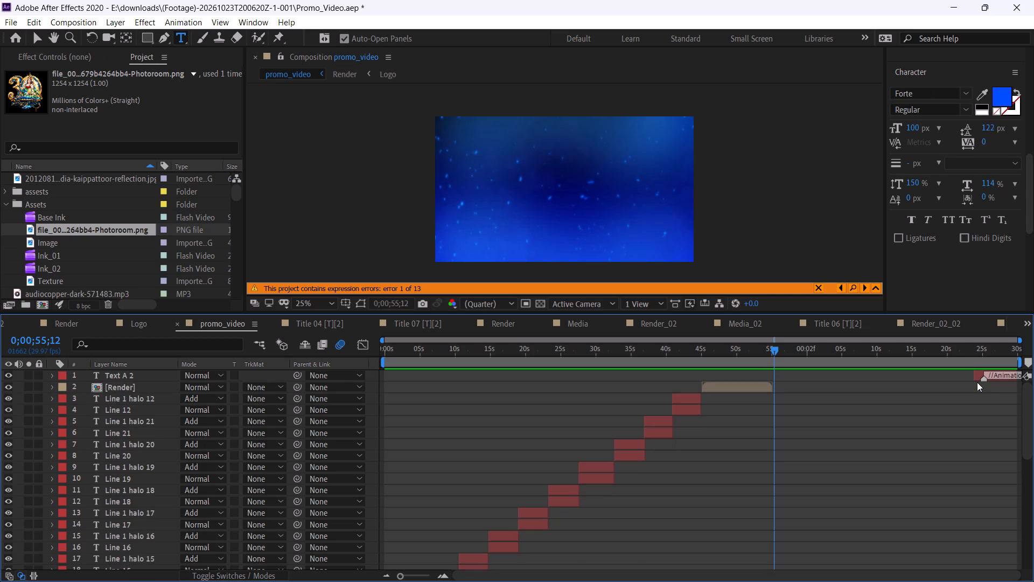
{"action": "left_click", "coordinate": [977, 375]}
{"action": "key", "text": "Delete"}
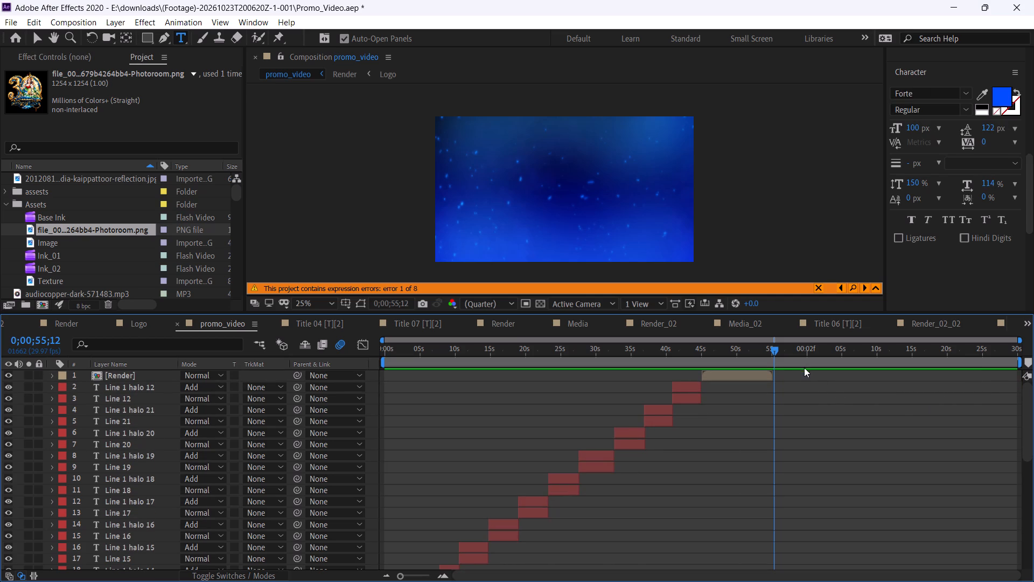
Place the playhead at the Render layer's end, 0;00;55;09, and activate the Selection tool.
{"action": "left_click_drag", "start_coordinate": [779, 355], "coordinate": [773, 359]}
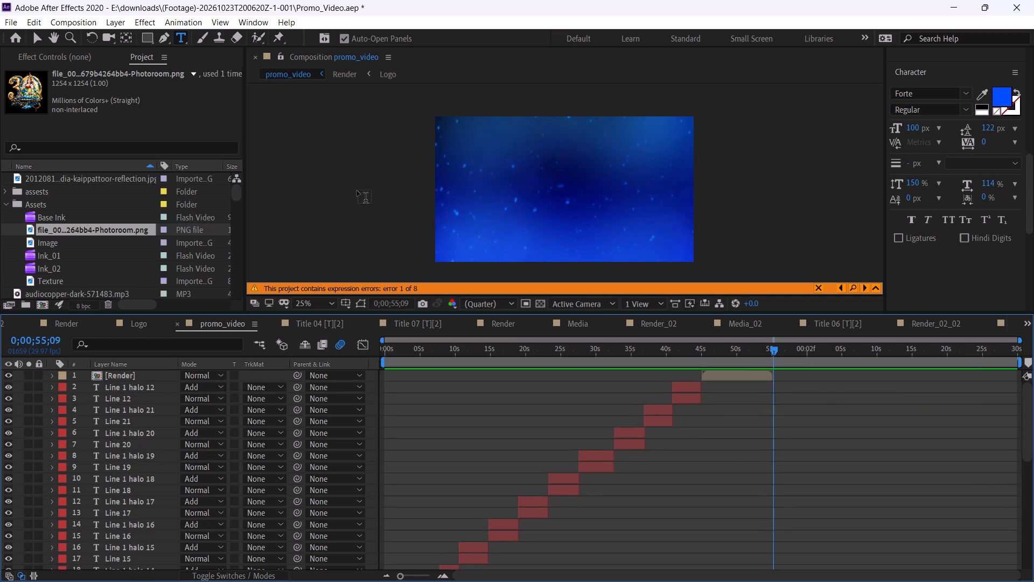
{"action": "left_click", "coordinate": [36, 38]}
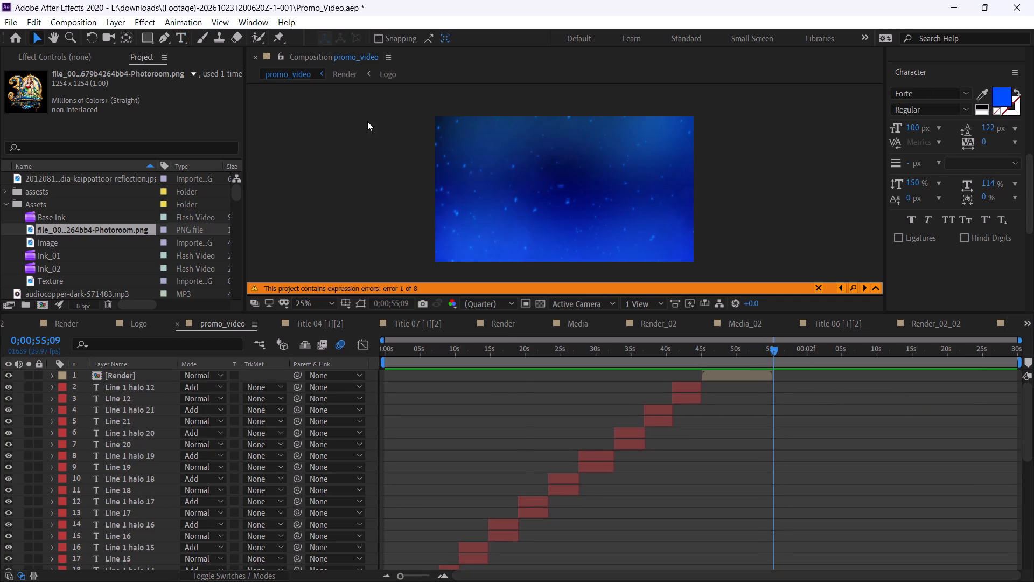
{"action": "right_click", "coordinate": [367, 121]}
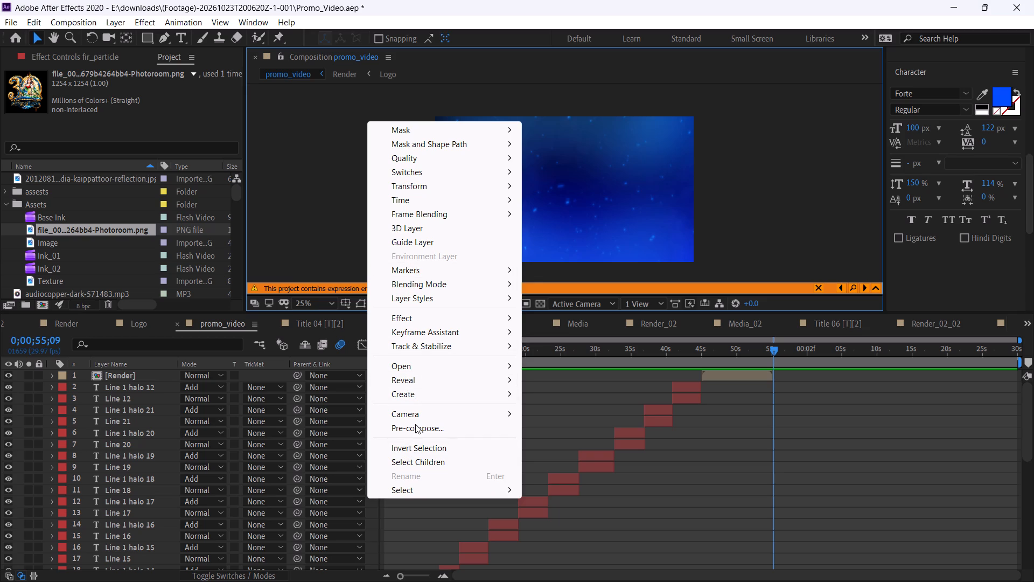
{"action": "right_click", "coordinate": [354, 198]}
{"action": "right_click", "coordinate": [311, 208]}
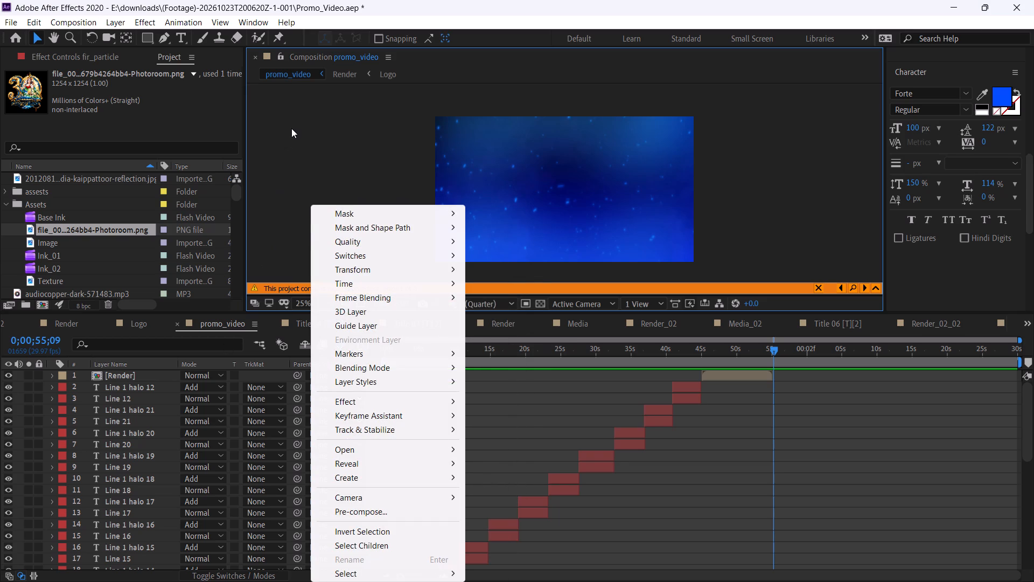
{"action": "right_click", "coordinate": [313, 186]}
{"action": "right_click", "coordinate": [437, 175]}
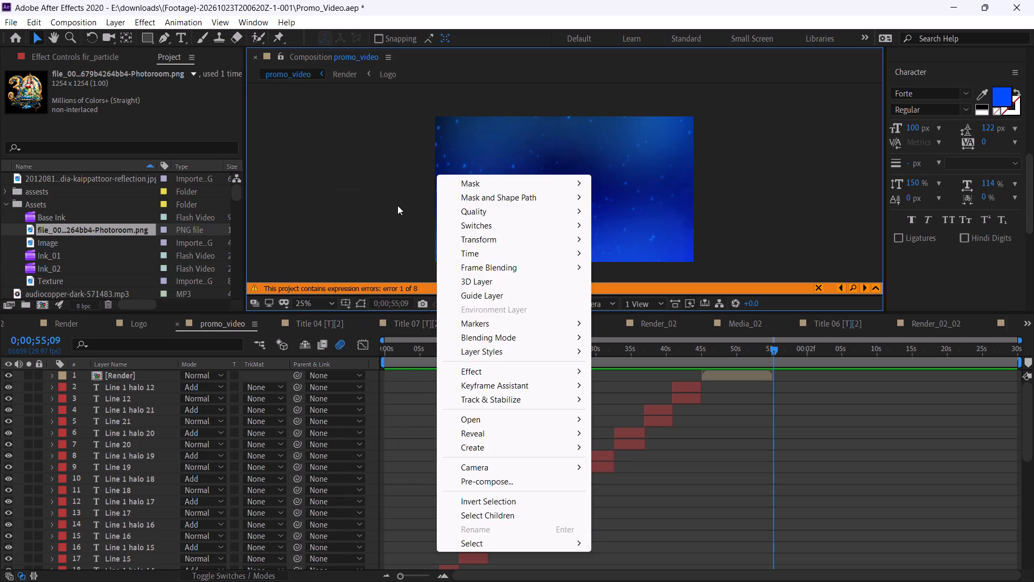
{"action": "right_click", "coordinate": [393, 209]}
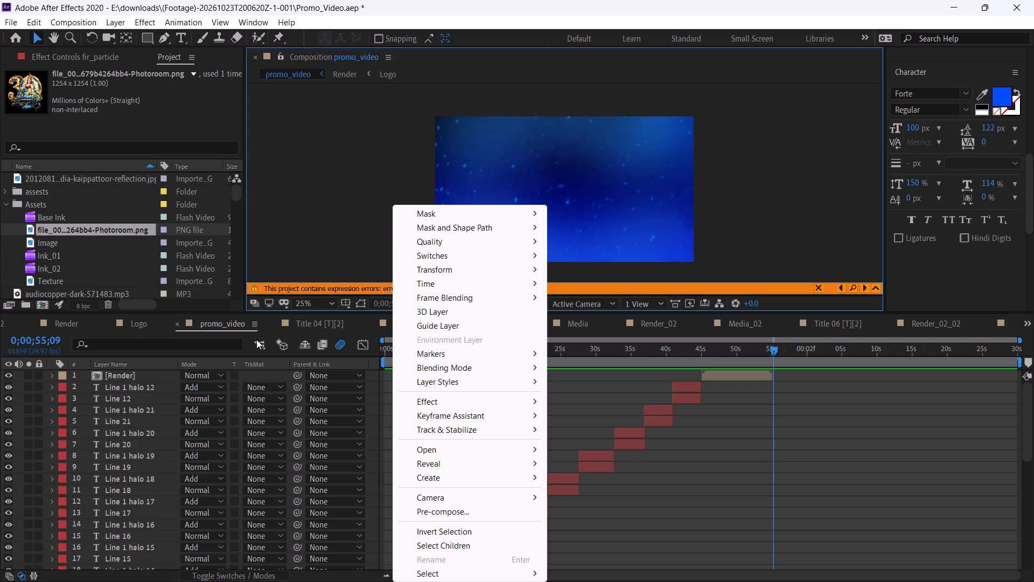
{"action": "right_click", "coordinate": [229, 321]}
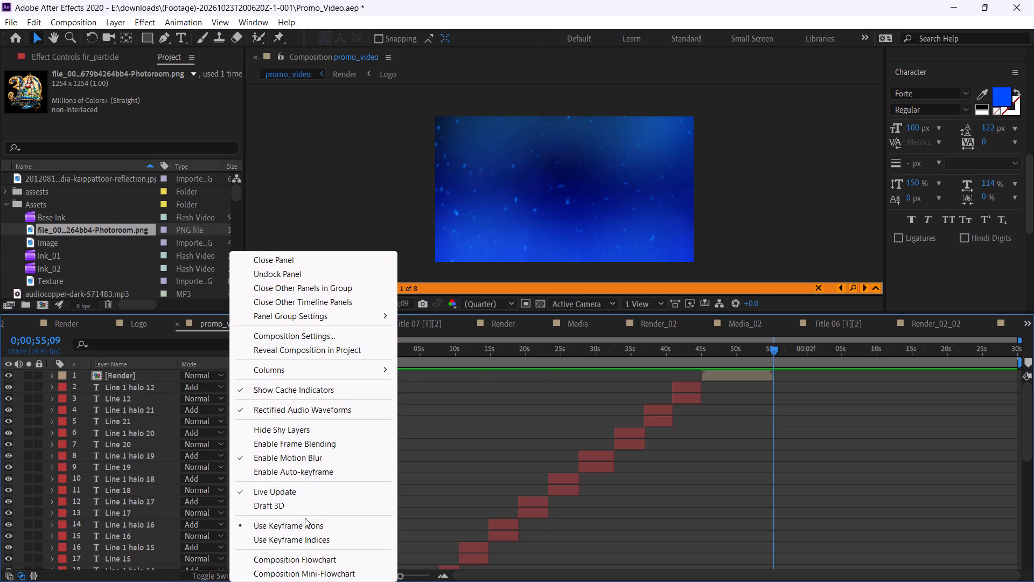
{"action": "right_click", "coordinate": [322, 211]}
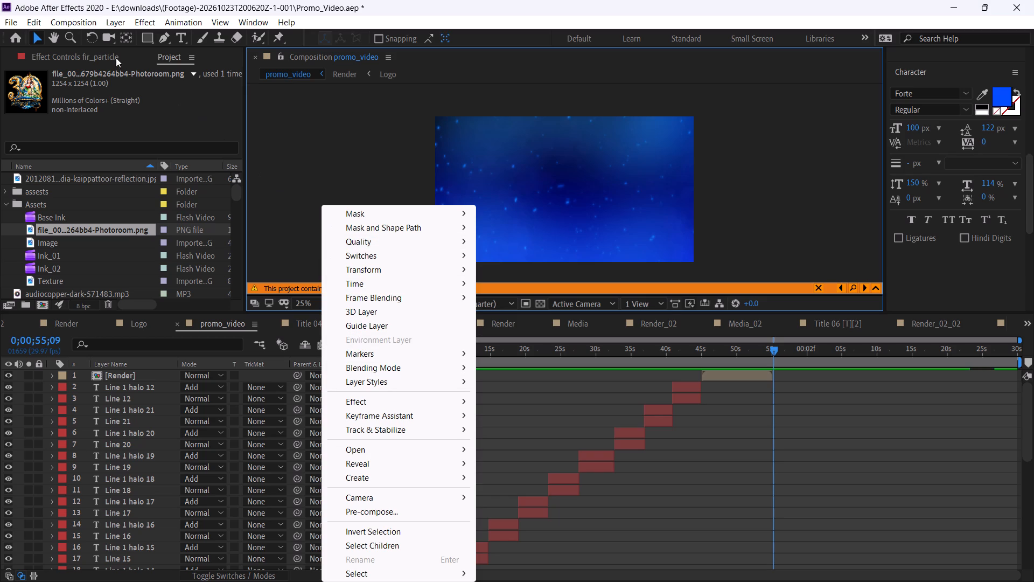
Set the promo_video composition's duration to 0;00;55;00 in its composition settings.
{"action": "left_click", "coordinate": [85, 24]}
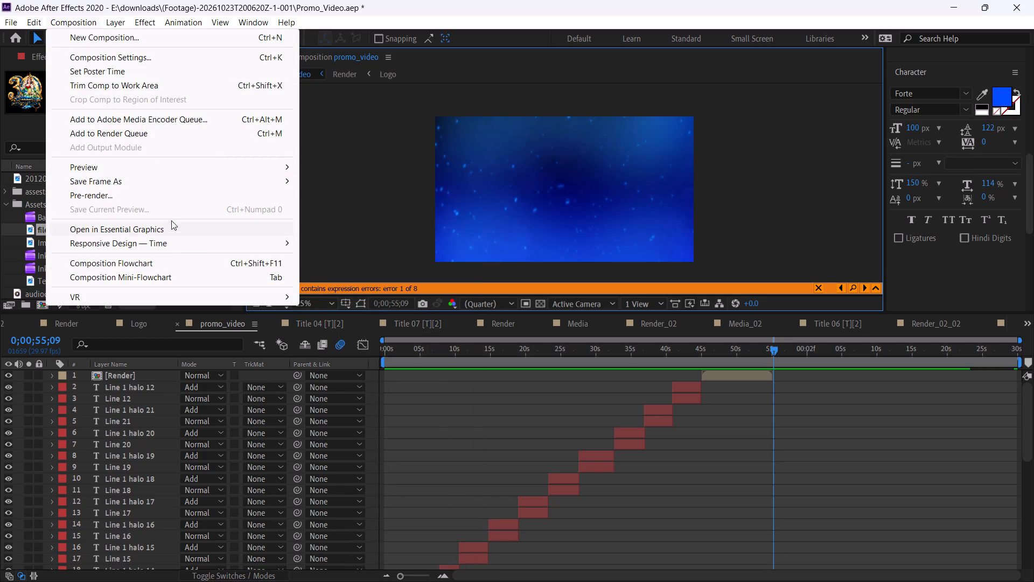
{"action": "left_click", "coordinate": [151, 60]}
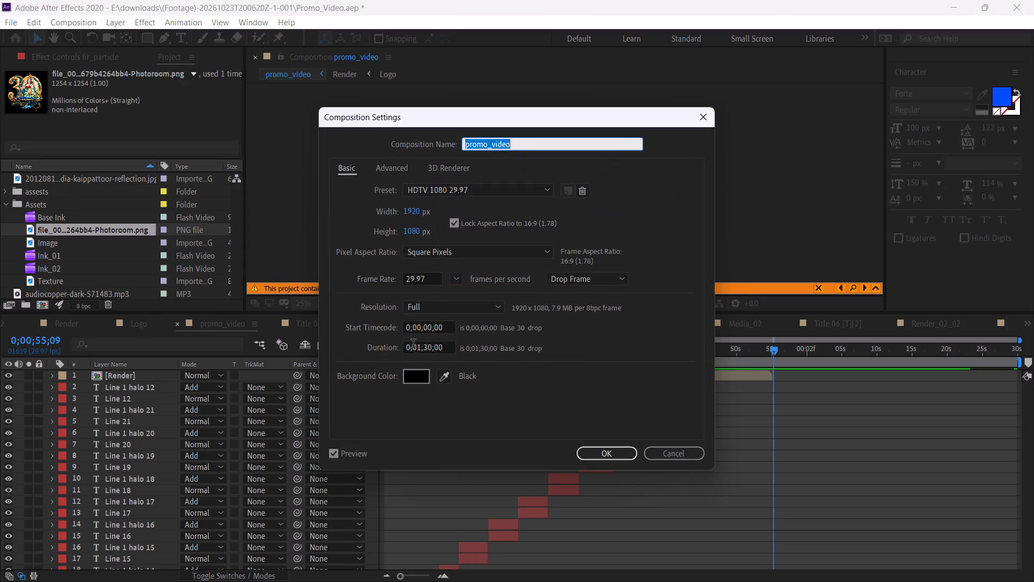
{"action": "left_click", "coordinate": [422, 349]}
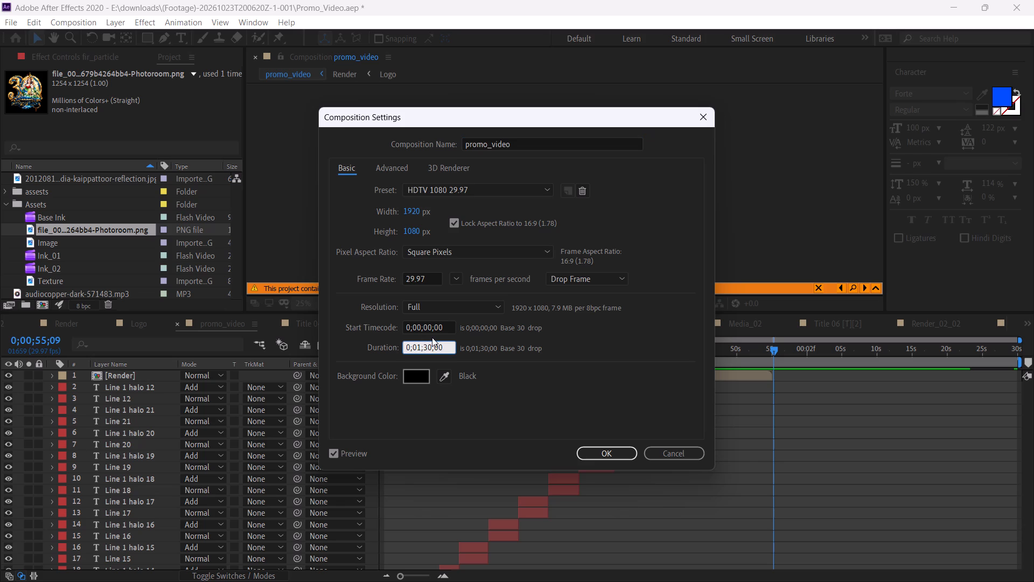
{"action": "key", "text": "Right"}
{"action": "key", "text": "Right"}
{"action": "key", "text": "Right"}
{"action": "key", "text": "BackSpace"}
{"action": "key", "text": "BackSpace"}
{"action": "type", "text": "55"}
{"action": "key", "text": "Left"}
{"action": "key", "text": "Left"}
{"action": "key", "text": "Left"}
{"action": "key", "text": "Left"}
{"action": "key", "text": "Right"}
{"action": "key", "text": "BackSpace"}
{"action": "key", "text": "0"}
{"action": "key", "text": "Return"}
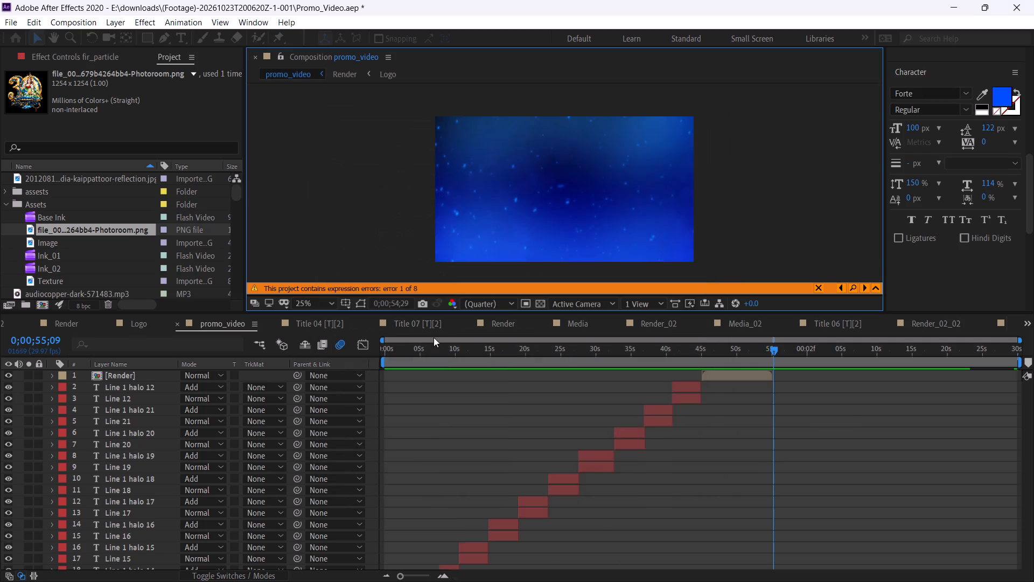
Preview the shortened promo_video composition from the start at 0;00;00;00.
{"action": "left_click_drag", "start_coordinate": [869, 346], "coordinate": [606, 366]}
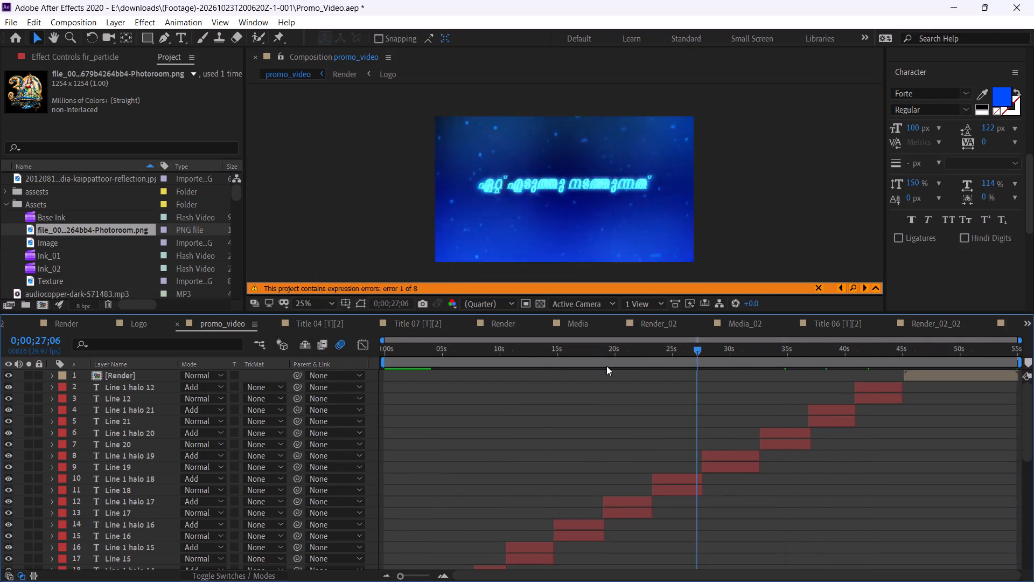
{"action": "left_click_drag", "start_coordinate": [606, 366], "coordinate": [351, 376]}
{"action": "key", "text": "space"}
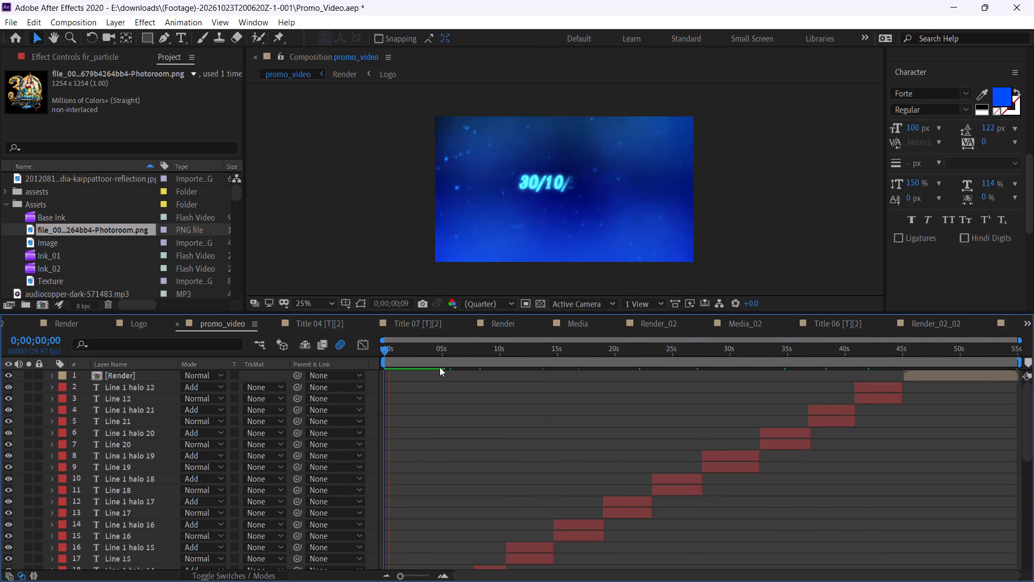
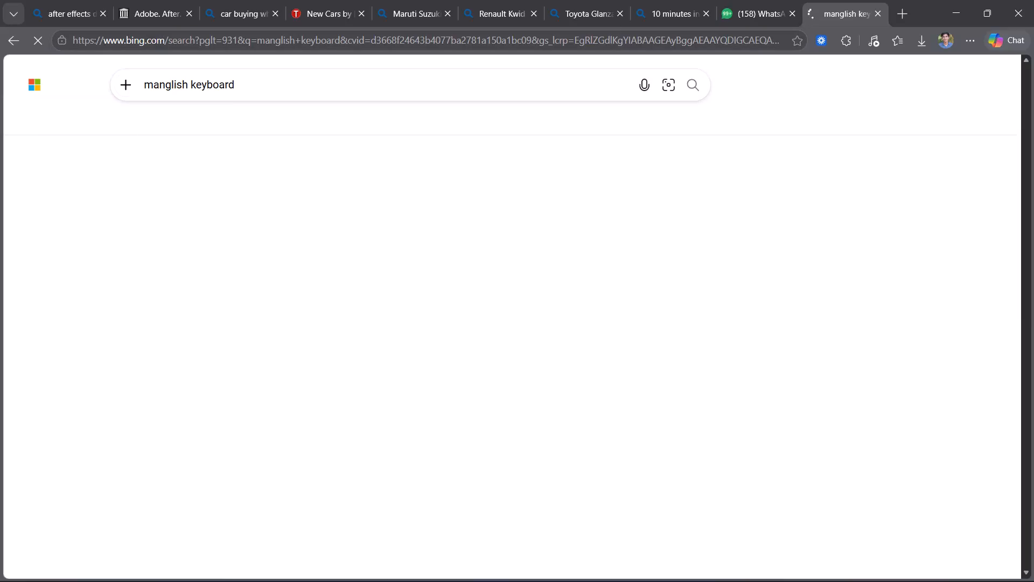
Search the web for "kuttipencil" in a new browser tab.
{"action": "left_click", "coordinate": [904, 11]}
{"action": "left_click", "coordinate": [726, 35]}
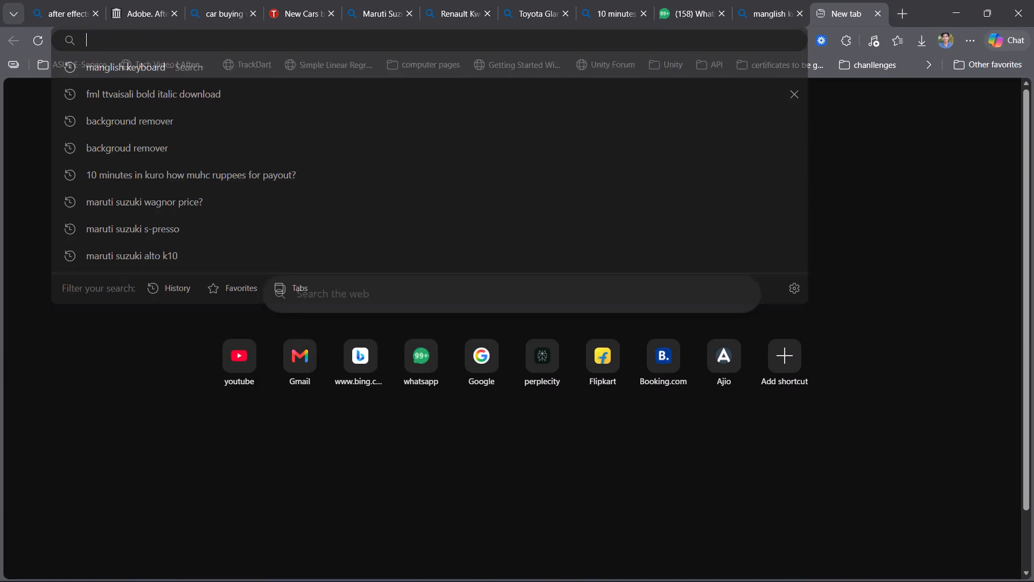
{"action": "key", "text": "l"}
{"action": "key", "text": "BackSpace"}
{"action": "key", "text": "k"}
{"action": "key", "text": "BackSpace"}
{"action": "key", "text": "BackSpace"}
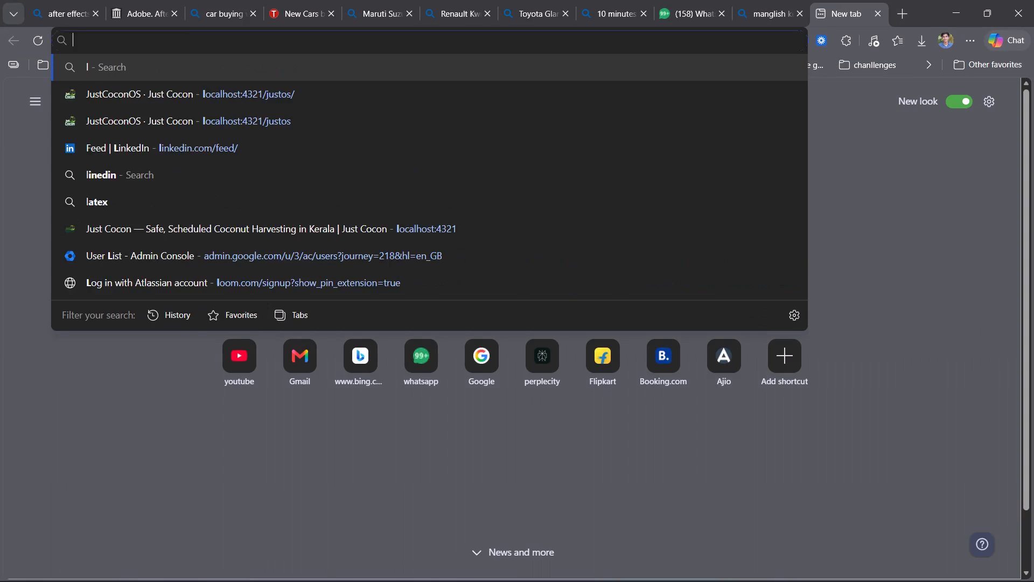
{"action": "type", "text": "kutti[enc"}
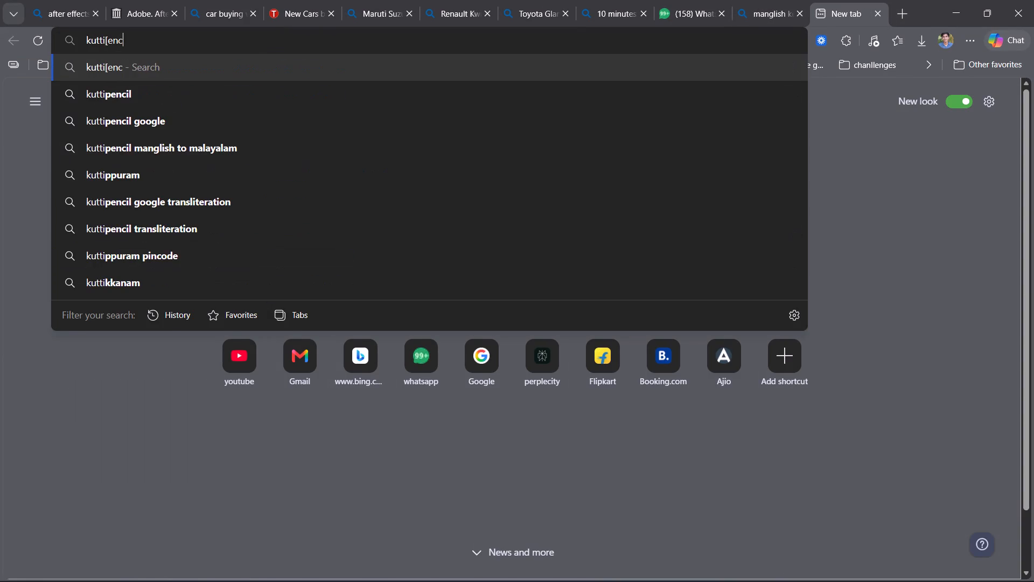
{"action": "key", "text": "BackSpace"}
{"action": "key", "text": "BackSpace"}
{"action": "key", "text": "BackSpace"}
{"action": "key", "text": "BackSpace"}
{"action": "key", "text": "p"}
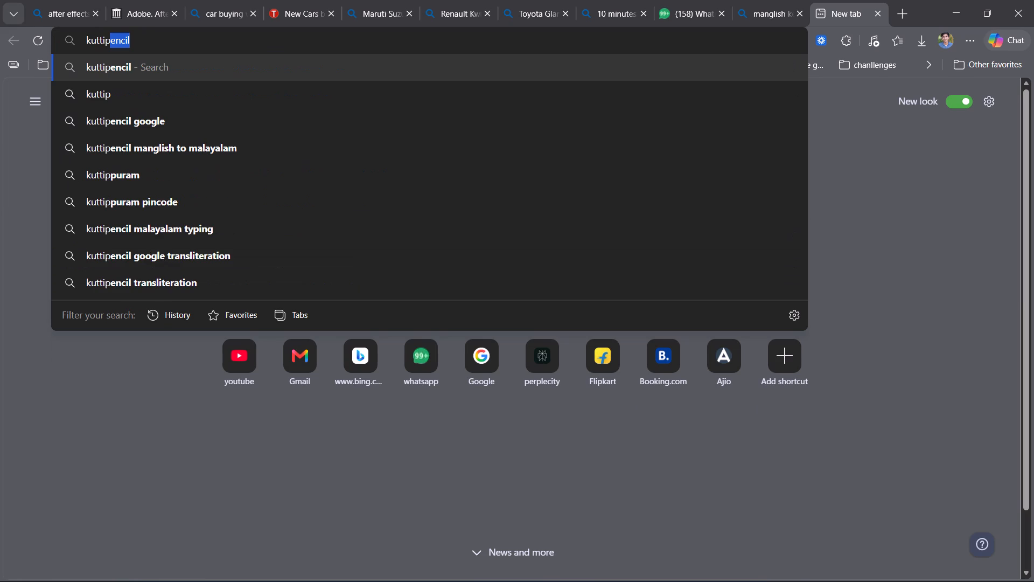
{"action": "key", "text": "Right"}
{"action": "key", "text": "Return"}
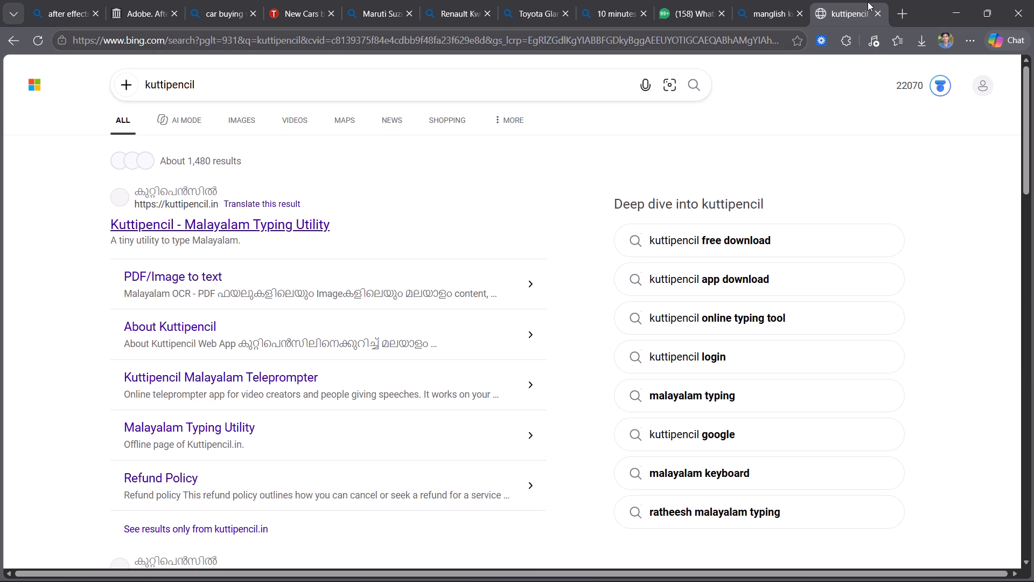
Place the kuttipencil tab before the manglish keyboard tab and open the Kuttipencil - Malayalam Typing Utility site.
{"action": "left_click_drag", "start_coordinate": [857, 8], "coordinate": [785, 12]}
{"action": "left_click", "coordinate": [191, 226]}
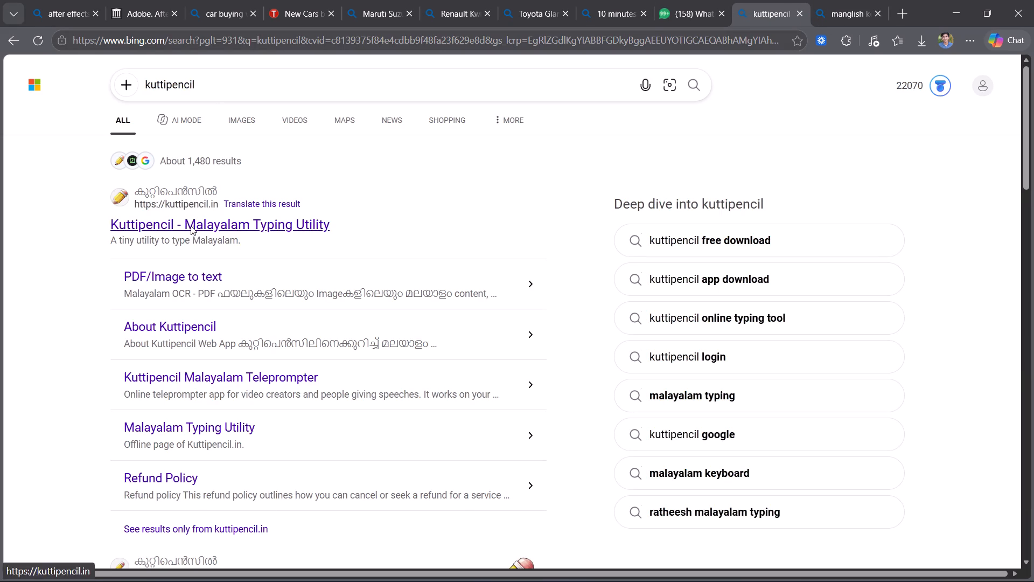
Open the Manglish Online Malayalam Typing site, manglish.app, from the manglish keyboard search results.
{"action": "left_click", "coordinate": [730, 10]}
{"action": "left_click", "coordinate": [771, 3]}
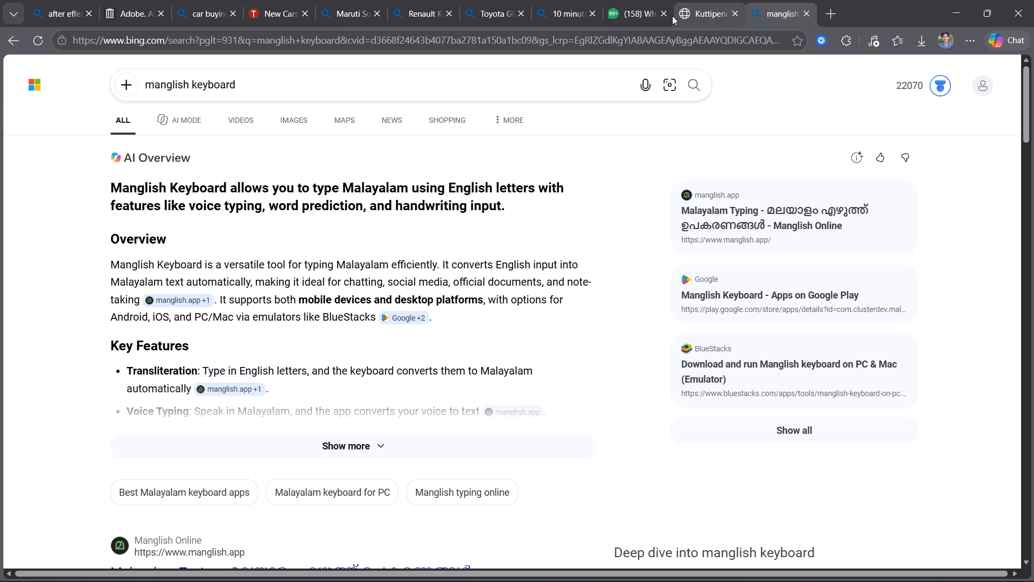
{"action": "scroll", "coordinate": [252, 382], "scroll_direction": "down", "scroll_amount": 1}
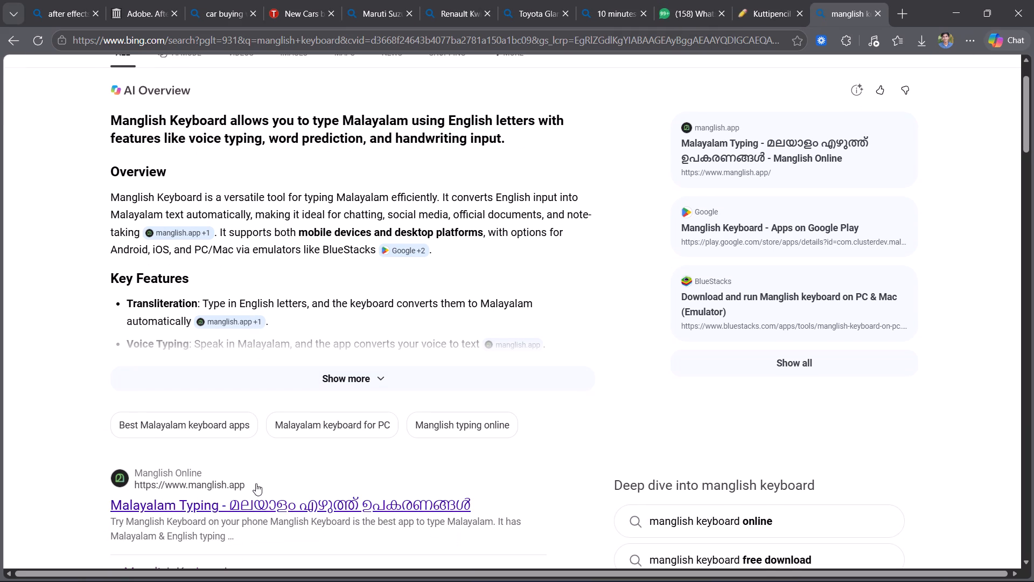
{"action": "left_click", "coordinate": [256, 501]}
{"action": "left_click", "coordinate": [809, 11]}
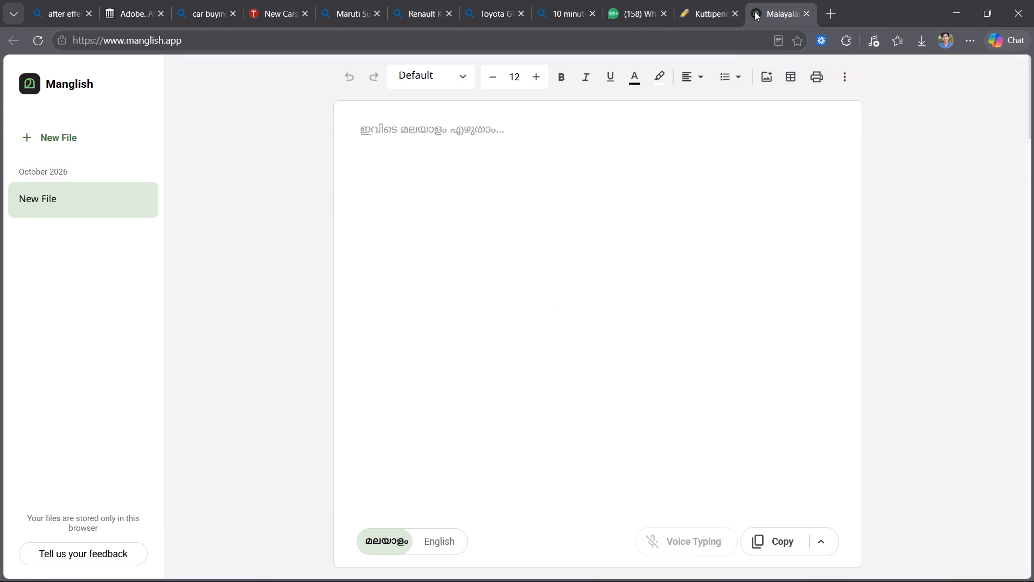
Look at the Kuttipencil typing page, then return to the blank Manglish editor.
{"action": "left_click", "coordinate": [704, 6]}
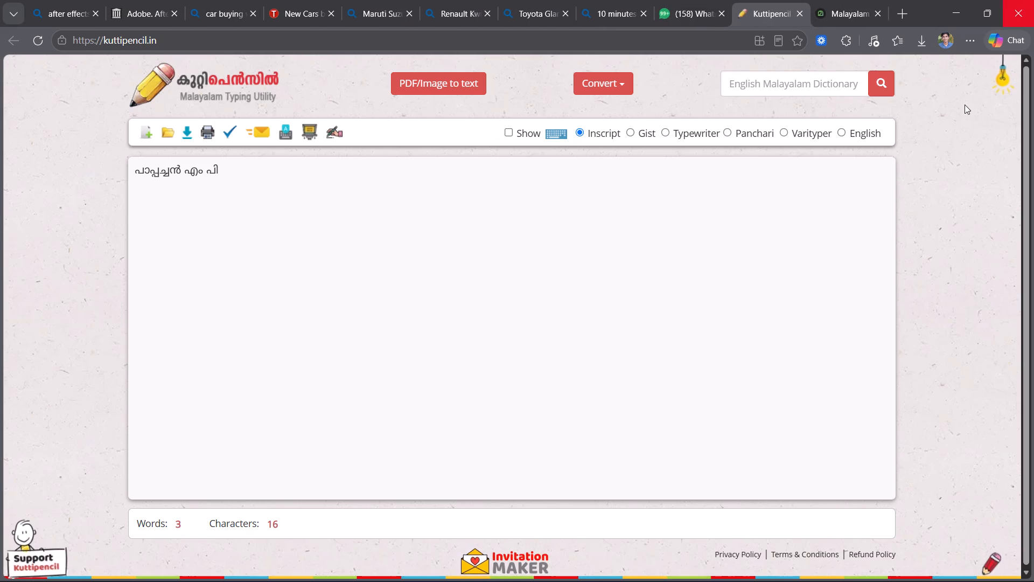
{"action": "left_click", "coordinate": [836, 0]}
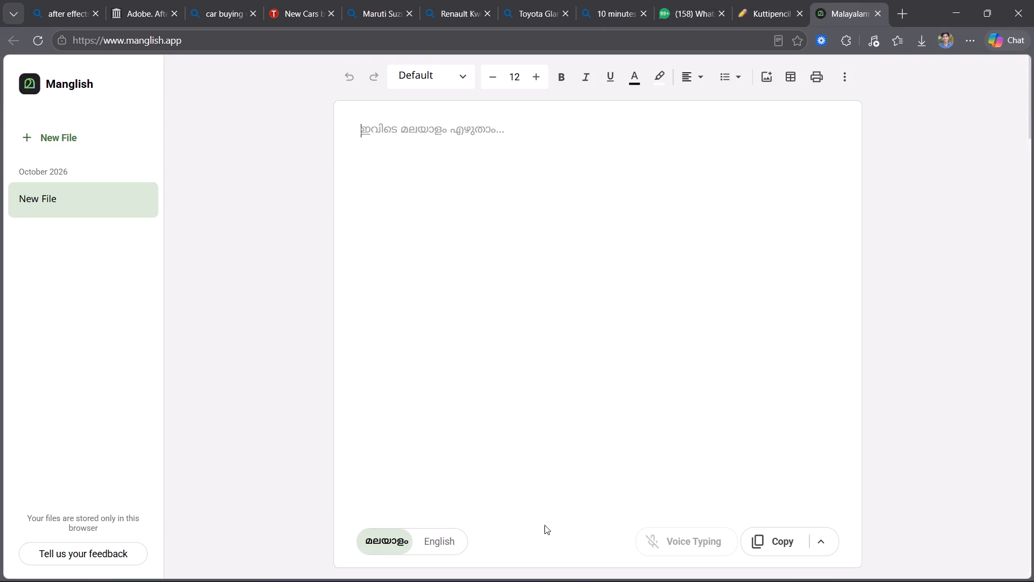
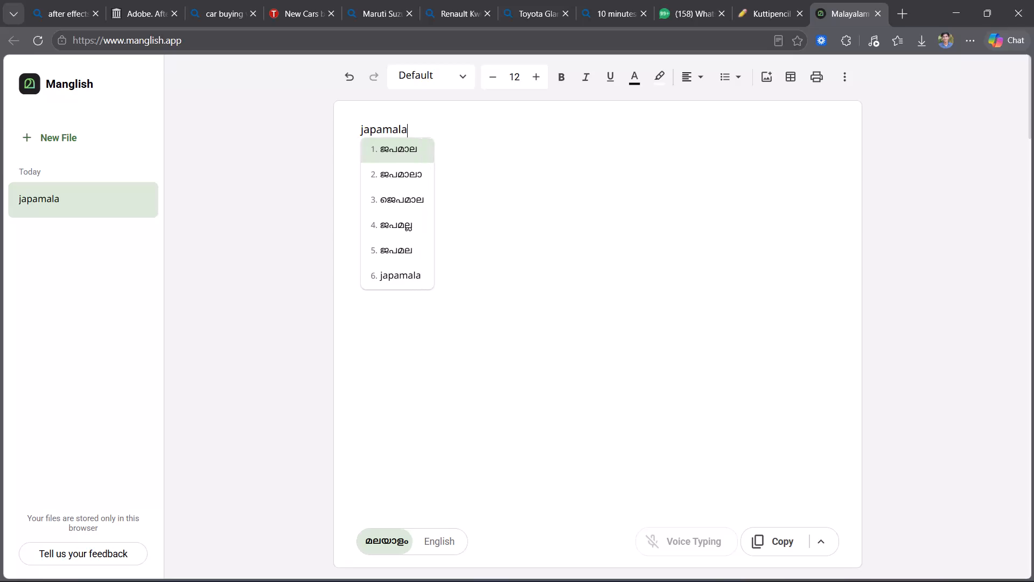
Convert the entered japamala to ജപമാല and add thirunal as തിരുനാൾ in the Manglish editor.
{"action": "key", "text": "Return"}
{"action": "key", "text": "space"}
{"action": "type", "text": "thirunal"}
{"action": "key", "text": "Return"}
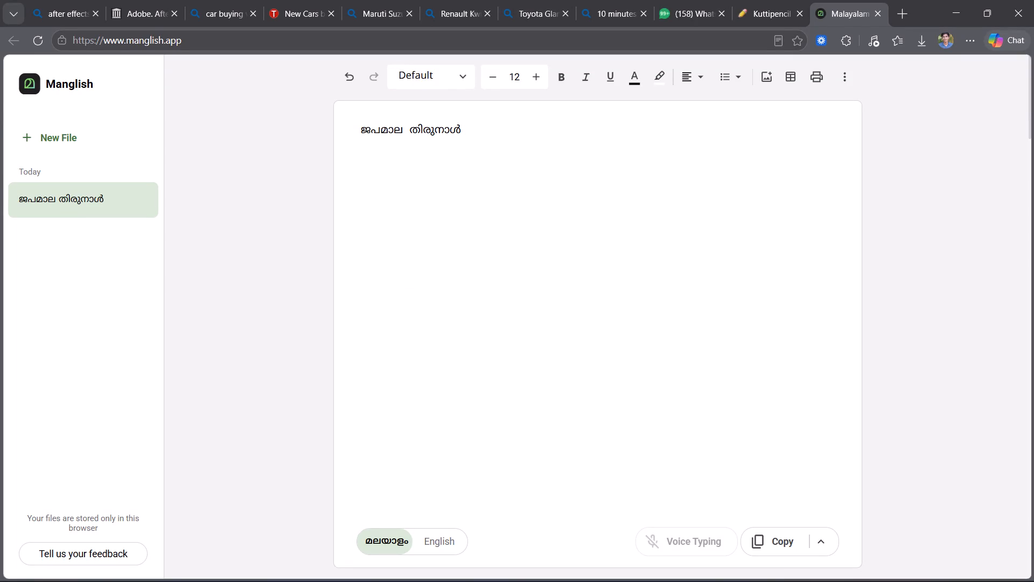
Copy the phrase ജപമാല തിരുനാൾ and replace all existing text in the Kuttipencil editor with it.
{"action": "left_click_drag", "start_coordinate": [465, 130], "coordinate": [350, 135]}
{"action": "key", "text": "ctrl+c"}
{"action": "left_click", "coordinate": [763, 0]}
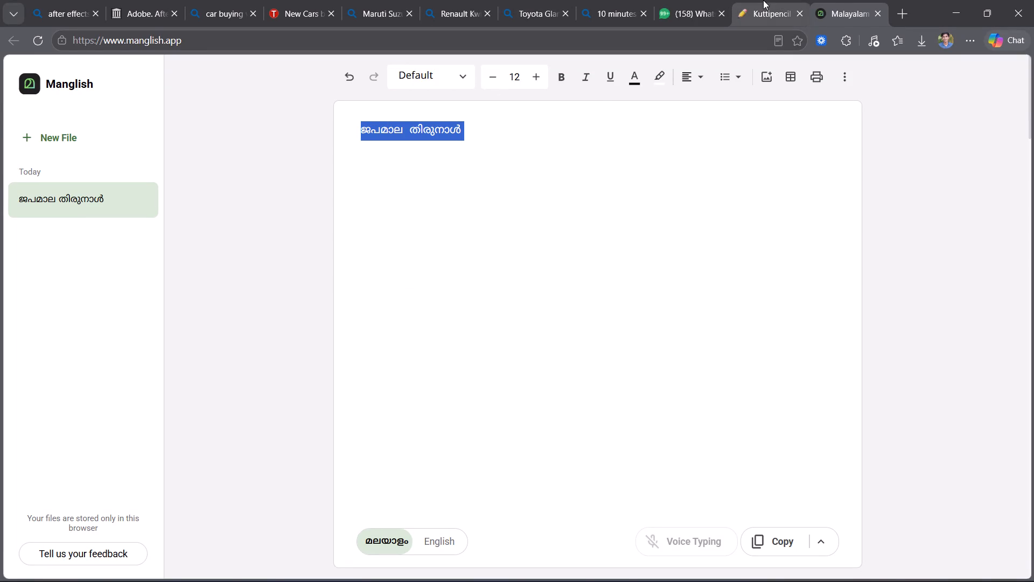
{"action": "left_click", "coordinate": [421, 194]}
{"action": "key", "text": "ctrl+a"}
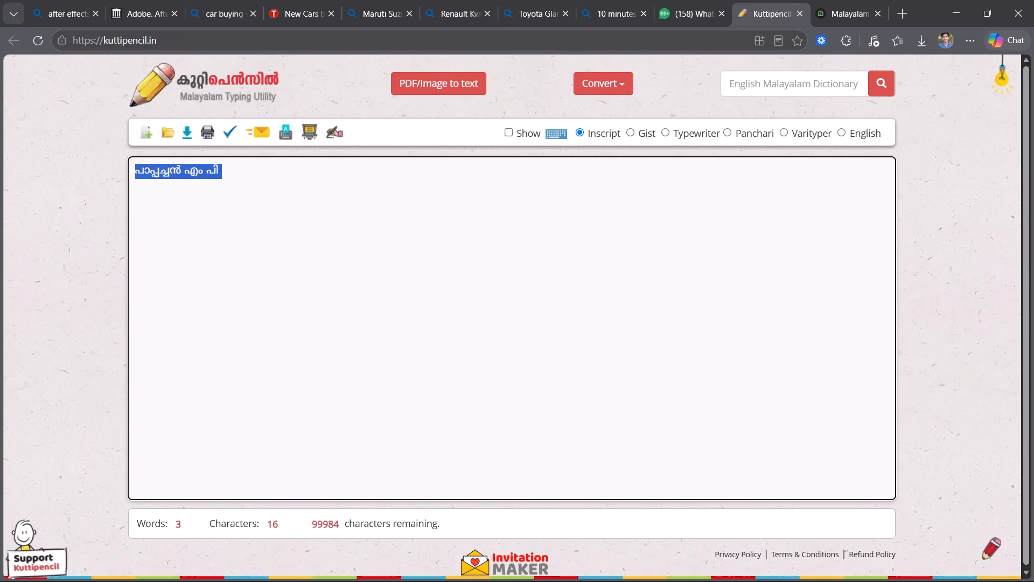
{"action": "key", "text": "ctrl+BackSpace"}
{"action": "key", "text": "ctrl+v"}
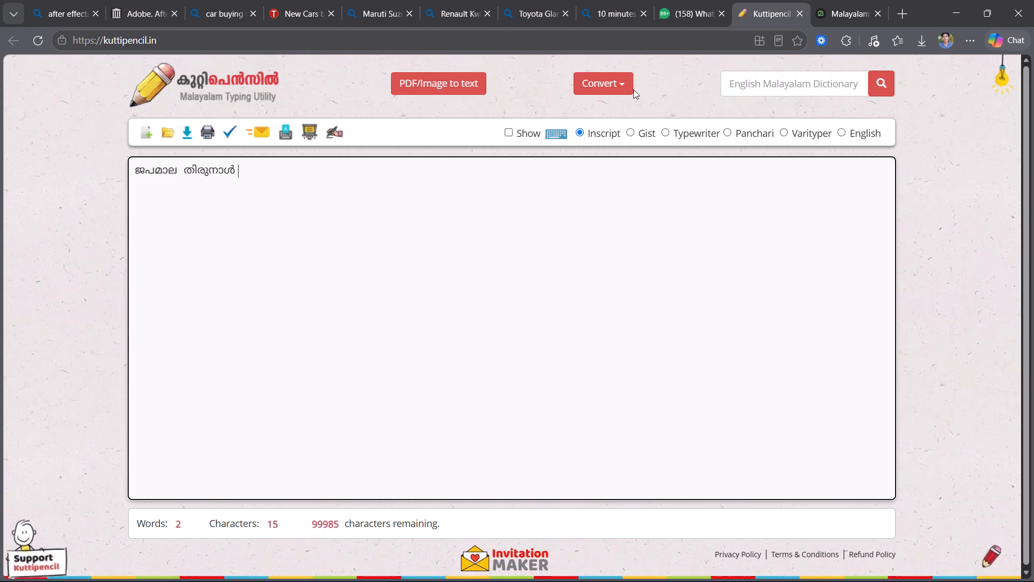
Convert the Kuttipencil text to the FML Series encoding and copy the converted text.
{"action": "left_click", "coordinate": [627, 87]}
{"action": "left_click", "coordinate": [606, 123]}
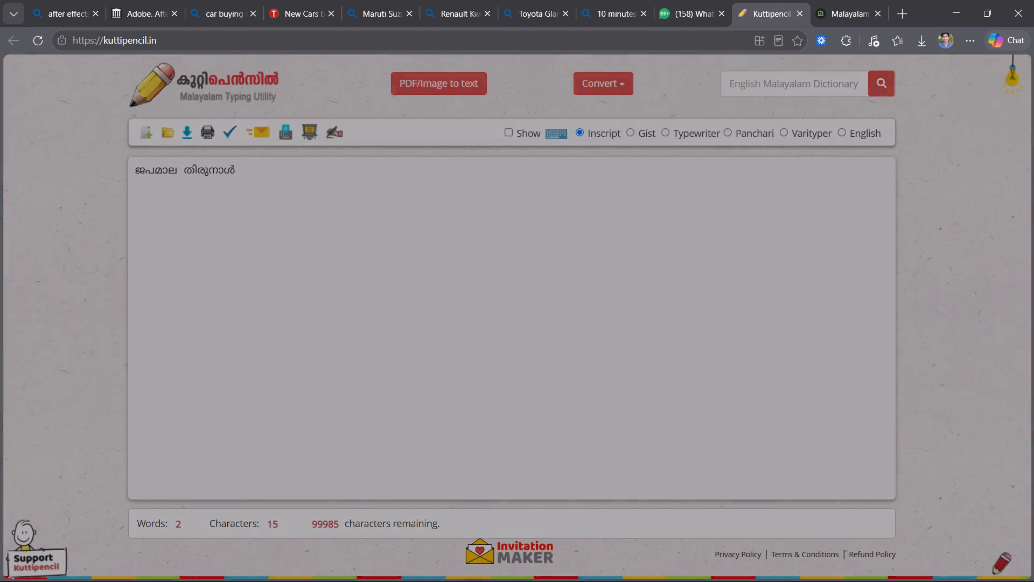
{"action": "left_click", "coordinate": [719, 357]}
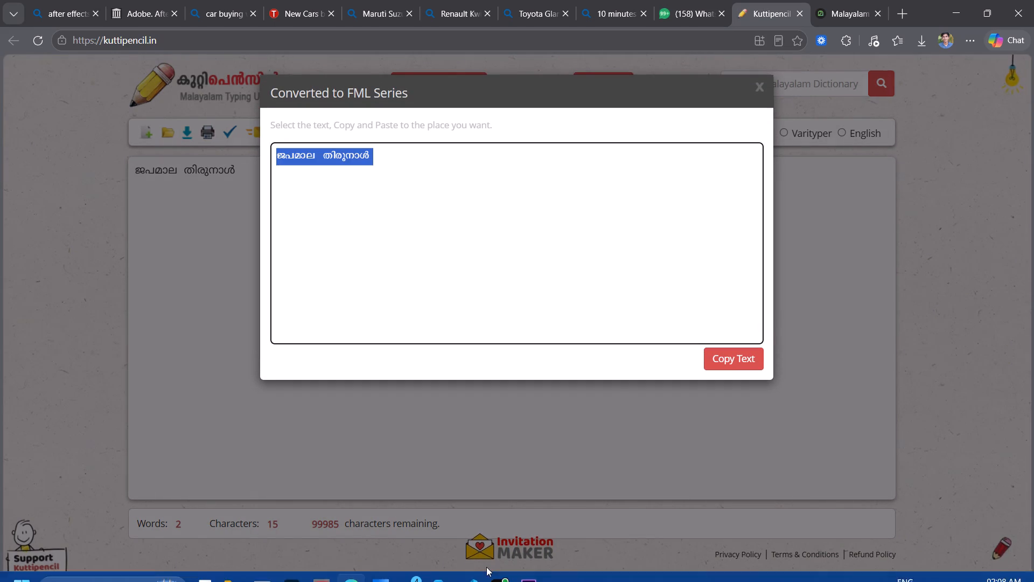
Switch to After Effects and, at about 0;00;05;03, replace the Line 14 layer's text with the copied FML text ജപമാല തിരുനാൾ.
{"action": "left_click", "coordinate": [523, 563]}
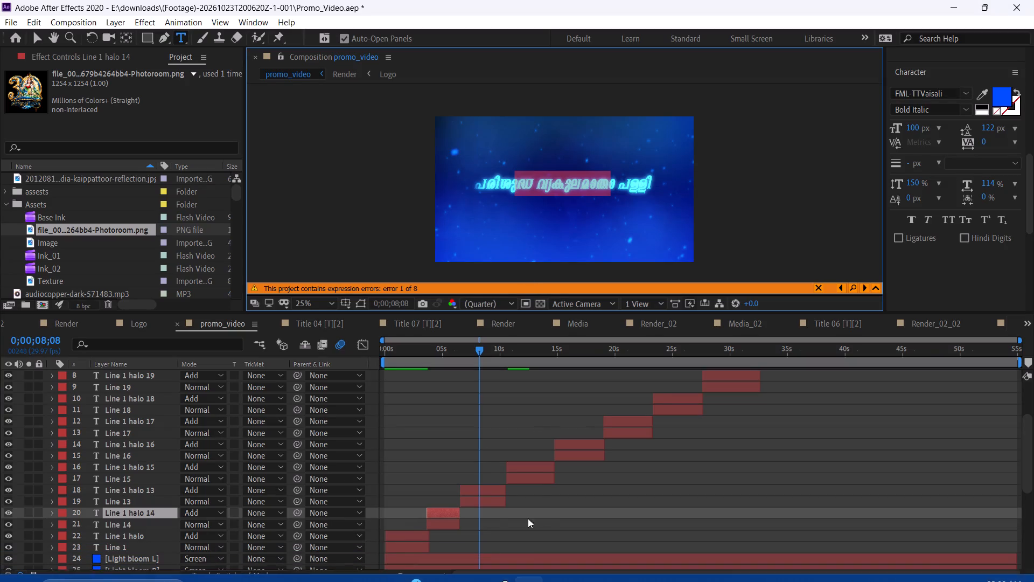
{"action": "left_click_drag", "start_coordinate": [474, 356], "coordinate": [432, 373]}
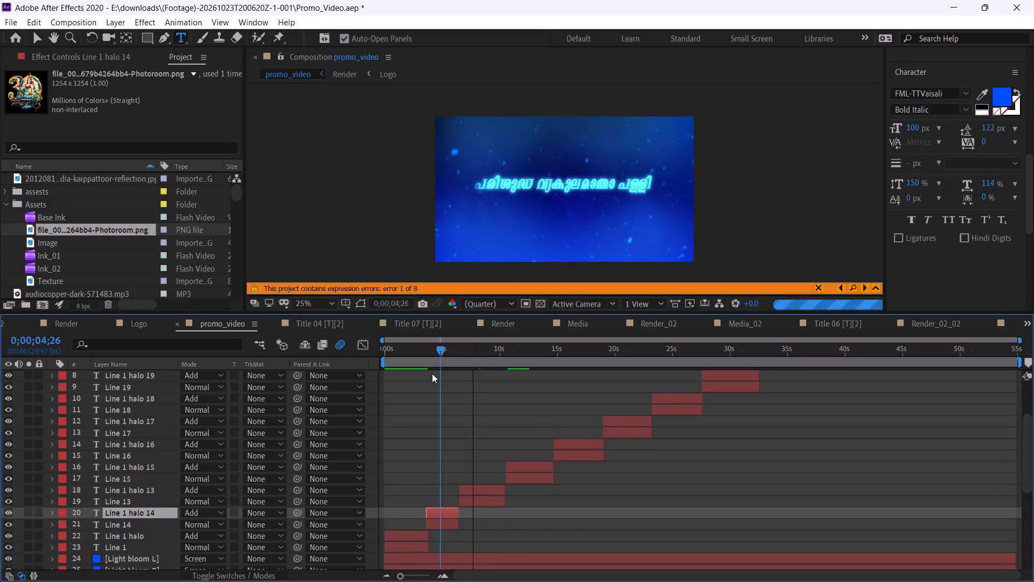
{"action": "left_click_drag", "start_coordinate": [432, 373], "coordinate": [443, 373]}
{"action": "left_click", "coordinate": [558, 184]}
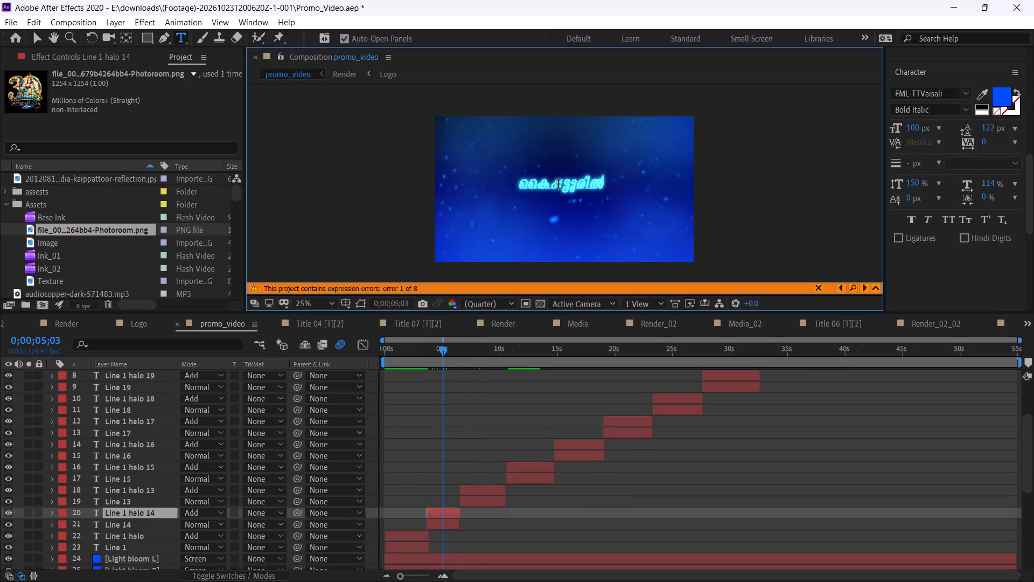
{"action": "left_click", "coordinate": [443, 526]}
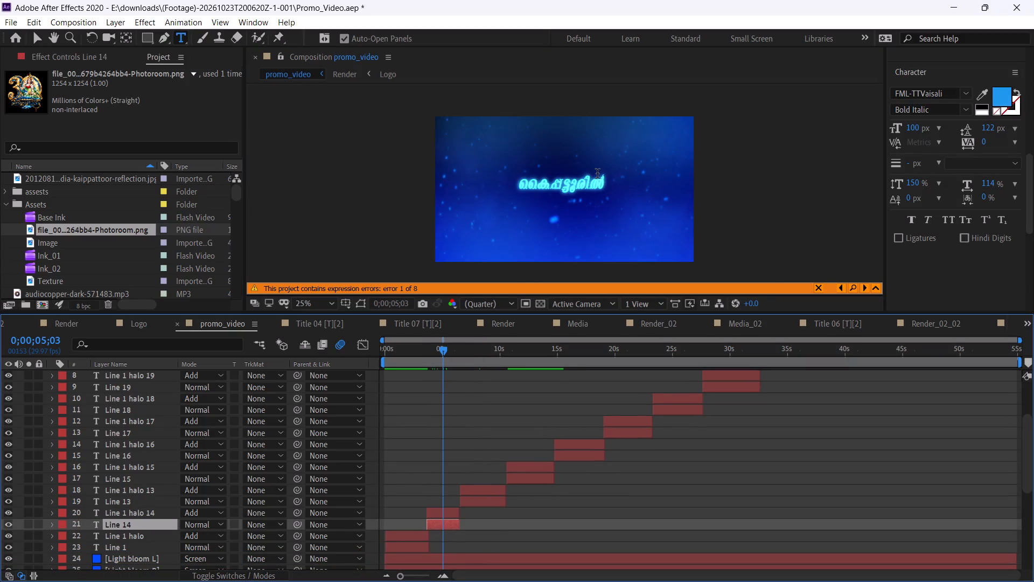
{"action": "left_click_drag", "start_coordinate": [605, 183], "coordinate": [507, 188]}
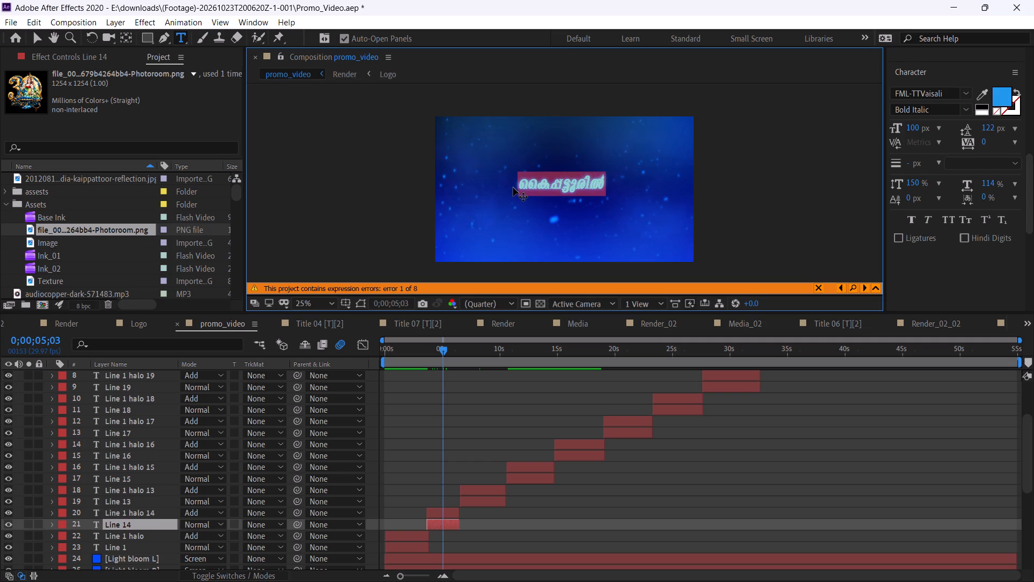
{"action": "key", "text": "ctrl+v"}
Target the Line 1 halo 14 layer and paste the copied FML text over the whole title in the composition view.
{"action": "left_click", "coordinate": [451, 510]}
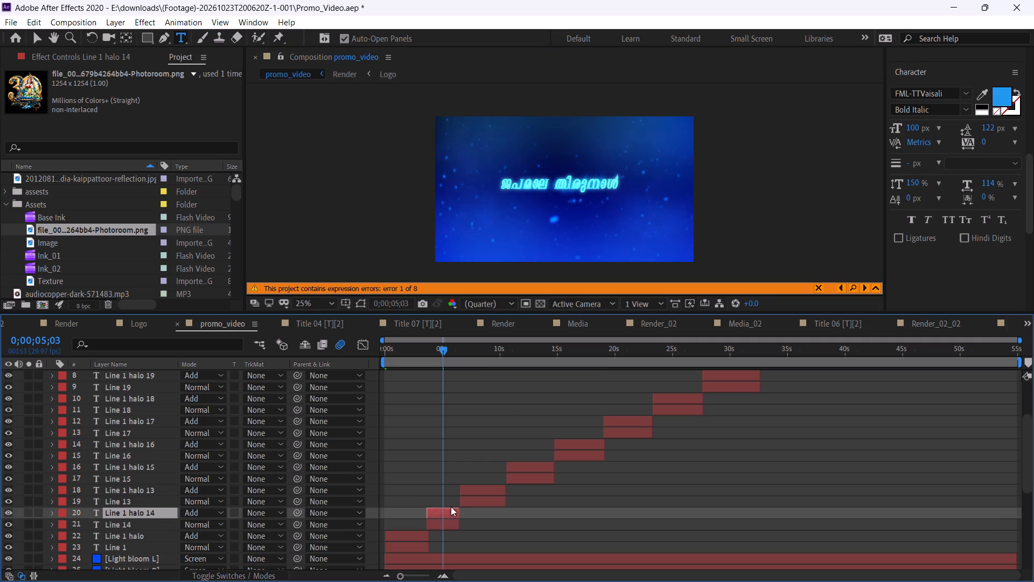
{"action": "left_click_drag", "start_coordinate": [618, 179], "coordinate": [560, 180]}
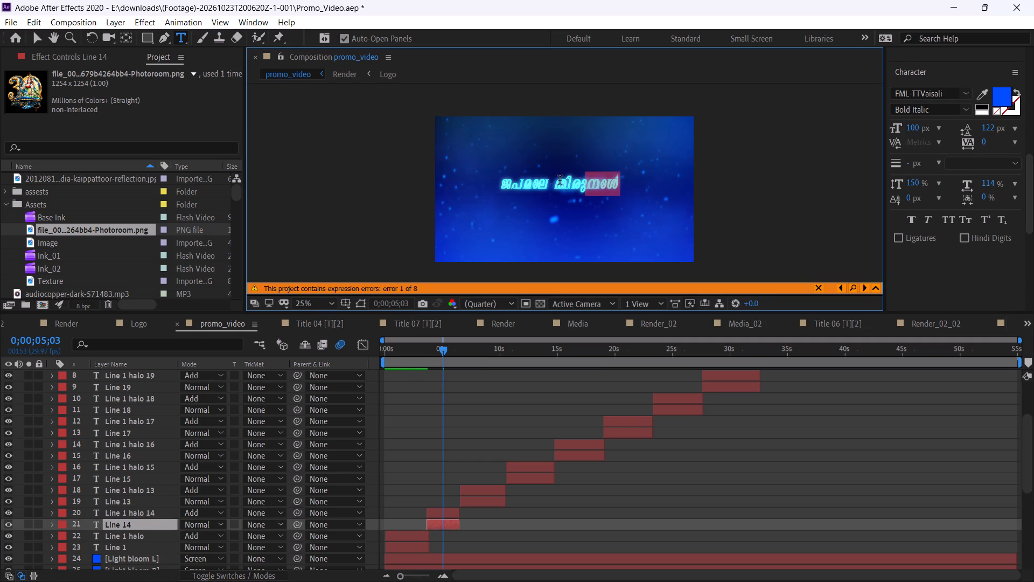
{"action": "left_click_drag", "start_coordinate": [560, 180], "coordinate": [505, 187]}
{"action": "key", "text": "ctrl+v"}
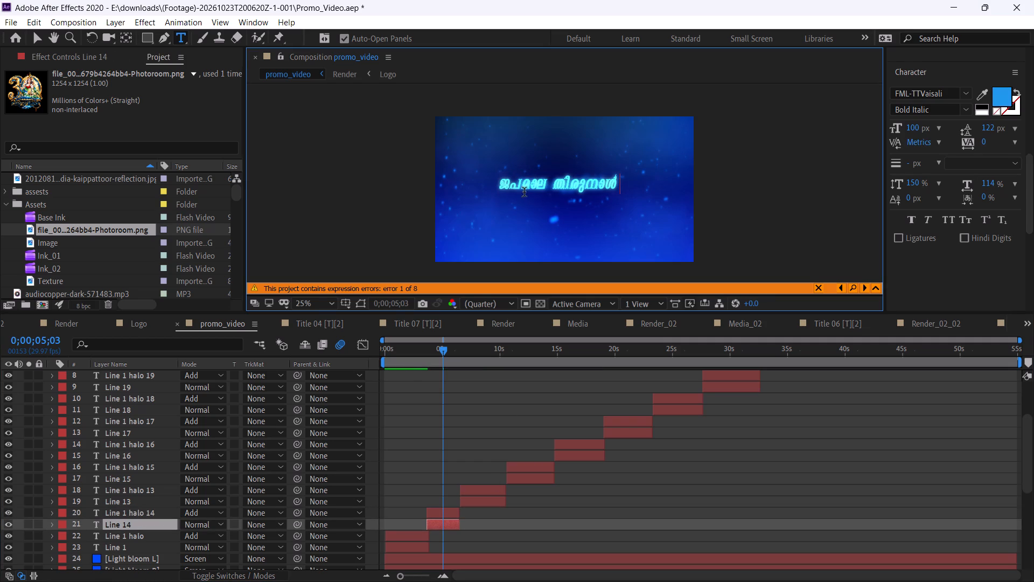
Preview promo_video from the beginning to check the opening titles, and inspect the frame at 0;00;09;20.
{"action": "left_click_drag", "start_coordinate": [443, 350], "coordinate": [390, 361]}
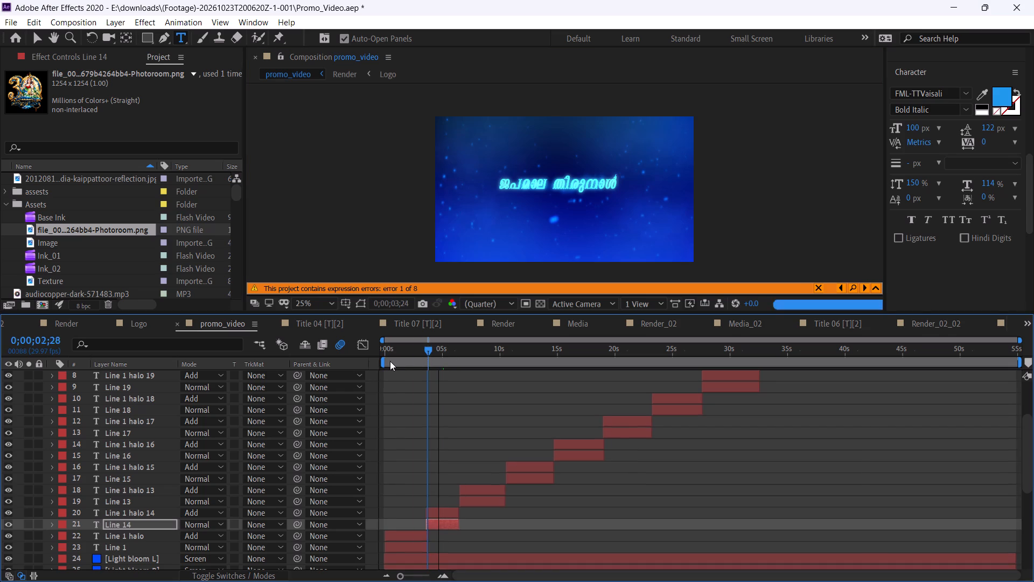
{"action": "left_click_drag", "start_coordinate": [390, 361], "coordinate": [333, 362]}
{"action": "key", "text": "space"}
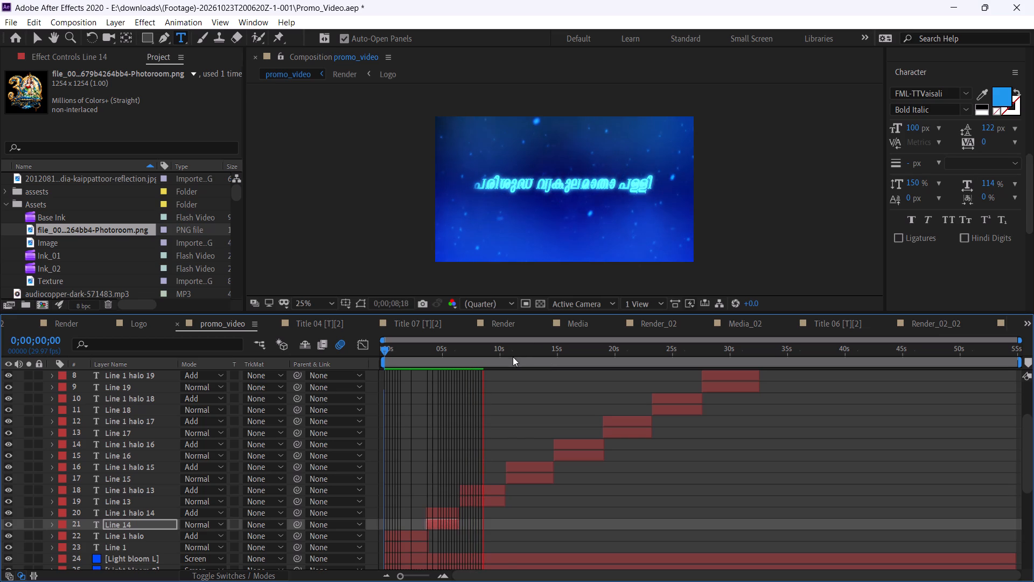
{"action": "left_click_drag", "start_coordinate": [507, 354], "coordinate": [495, 355]}
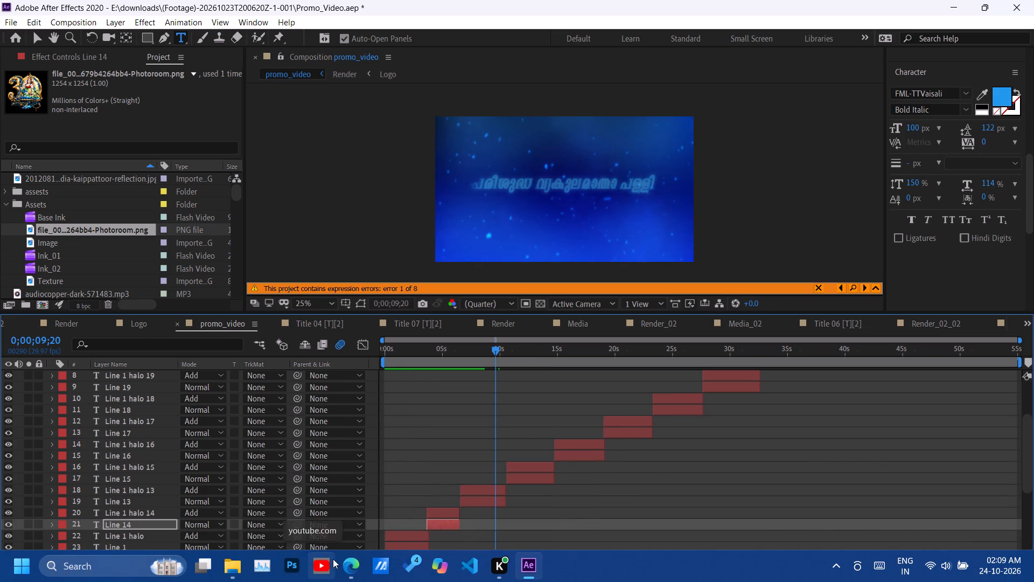
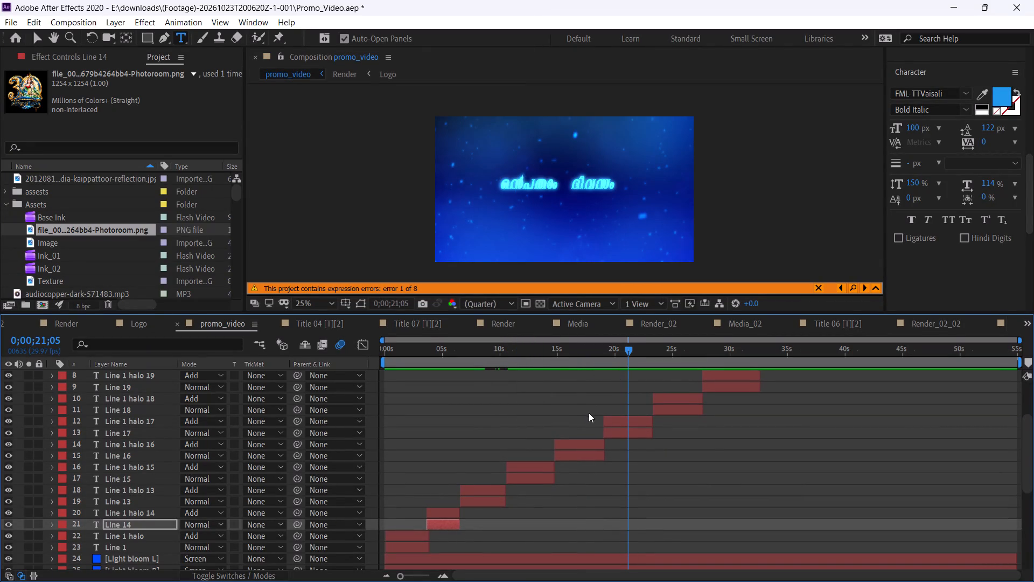
Move the Line 1 halo 17 and Line 17 layers down the stack to directly above Line 1 halo 13.
{"action": "left_click", "coordinate": [618, 417]}
{"action": "left_click", "coordinate": [612, 429], "text": "ctrl"}
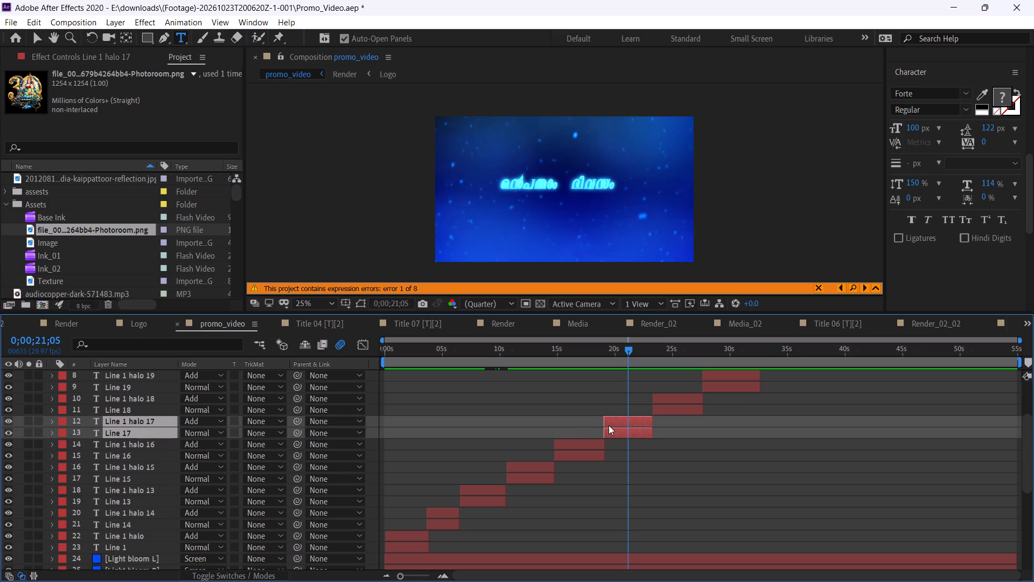
{"action": "left_click_drag", "start_coordinate": [135, 422], "coordinate": [134, 474]}
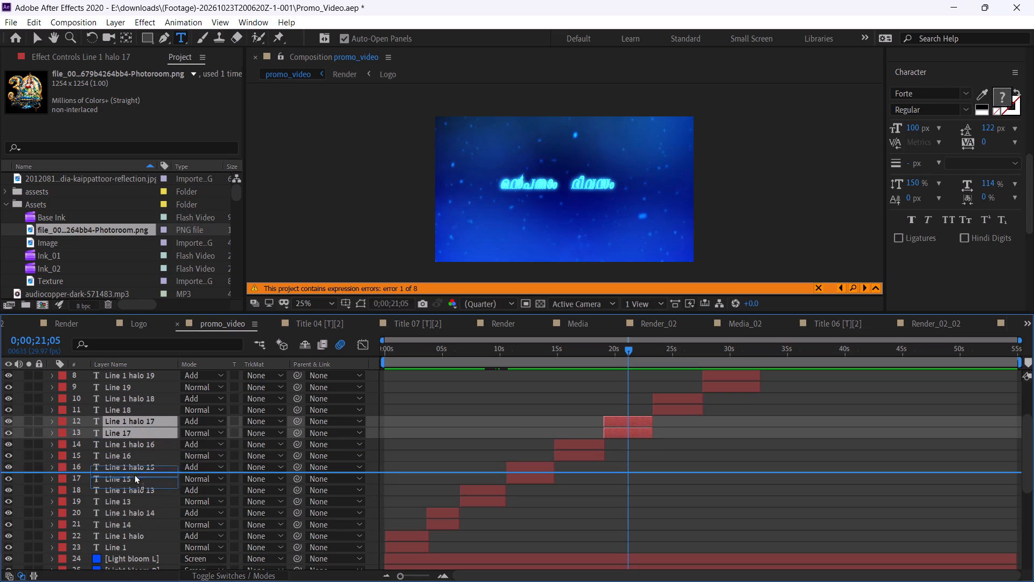
{"action": "left_click_drag", "start_coordinate": [134, 474], "coordinate": [134, 480]}
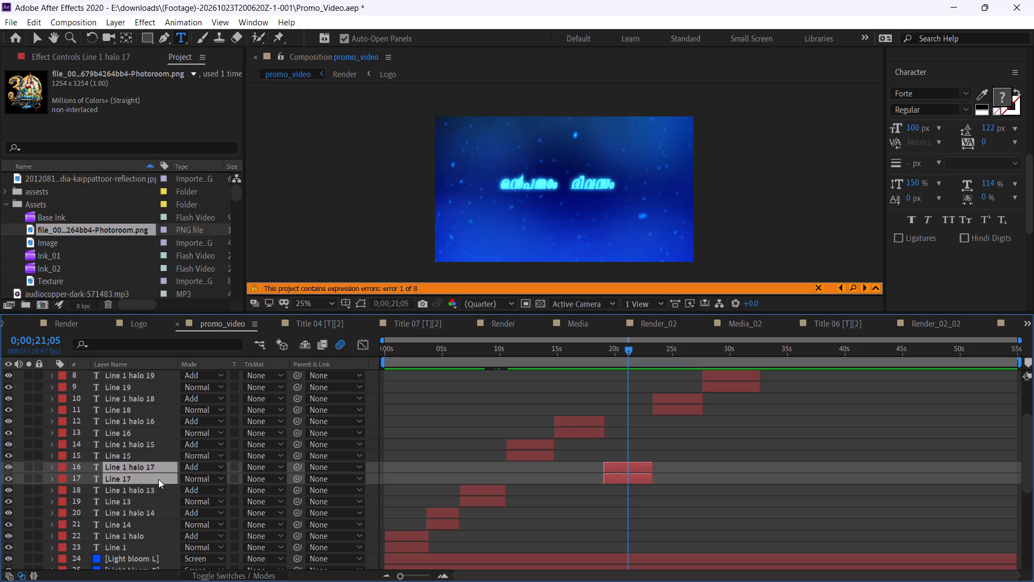
Shift the Line 15 and Line 16 layers with their halos later together, so Line 15 starts at about 15 s and Line 16 at about 19 s.
{"action": "left_click", "coordinate": [525, 447]}
{"action": "left_click", "coordinate": [526, 455], "text": "ctrl"}
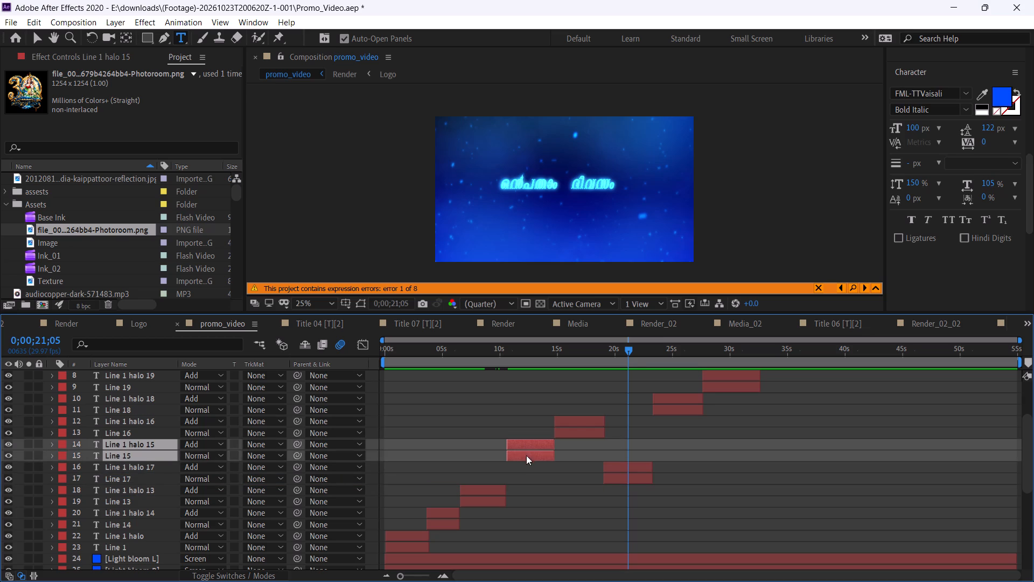
{"action": "left_click", "coordinate": [569, 432], "text": "ctrl"}
{"action": "left_click", "coordinate": [570, 422], "text": "ctrl"}
{"action": "left_click_drag", "start_coordinate": [561, 430], "coordinate": [576, 428]}
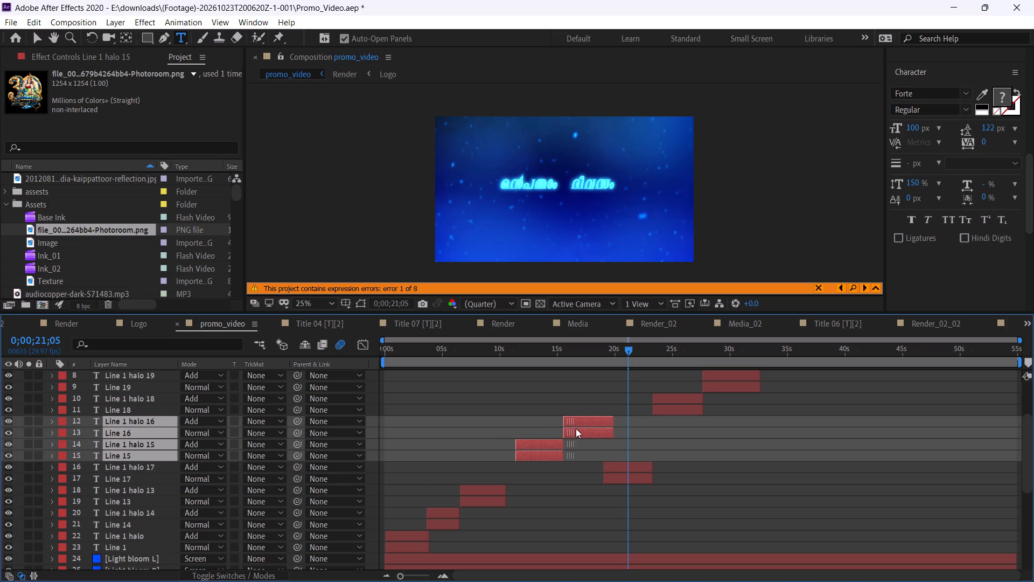
{"action": "left_click_drag", "start_coordinate": [576, 428], "coordinate": [610, 427]}
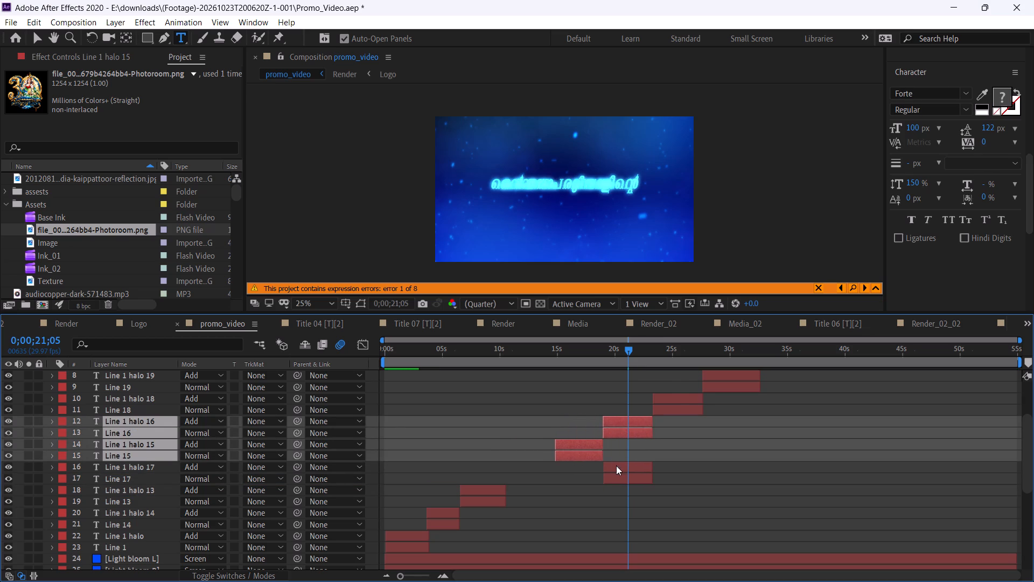
Move the Line 17 and Line 1 halo 17 clips earlier to start at about 10.5 s, filling the gap between Line 13 and Line 15.
{"action": "left_click", "coordinate": [616, 466]}
{"action": "left_click", "coordinate": [612, 477], "text": "ctrl"}
{"action": "left_click_drag", "start_coordinate": [614, 468], "coordinate": [525, 473]}
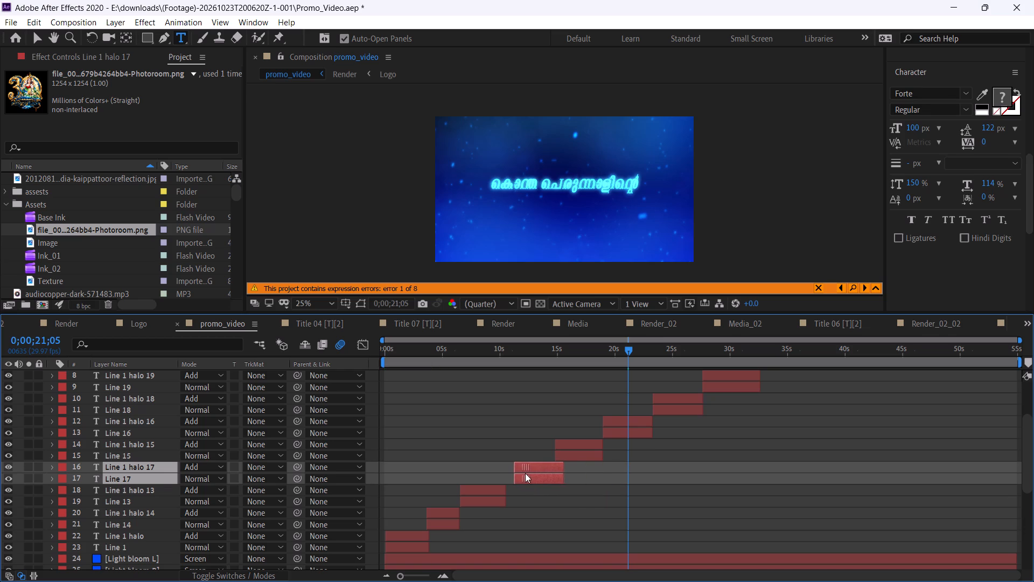
{"action": "left_click_drag", "start_coordinate": [525, 473], "coordinate": [517, 477]}
Scrub through promo_video between about 7 and 14 seconds to check the moved Line 17 title and its transition from Line 13.
{"action": "left_click", "coordinate": [465, 354]}
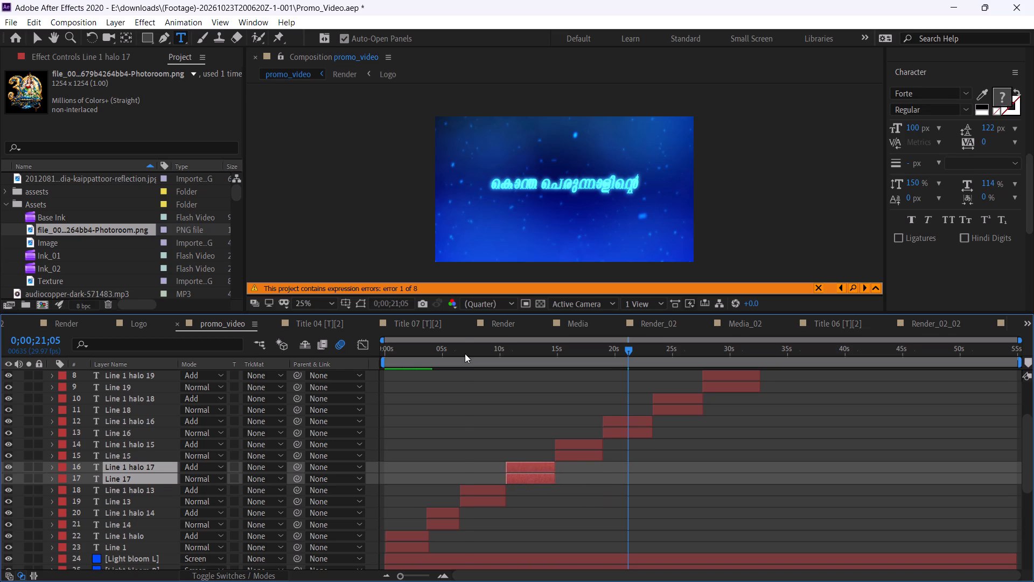
{"action": "left_click_drag", "start_coordinate": [466, 355], "coordinate": [512, 363]}
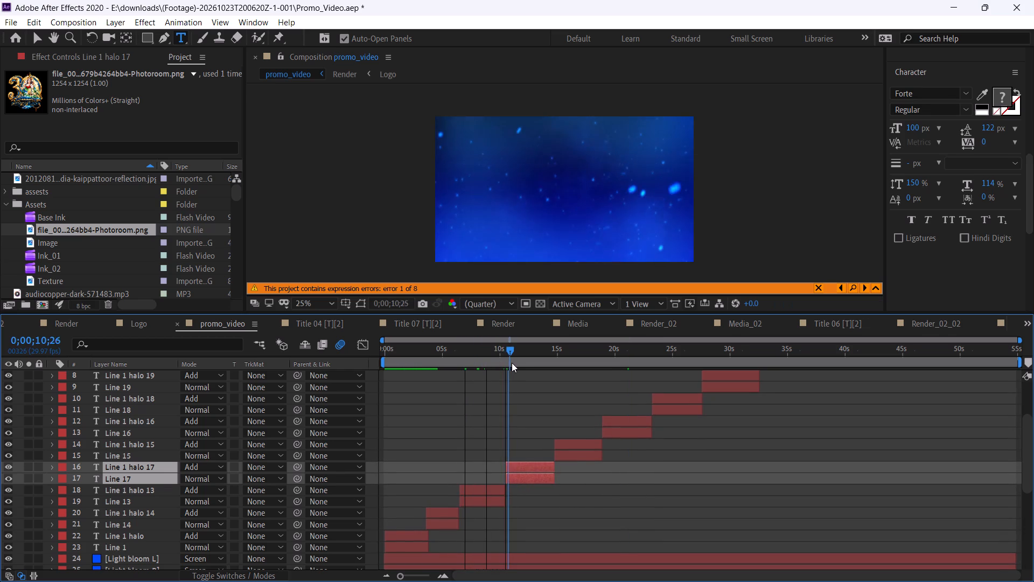
{"action": "left_click_drag", "start_coordinate": [512, 363], "coordinate": [534, 362]}
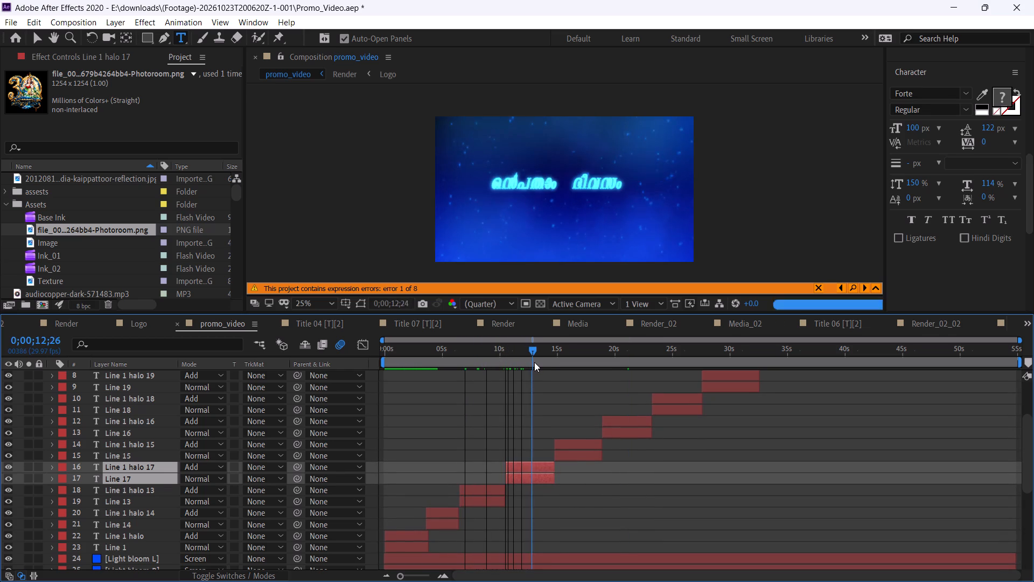
{"action": "left_click_drag", "start_coordinate": [534, 362], "coordinate": [551, 361]}
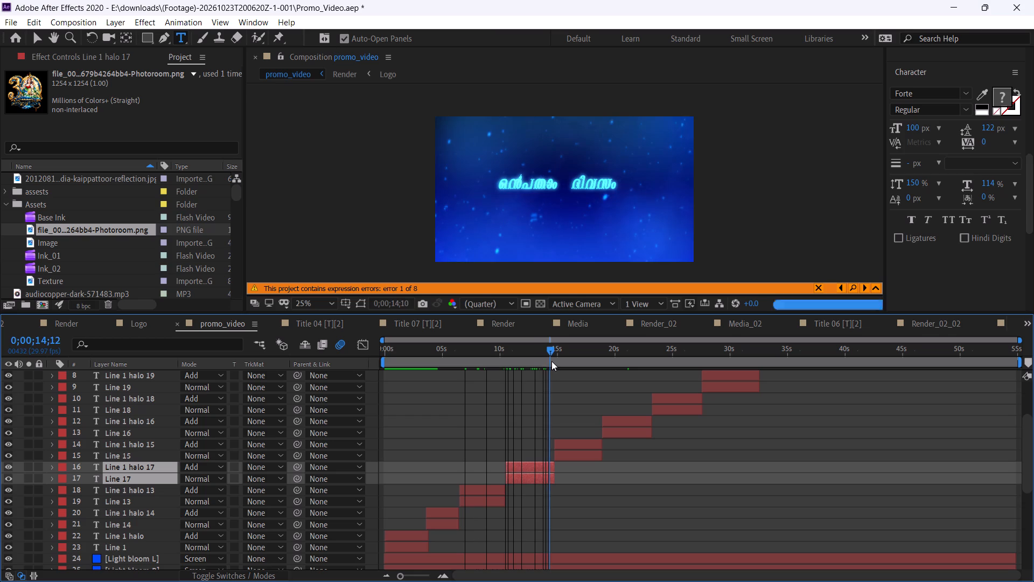
{"action": "left_click_drag", "start_coordinate": [551, 361], "coordinate": [527, 364]}
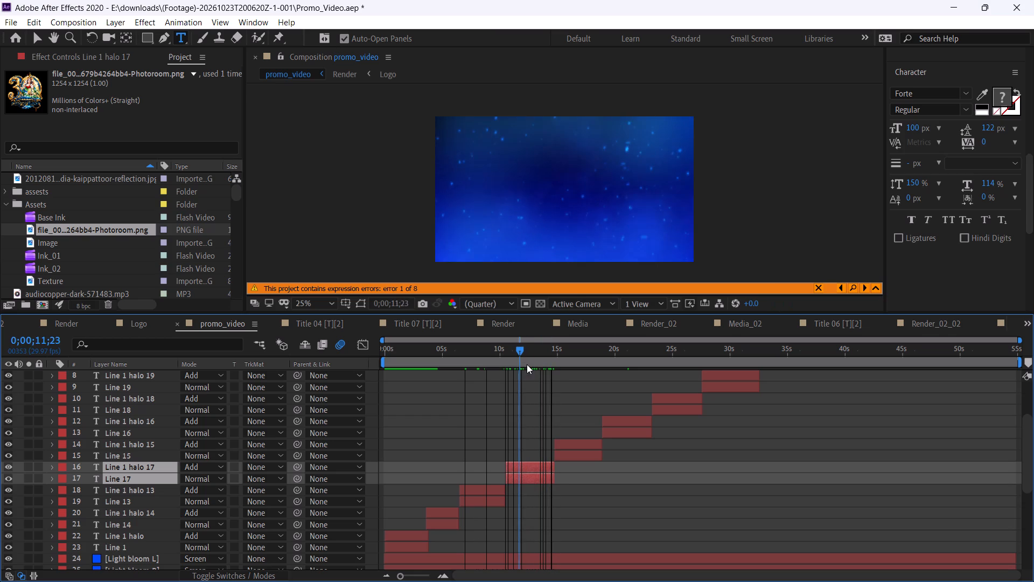
{"action": "left_click_drag", "start_coordinate": [527, 364], "coordinate": [523, 365]}
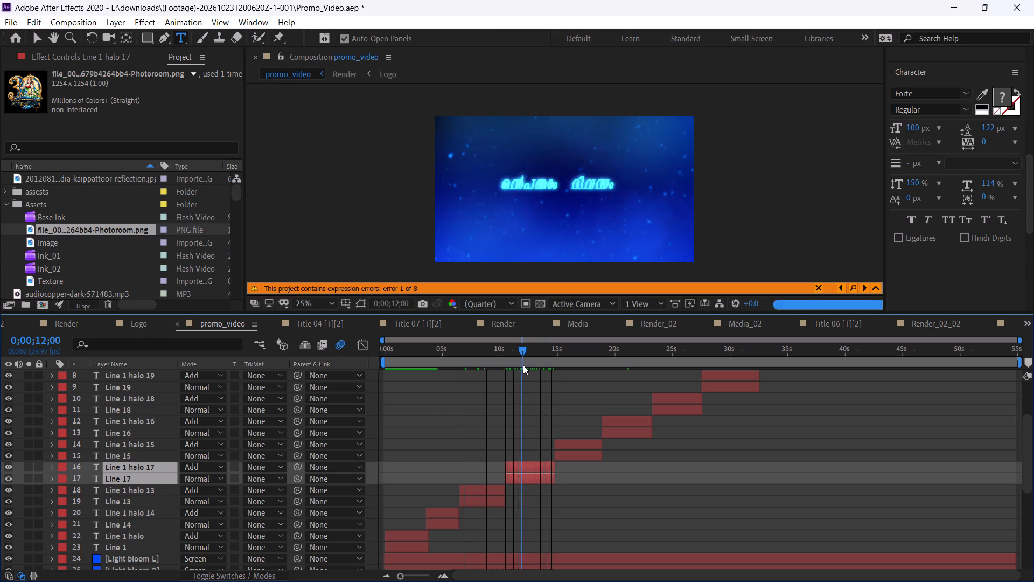
{"action": "left_click_drag", "start_coordinate": [523, 365], "coordinate": [519, 366]}
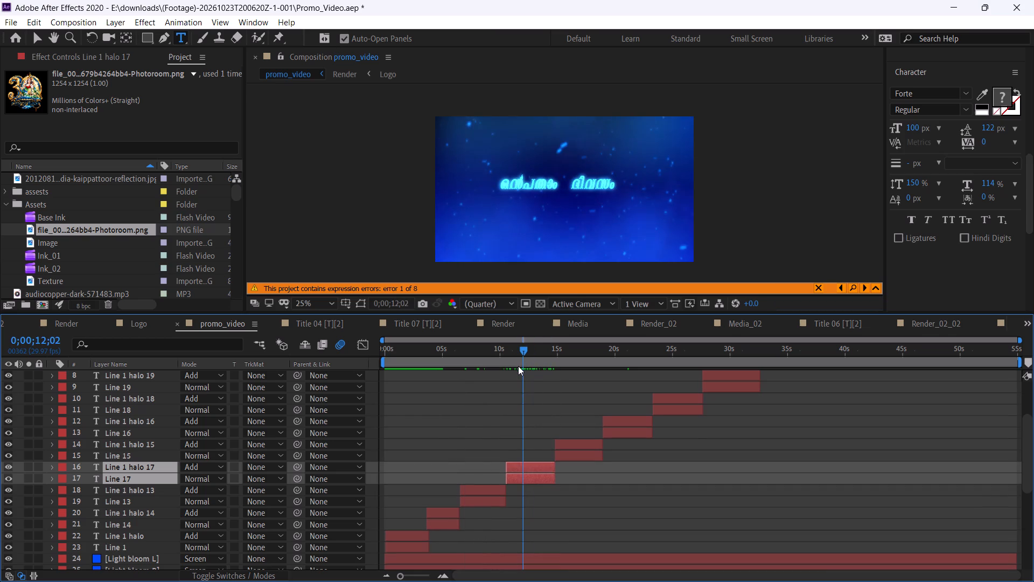
{"action": "left_click_drag", "start_coordinate": [522, 361], "coordinate": [520, 364]}
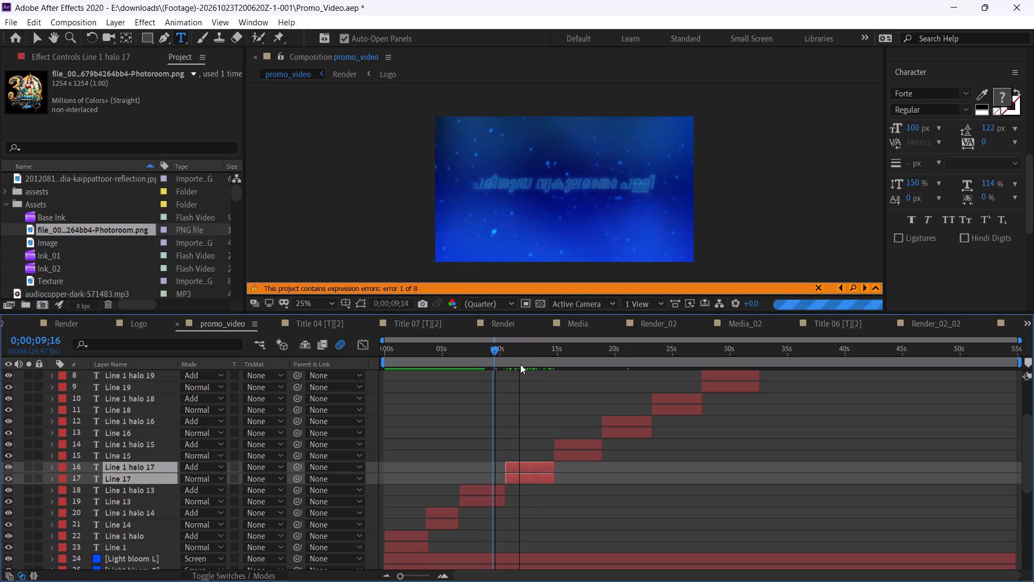
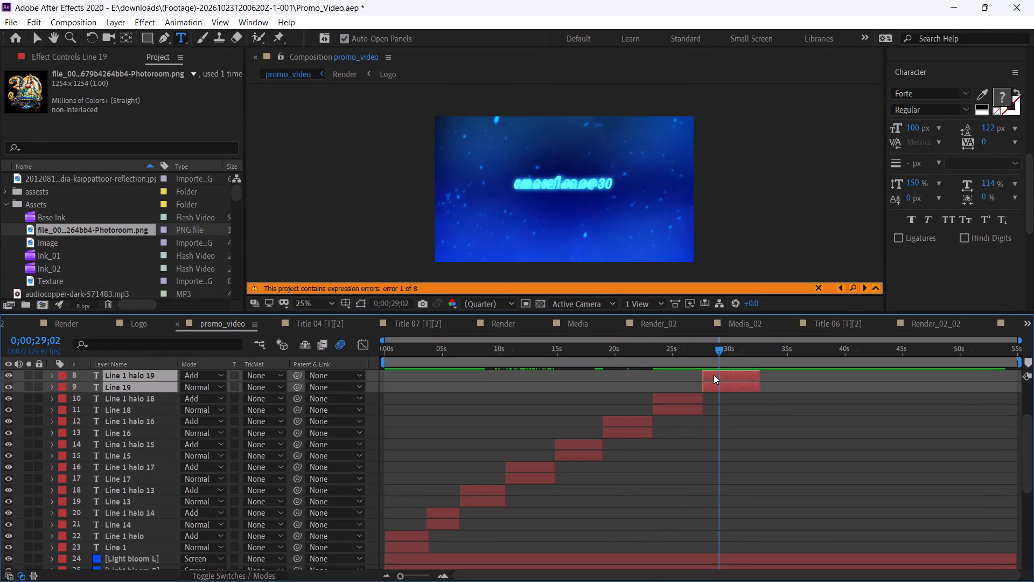
Move the Line 1 halo 19 and Line 19 layers down the stack to directly above Line 1 halo 17.
{"action": "left_click_drag", "start_coordinate": [146, 382], "coordinate": [157, 431]}
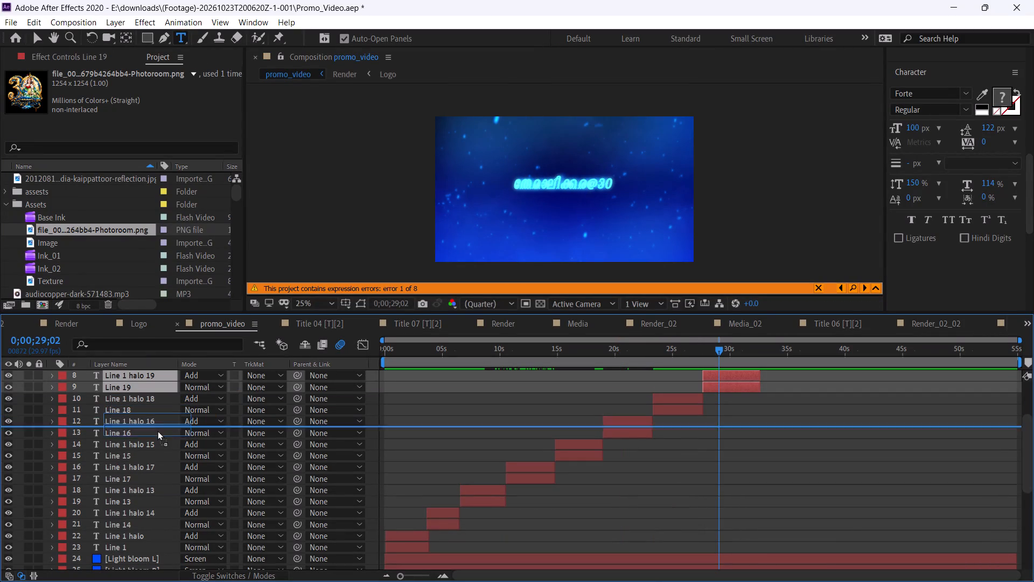
{"action": "left_click_drag", "start_coordinate": [157, 431], "coordinate": [156, 456]}
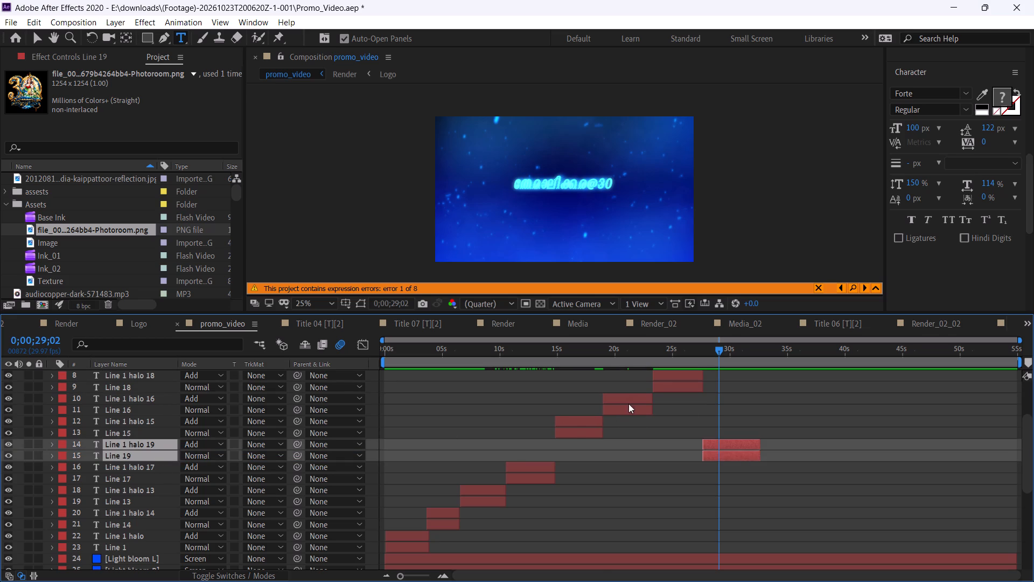
Shift the Line 15, 16, 18 and 19 clips with their halos later together, so Line 15 starts at about 20 s.
{"action": "left_click", "coordinate": [572, 421], "text": "ctrl"}
{"action": "left_click", "coordinate": [571, 438], "text": "ctrl"}
{"action": "left_click", "coordinate": [612, 404], "text": "ctrl"}
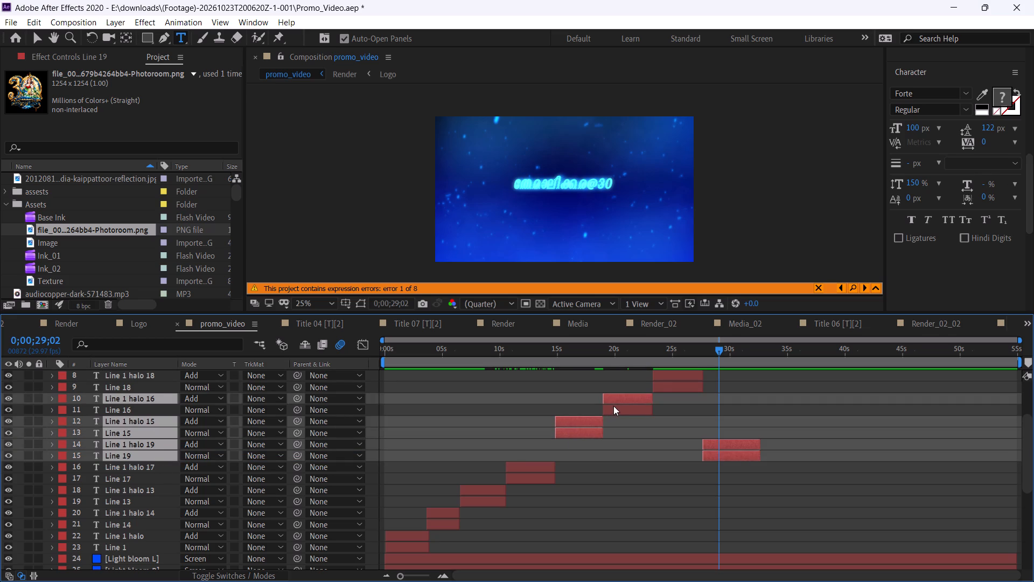
{"action": "left_click", "coordinate": [613, 409], "text": "ctrl"}
{"action": "left_click", "coordinate": [662, 387], "text": "ctrl"}
{"action": "left_click", "coordinate": [666, 378], "text": "ctrl"}
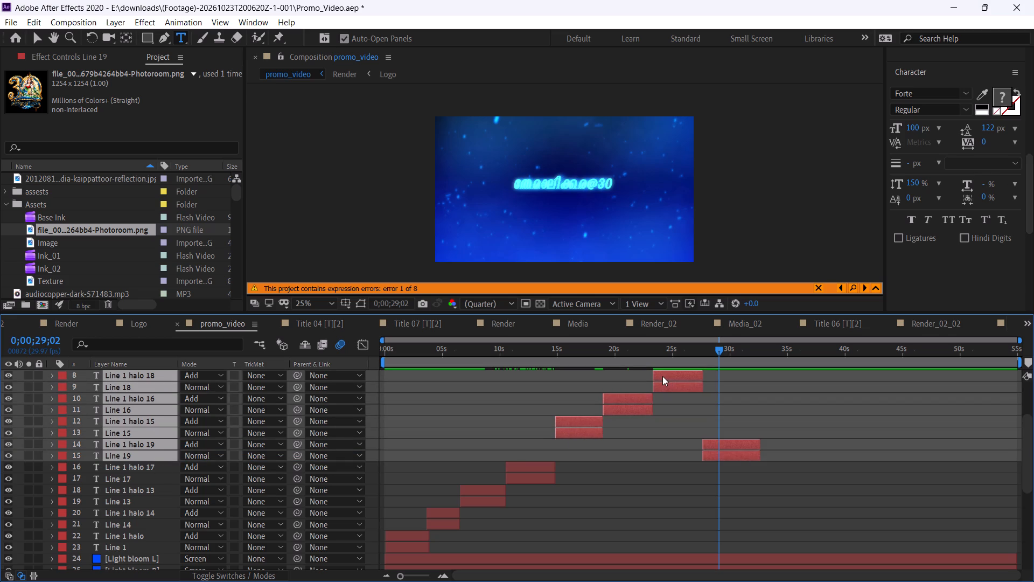
{"action": "left_click_drag", "start_coordinate": [662, 376], "coordinate": [722, 374]}
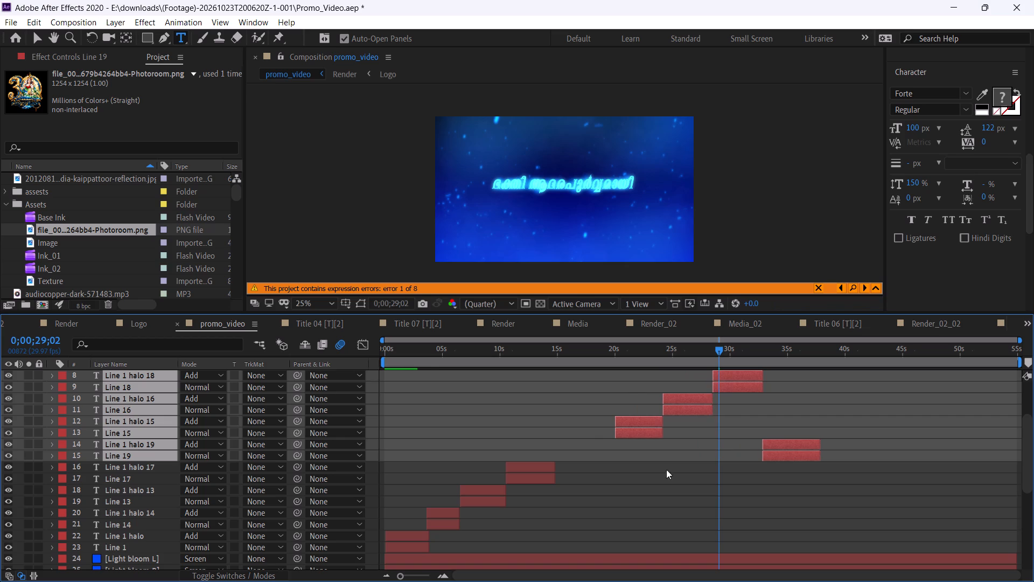
Move the Line 19 and Line 1 halo 19 clips earlier to start at about 15 s, directly after Line 17.
{"action": "left_click", "coordinate": [151, 456]}
{"action": "left_click", "coordinate": [149, 468]}
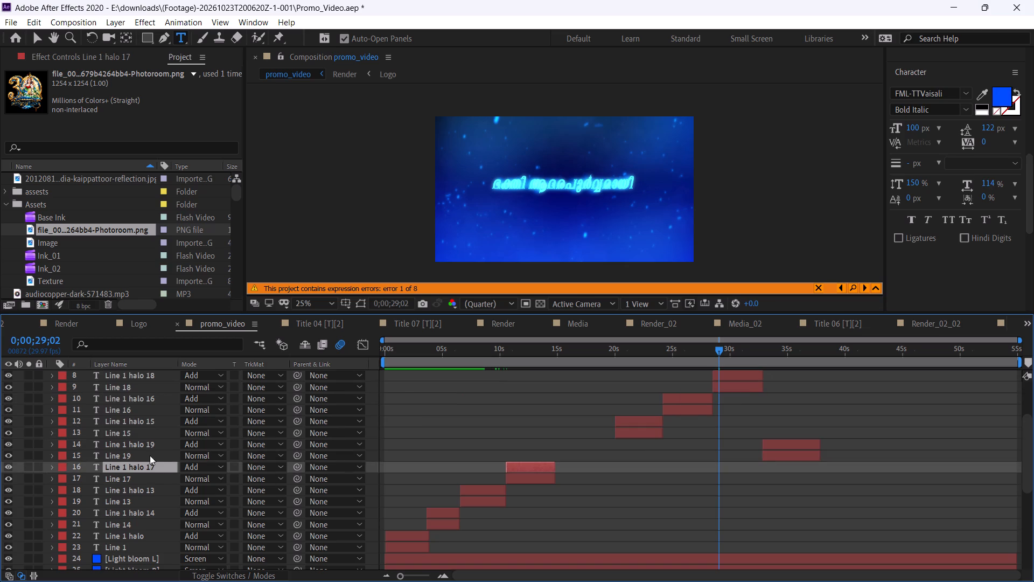
{"action": "left_click", "coordinate": [152, 447]}
{"action": "left_click", "coordinate": [153, 453], "text": "ctrl"}
{"action": "left_click_drag", "start_coordinate": [799, 448], "coordinate": [720, 454]}
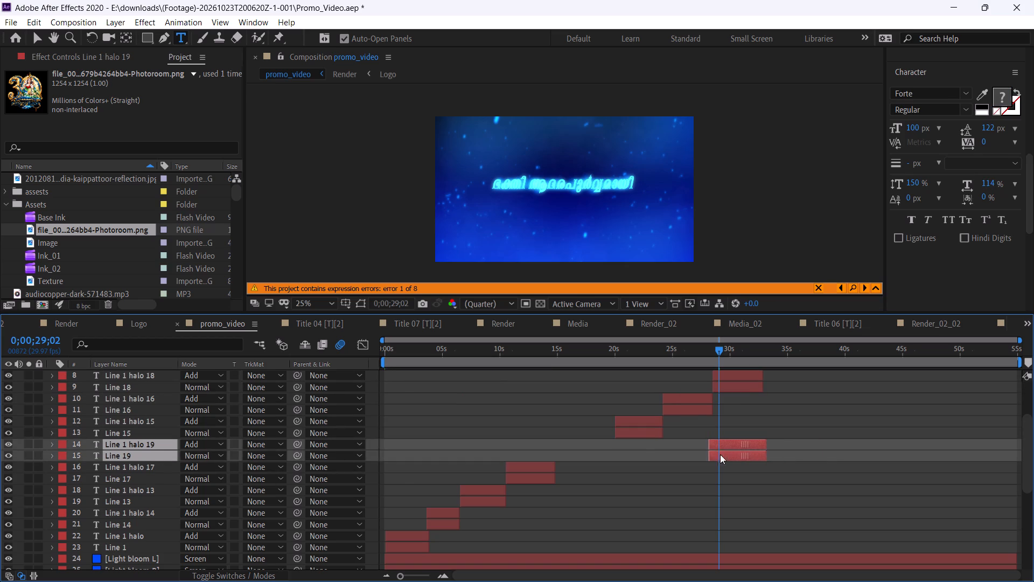
{"action": "left_click_drag", "start_coordinate": [720, 454], "coordinate": [591, 458]}
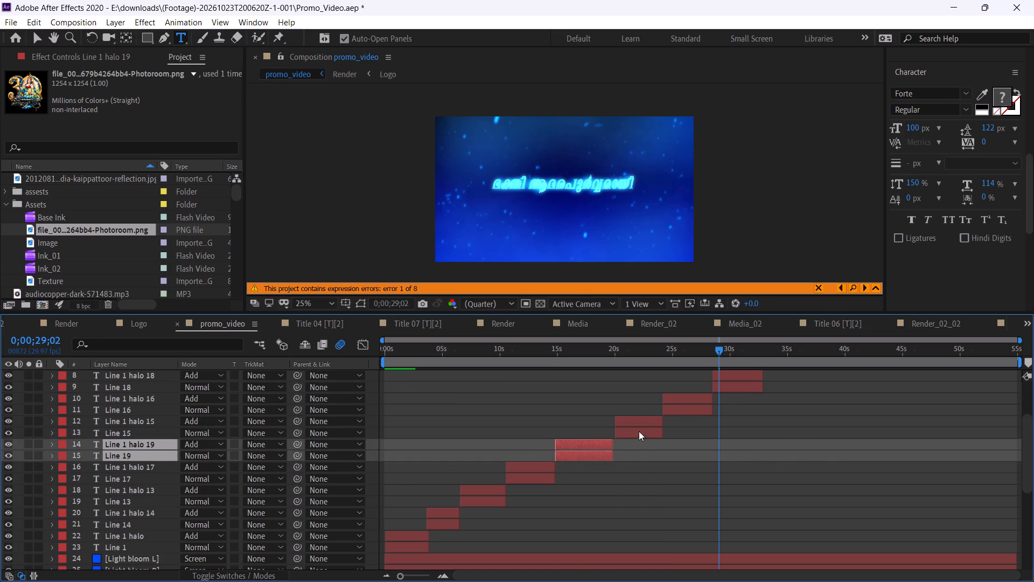
Nudge the Line 15, 16 and 18 clips with their halos slightly earlier together, so Line 15 starts right where Line 19 ends.
{"action": "left_click", "coordinate": [632, 421]}
{"action": "left_click", "coordinate": [632, 432], "text": "ctrl"}
{"action": "left_click", "coordinate": [677, 411], "text": "ctrl"}
{"action": "left_click", "coordinate": [681, 399], "text": "ctrl"}
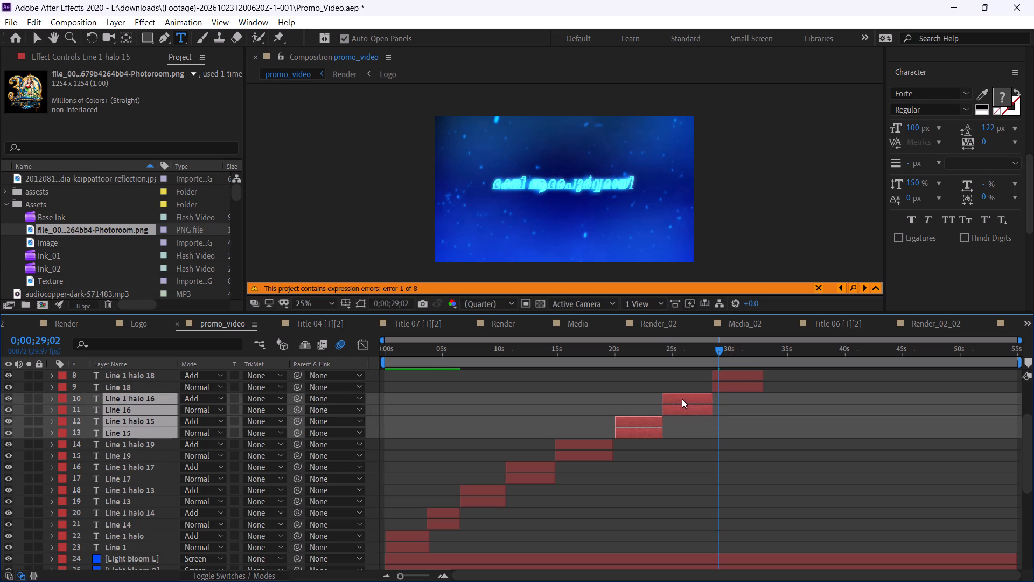
{"action": "left_click", "coordinate": [743, 381], "text": "ctrl"}
{"action": "left_click", "coordinate": [745, 375], "text": "ctrl"}
{"action": "left_click", "coordinate": [742, 387], "text": "ctrl"}
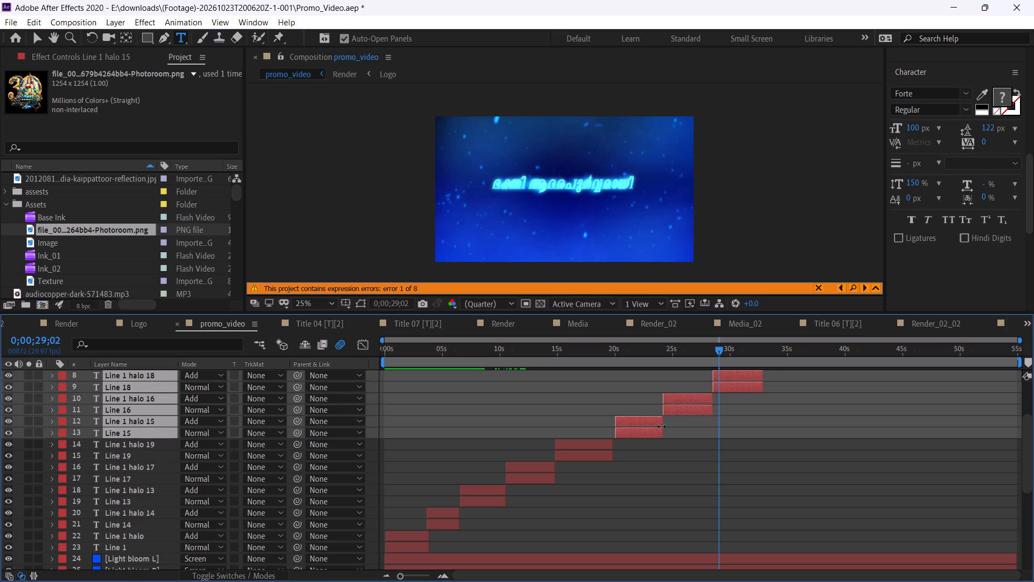
{"action": "left_click", "coordinate": [640, 423]}
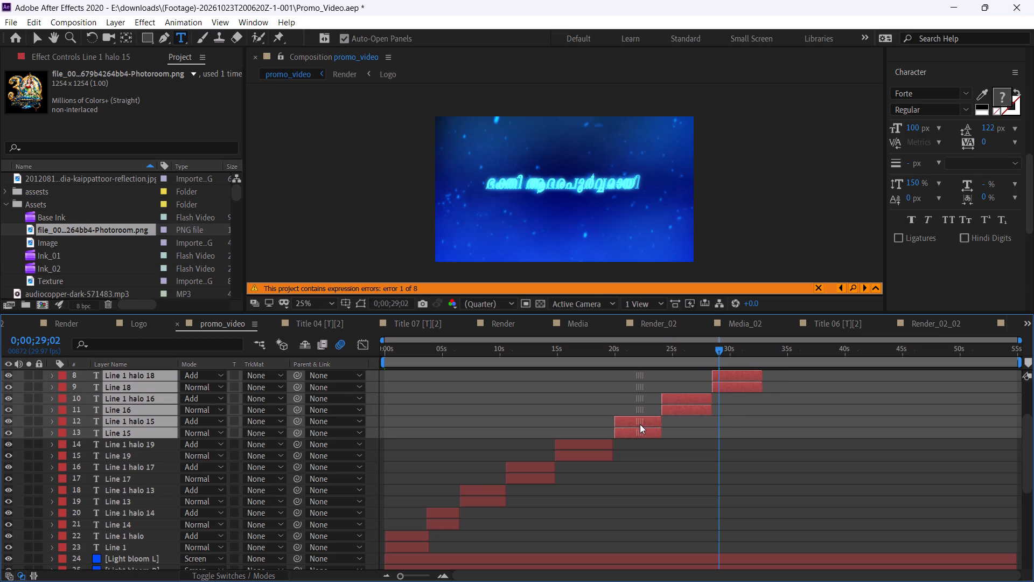
Preview promo_video from about 14.5 s and scrub back to about 11 s to check the Line 17 and Line 19 titles.
{"action": "left_click", "coordinate": [564, 354]}
{"action": "left_click_drag", "start_coordinate": [564, 349], "coordinate": [552, 372]}
{"action": "key", "text": "space"}
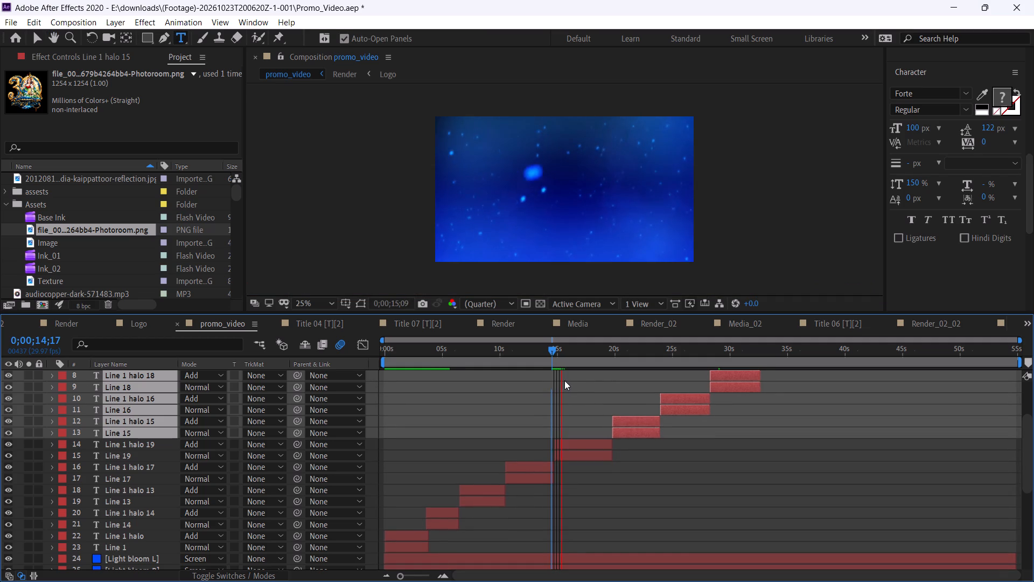
{"action": "left_click_drag", "start_coordinate": [557, 356], "coordinate": [551, 358]}
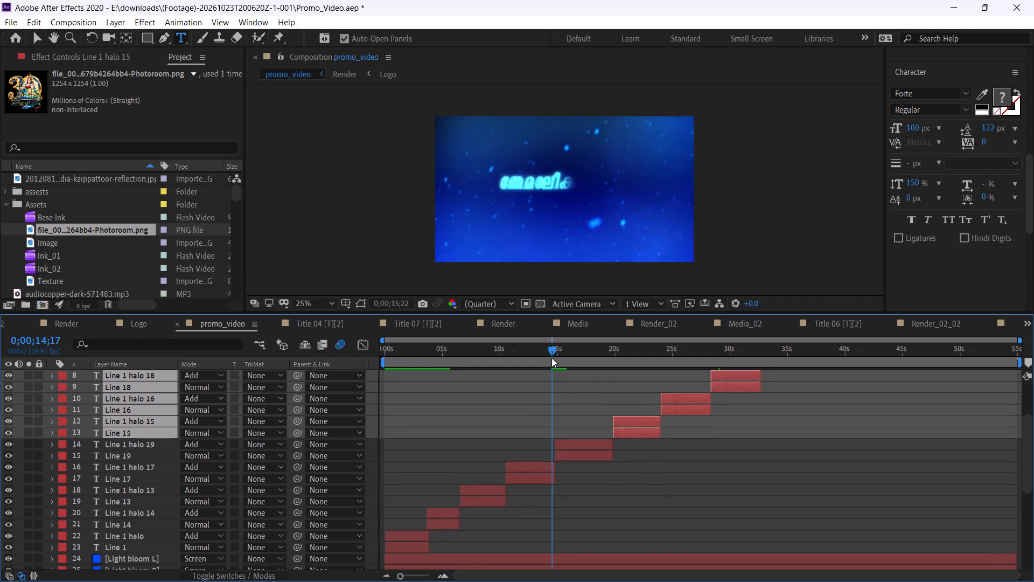
{"action": "left_click_drag", "start_coordinate": [551, 358], "coordinate": [522, 370]}
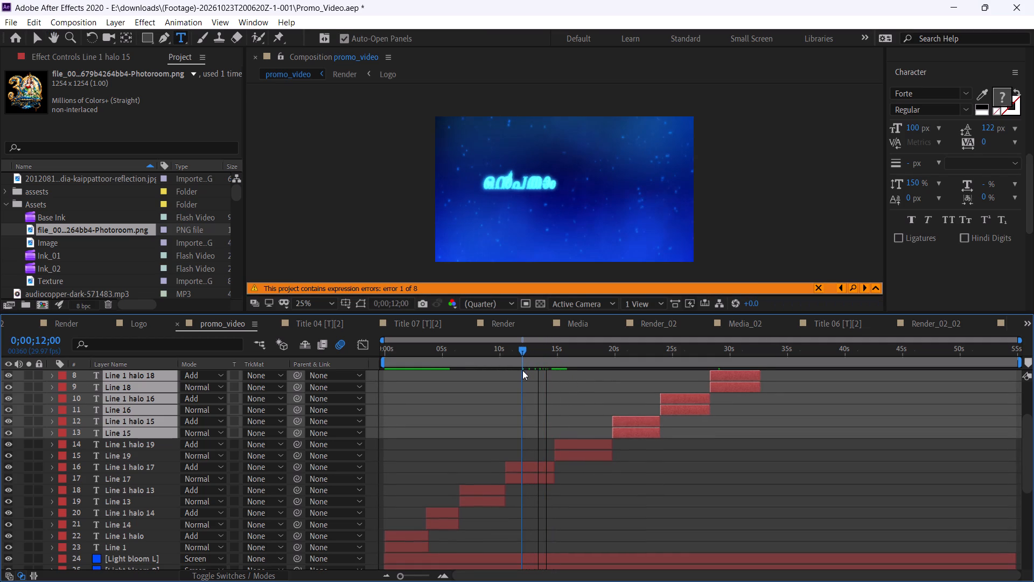
{"action": "left_click_drag", "start_coordinate": [522, 370], "coordinate": [514, 388]}
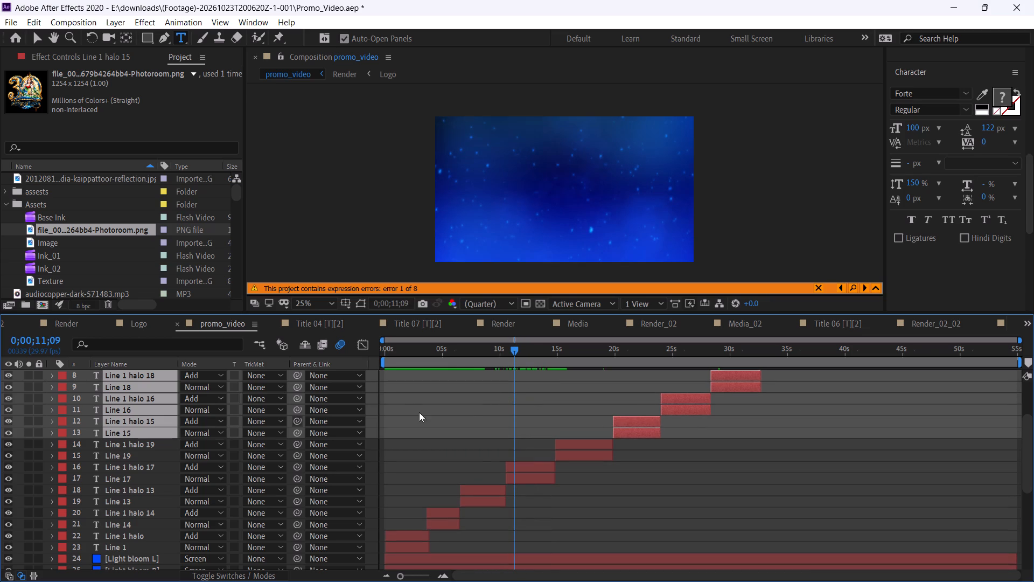
Deselect the layers and play promo_video from the very beginning to review the reordered titles.
{"action": "left_click", "coordinate": [468, 410]}
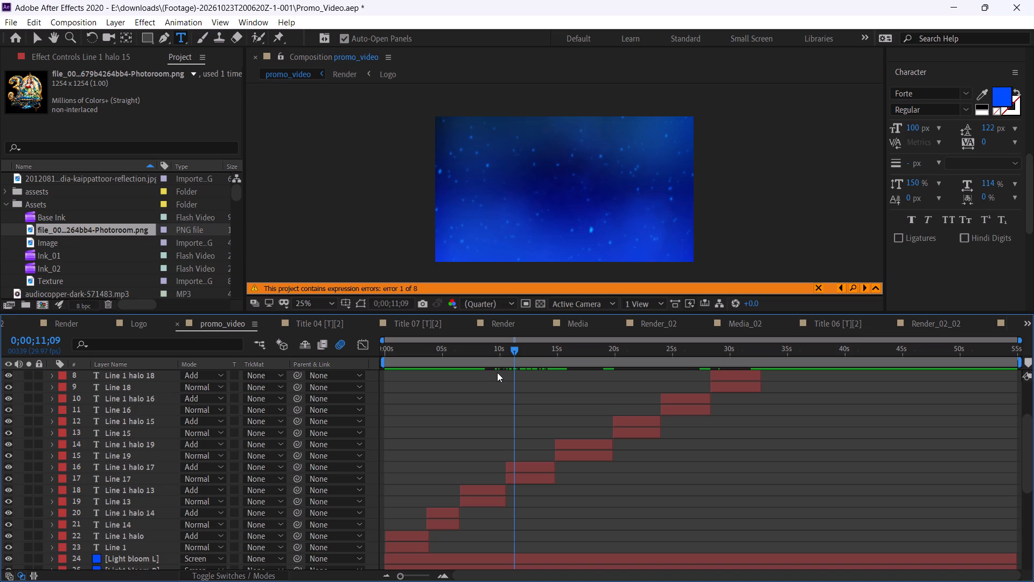
{"action": "left_click_drag", "start_coordinate": [515, 349], "coordinate": [331, 367]}
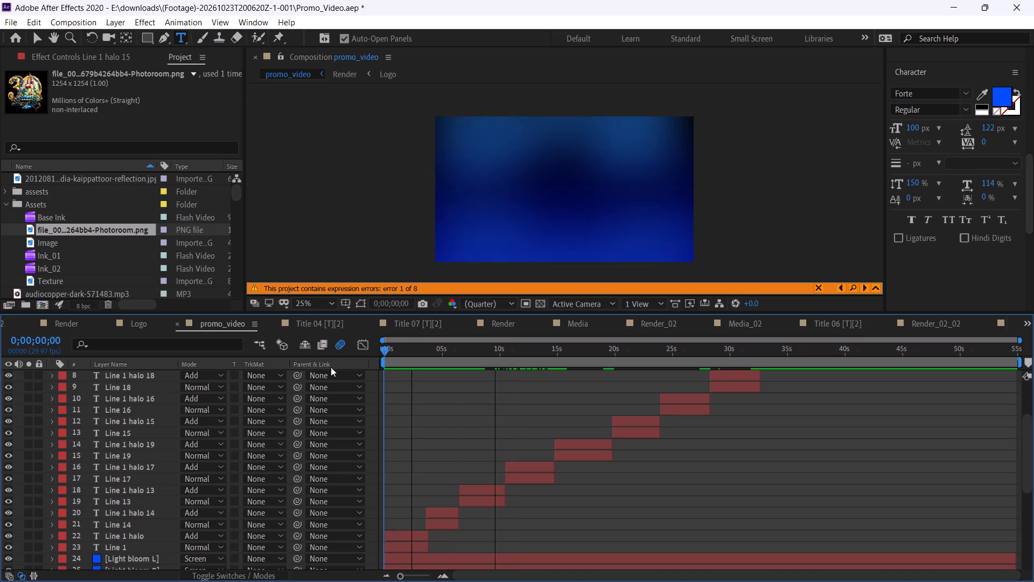
{"action": "left_click_drag", "start_coordinate": [331, 367], "coordinate": [328, 367]}
{"action": "key", "text": "space"}
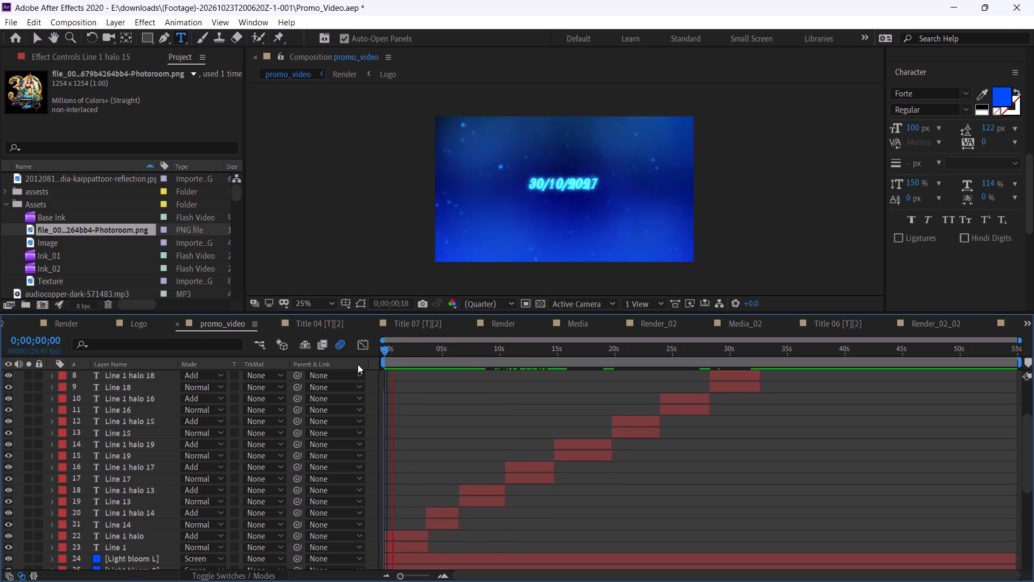
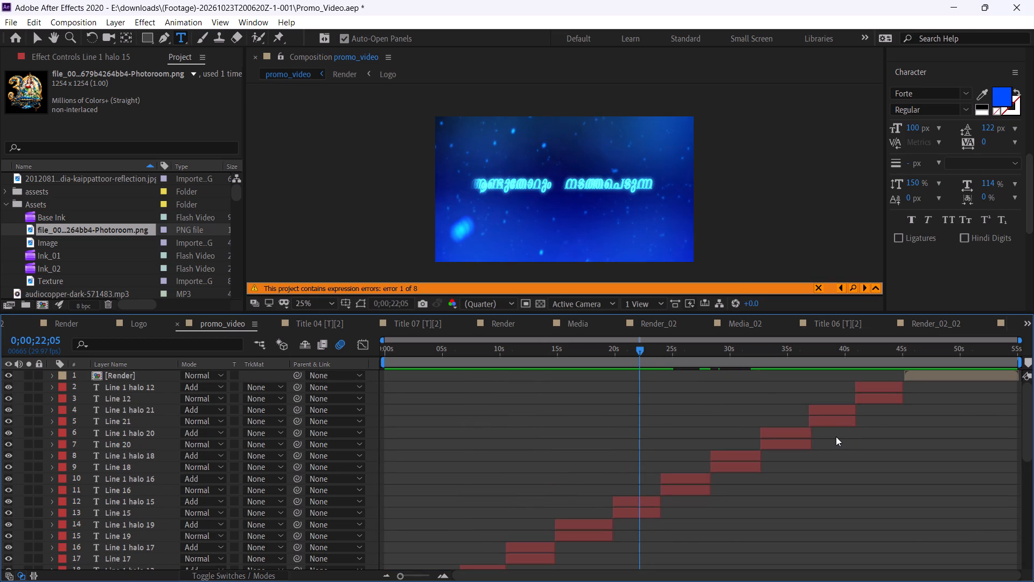
Scrub promo_video between about 24 s and 27 s to check the Line 16 title.
{"action": "left_click_drag", "start_coordinate": [1024, 412], "coordinate": [1029, 381]}
{"action": "left_click_drag", "start_coordinate": [1029, 381], "coordinate": [1029, 382]}
{"action": "left_click_drag", "start_coordinate": [681, 354], "coordinate": [681, 361]}
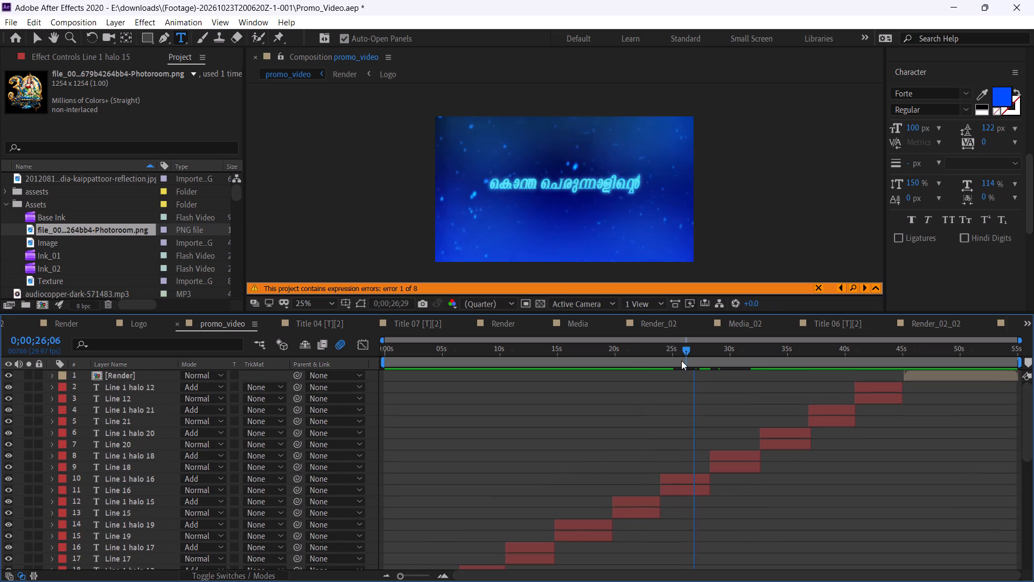
{"action": "left_click_drag", "start_coordinate": [681, 361], "coordinate": [677, 365]}
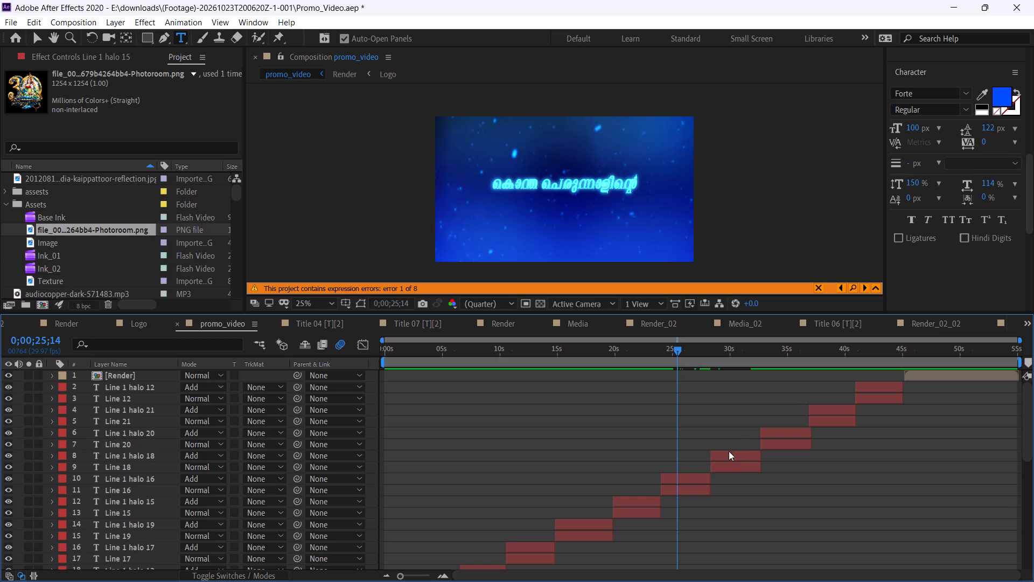
{"action": "left_click_drag", "start_coordinate": [674, 361], "coordinate": [669, 377]}
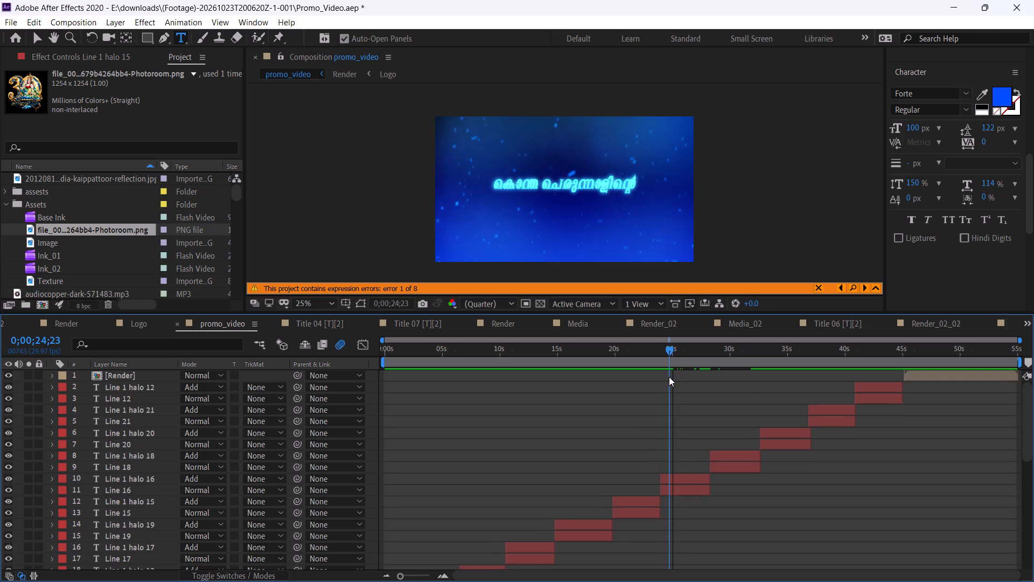
Hide the Line 16, 18, 20, 21 and 12 title layers together with their halo layers, and clear the selection.
{"action": "left_click", "coordinate": [674, 489]}
{"action": "left_click", "coordinate": [673, 477], "text": "ctrl"}
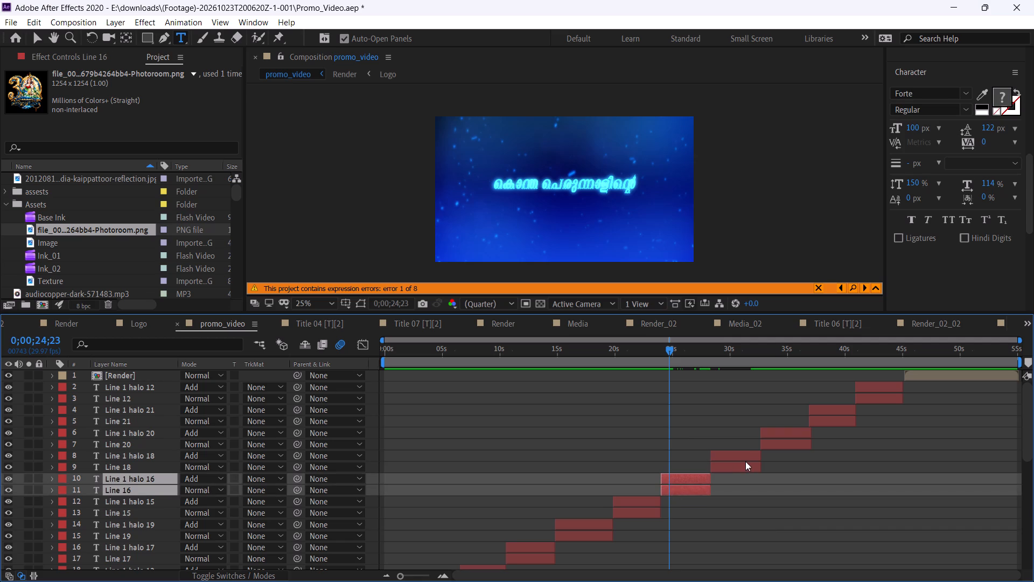
{"action": "left_click", "coordinate": [745, 461], "text": "ctrl"}
{"action": "left_click", "coordinate": [746, 453], "text": "ctrl"}
{"action": "left_click", "coordinate": [743, 466], "text": "ctrl"}
{"action": "left_click", "coordinate": [770, 444], "text": "ctrl"}
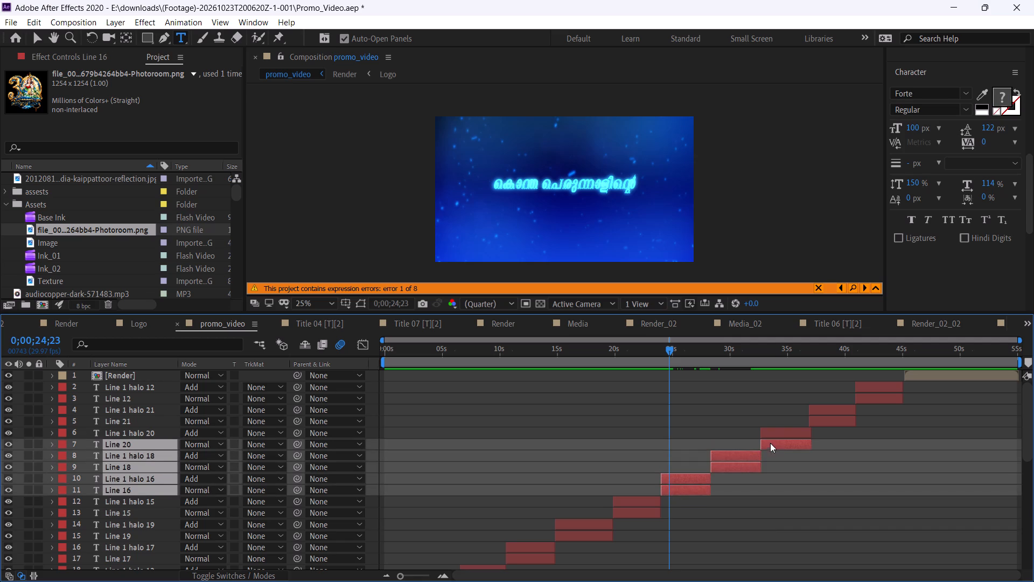
{"action": "left_click", "coordinate": [774, 435], "text": "ctrl"}
{"action": "left_click", "coordinate": [833, 423], "text": "ctrl"}
{"action": "left_click", "coordinate": [836, 412], "text": "ctrl"}
{"action": "left_click", "coordinate": [869, 399], "text": "ctrl"}
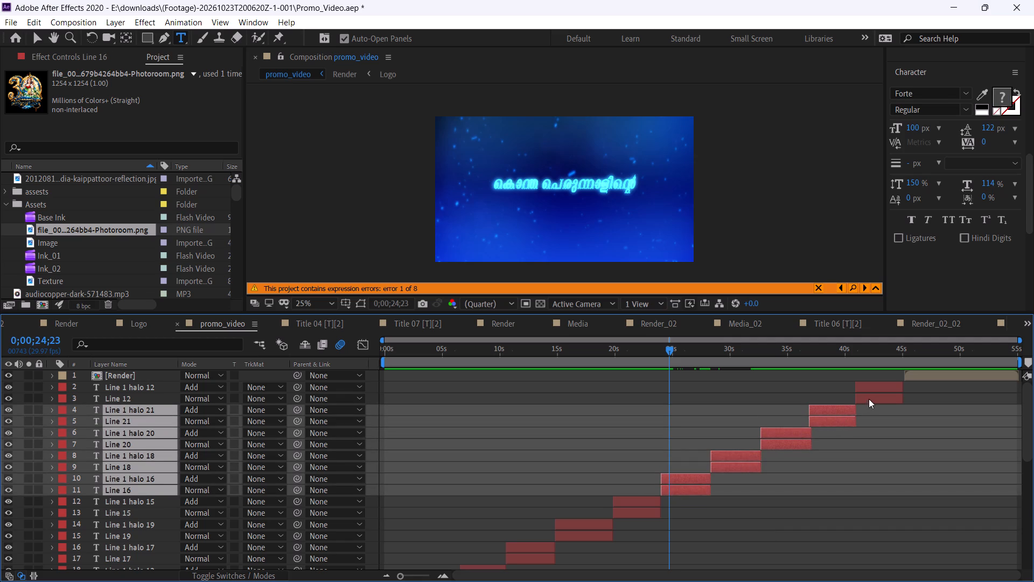
{"action": "left_click", "coordinate": [871, 388], "text": "ctrl"}
{"action": "left_click", "coordinate": [8, 388]}
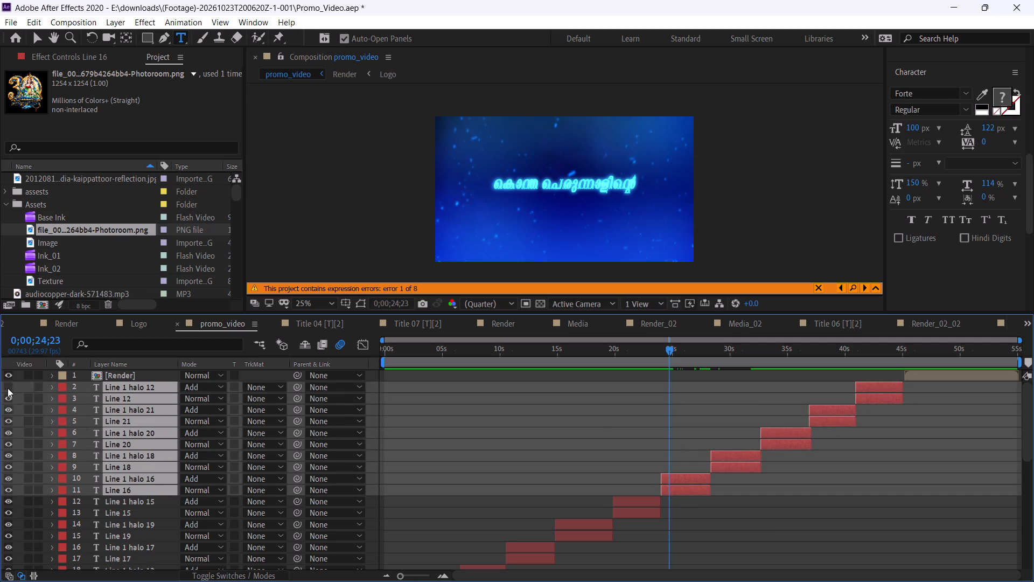
{"action": "left_click", "coordinate": [775, 507]}
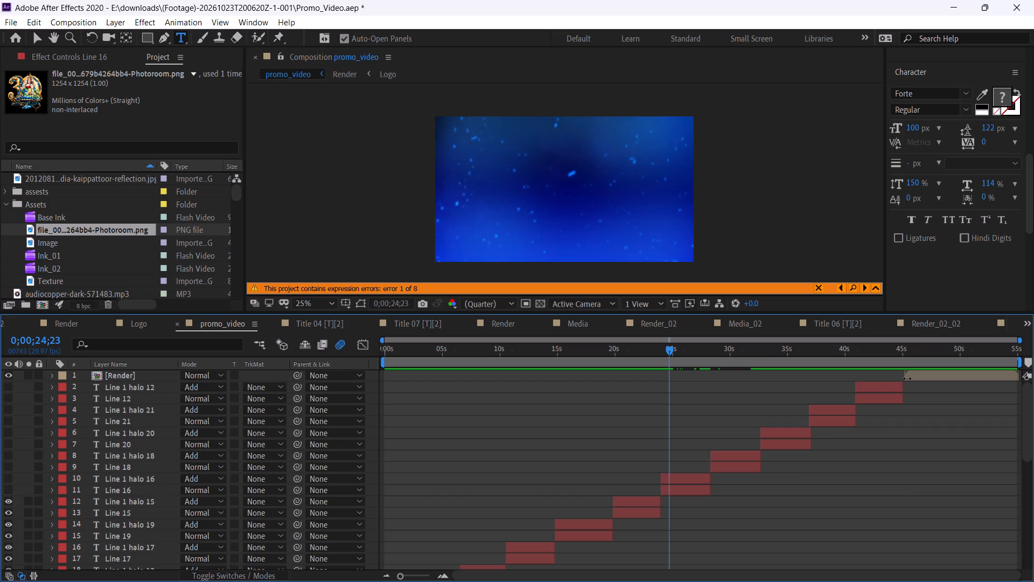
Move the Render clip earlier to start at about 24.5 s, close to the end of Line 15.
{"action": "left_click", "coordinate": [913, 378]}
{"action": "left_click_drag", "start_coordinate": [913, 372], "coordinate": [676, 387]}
Scrub back through the Line 15 title to 0;00;19;23 and hide Line 15 and Line 1 halo 15.
{"action": "left_click_drag", "start_coordinate": [668, 351], "coordinate": [656, 370]}
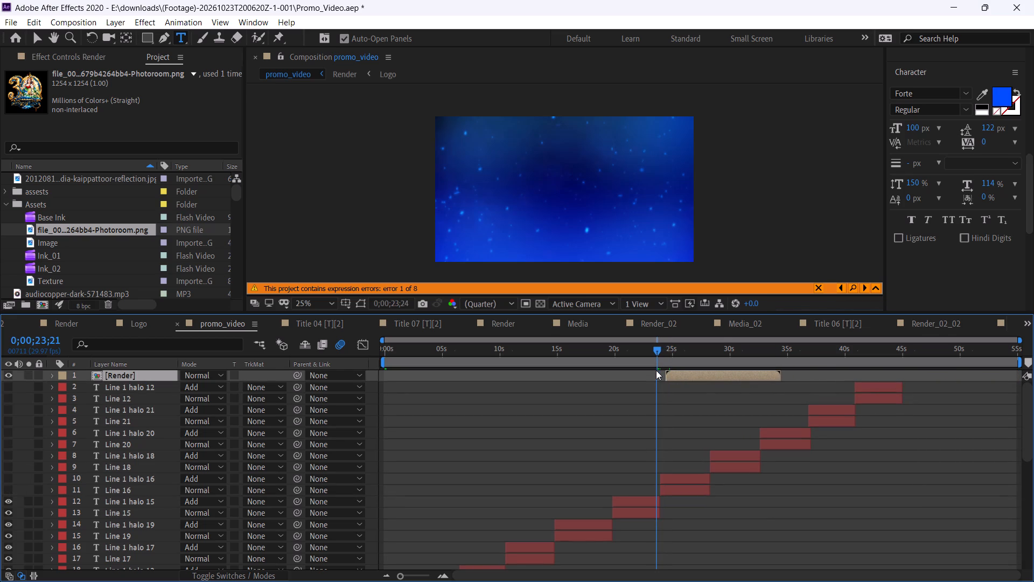
{"action": "left_click_drag", "start_coordinate": [656, 370], "coordinate": [633, 379]}
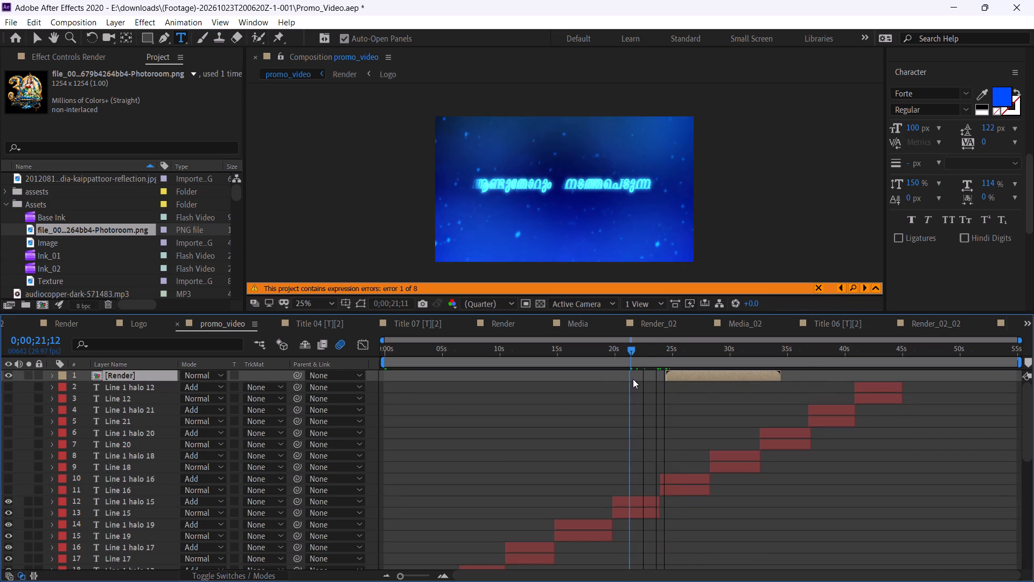
{"action": "left_click_drag", "start_coordinate": [633, 379], "coordinate": [611, 384]}
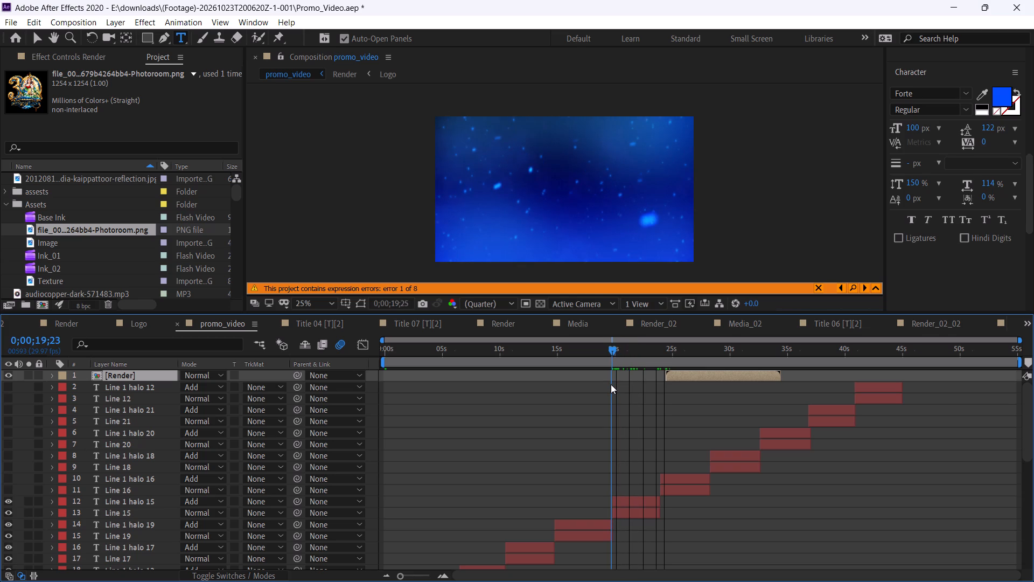
{"action": "left_click_drag", "start_coordinate": [611, 384], "coordinate": [611, 385]}
{"action": "left_click", "coordinate": [7, 501]}
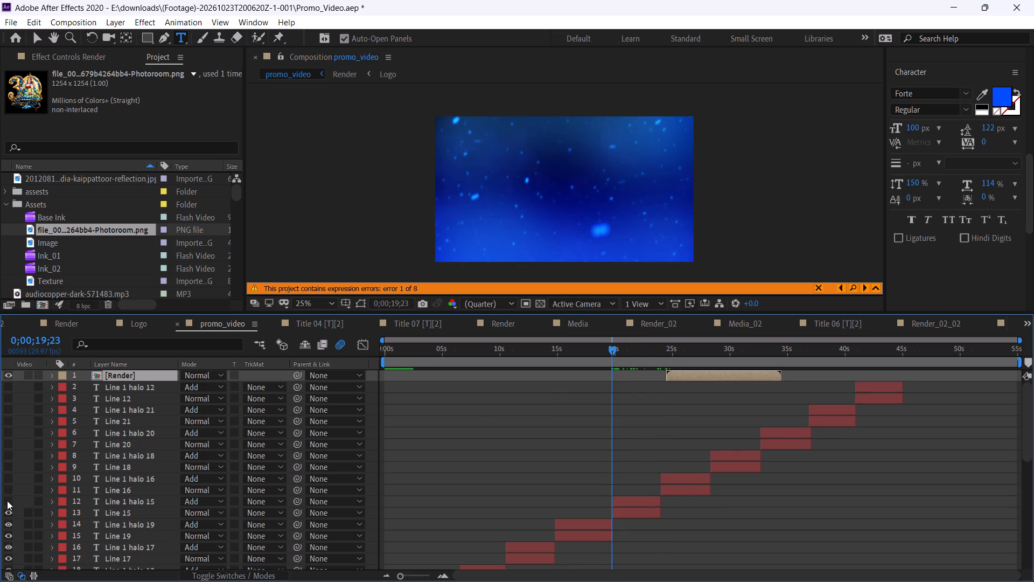
{"action": "left_click", "coordinate": [6, 514]}
Move the Render clip earlier to start at about 20 s, directly where Line 19 ends.
{"action": "left_click_drag", "start_coordinate": [687, 375], "coordinate": [642, 380]}
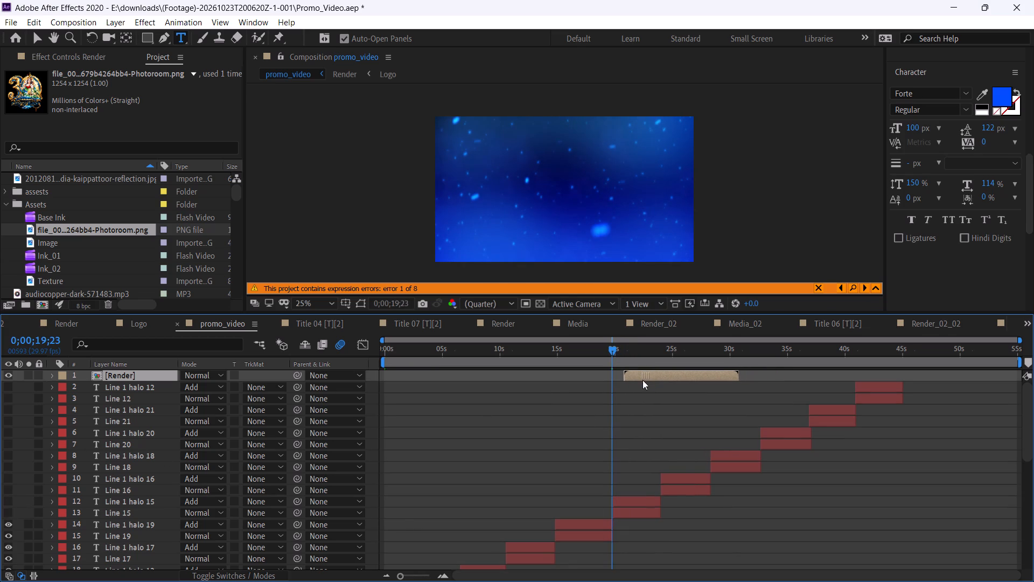
{"action": "left_click_drag", "start_coordinate": [642, 380], "coordinate": [633, 382]}
Preview promo_video from about 17 s to check the transition from the Line 19 title into the Render clip.
{"action": "left_click_drag", "start_coordinate": [611, 354], "coordinate": [579, 370]}
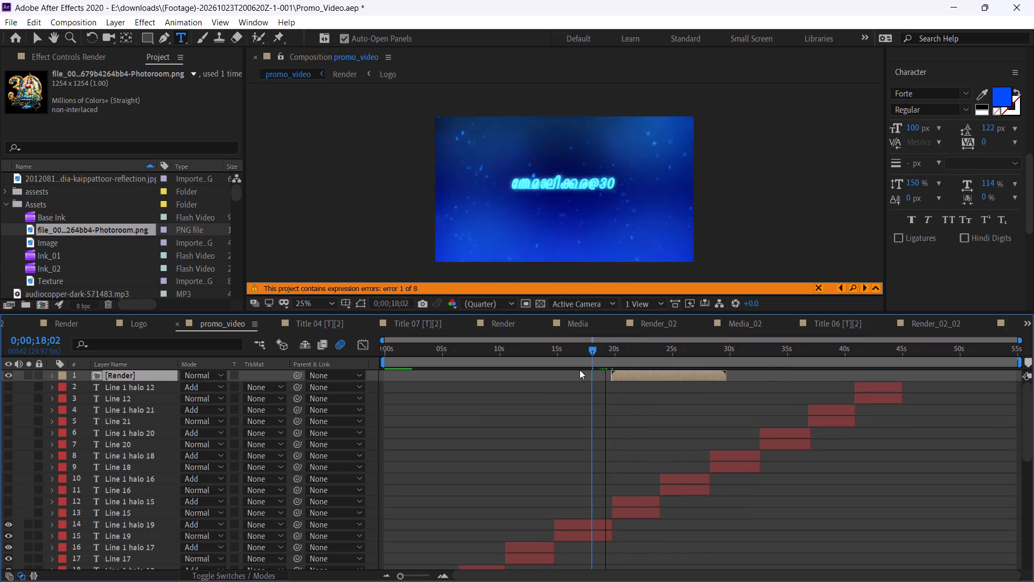
{"action": "left_click_drag", "start_coordinate": [579, 370], "coordinate": [578, 370]}
{"action": "key", "text": "space"}
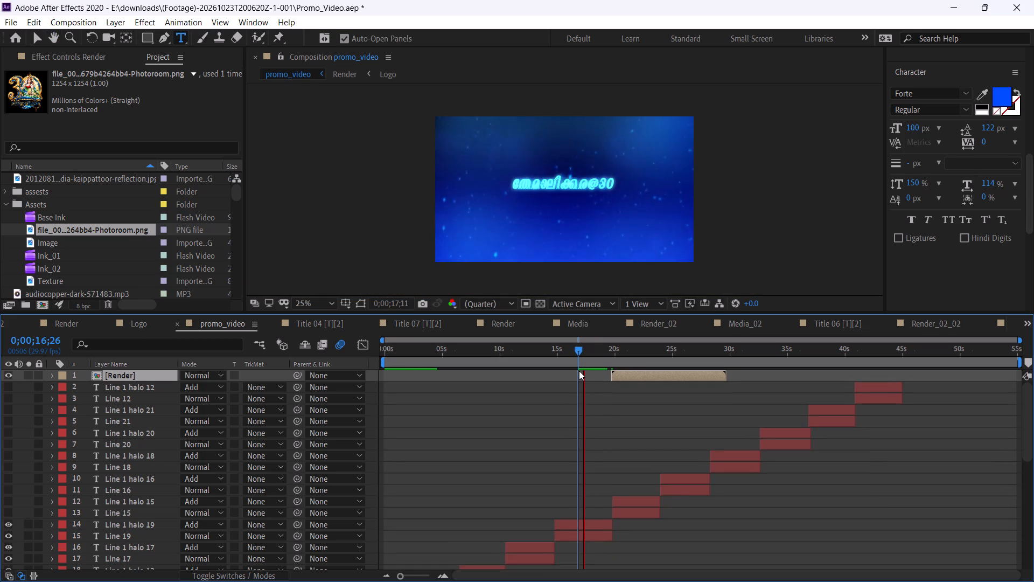
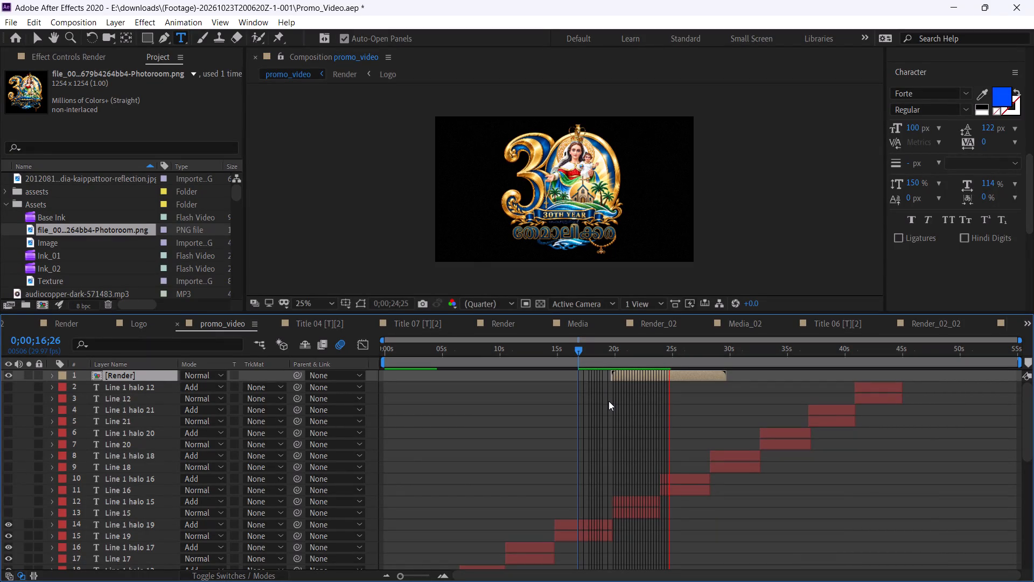
Split the Render clip at 0;00;25;01 and delete the part after the split.
{"action": "left_click", "coordinate": [669, 345]}
{"action": "left_click", "coordinate": [669, 349]}
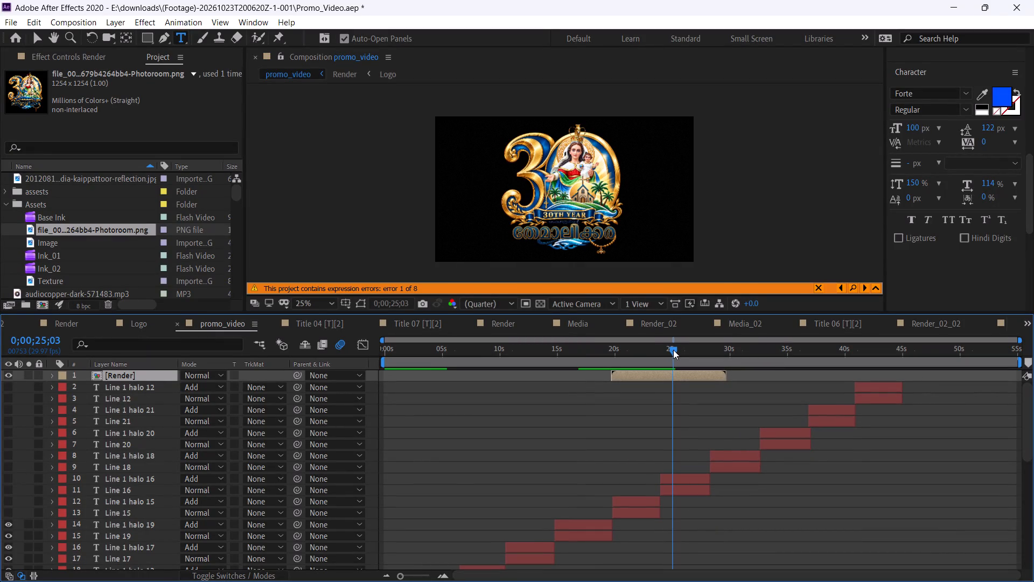
{"action": "left_click", "coordinate": [674, 370]}
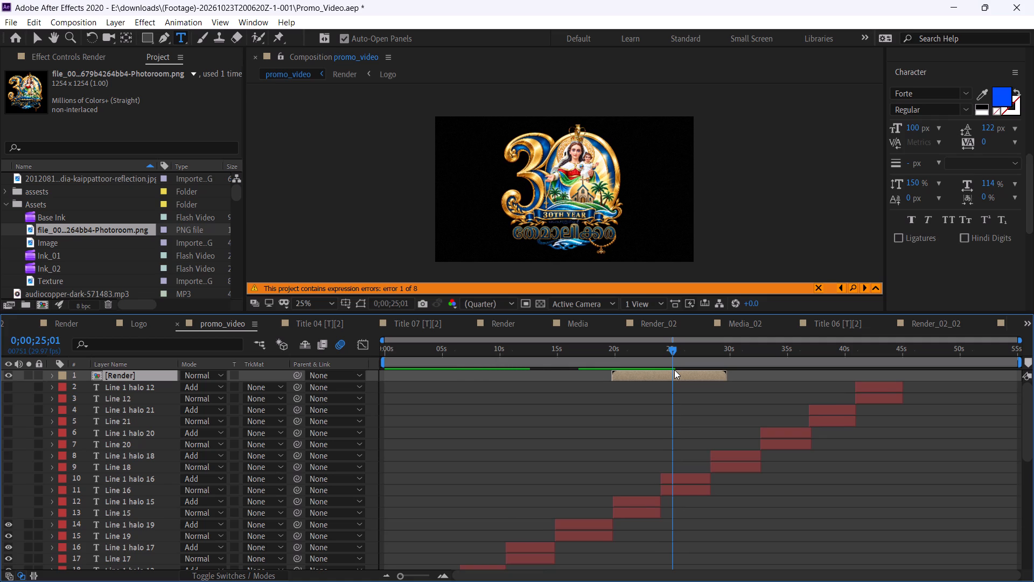
{"action": "key", "text": "ctrl+shift+d"}
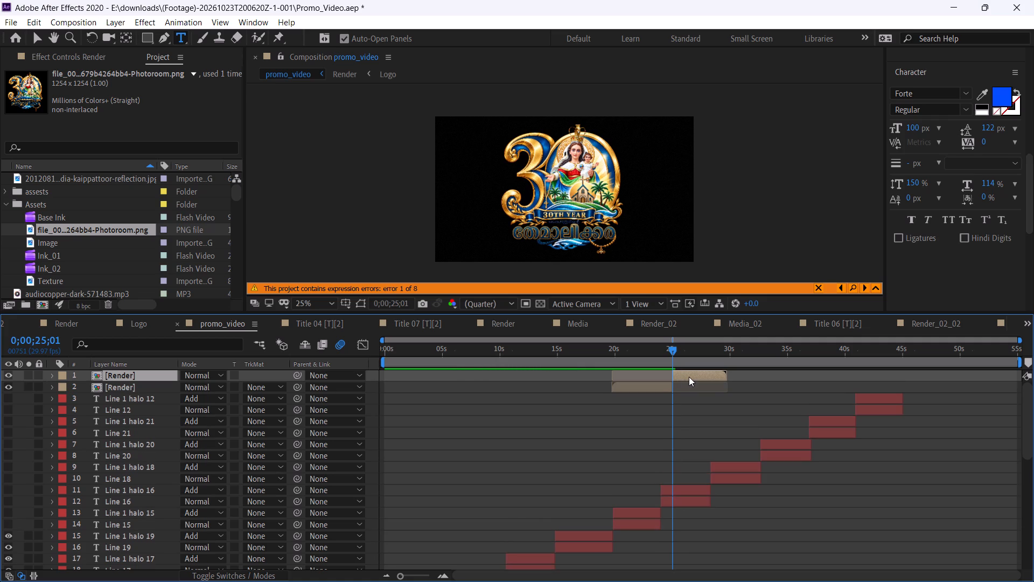
{"action": "left_click", "coordinate": [689, 377]}
{"action": "key", "text": "Delete"}
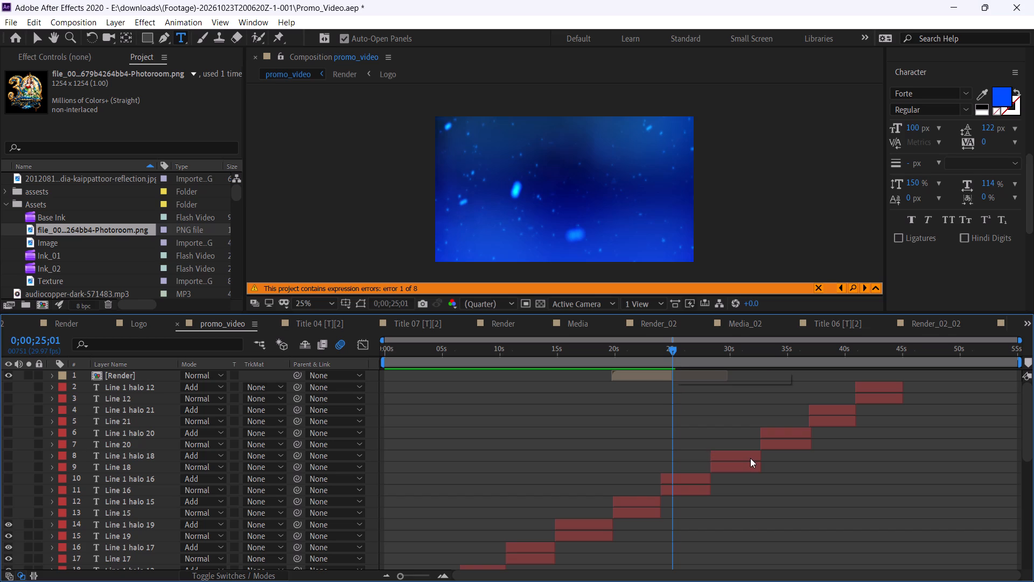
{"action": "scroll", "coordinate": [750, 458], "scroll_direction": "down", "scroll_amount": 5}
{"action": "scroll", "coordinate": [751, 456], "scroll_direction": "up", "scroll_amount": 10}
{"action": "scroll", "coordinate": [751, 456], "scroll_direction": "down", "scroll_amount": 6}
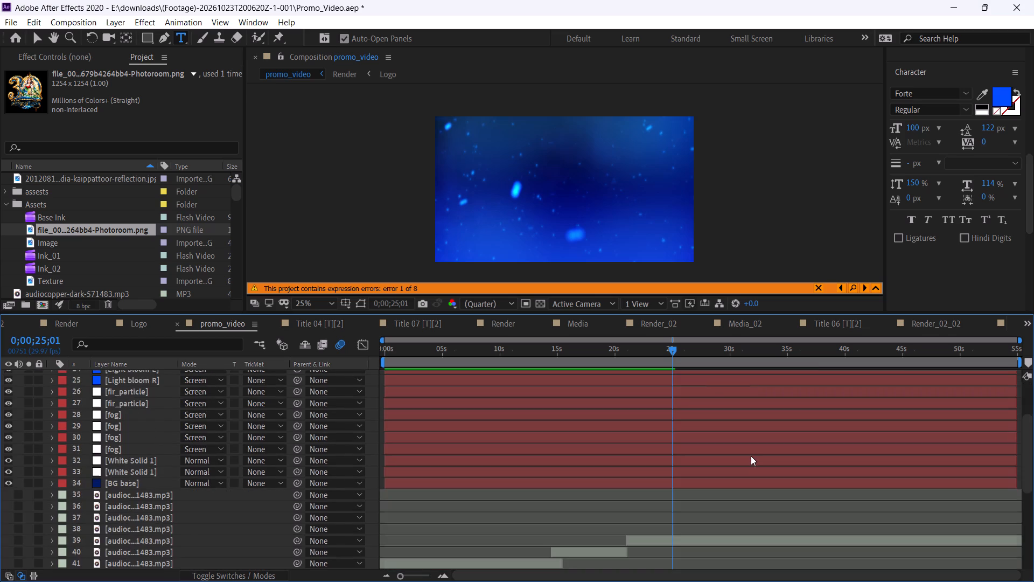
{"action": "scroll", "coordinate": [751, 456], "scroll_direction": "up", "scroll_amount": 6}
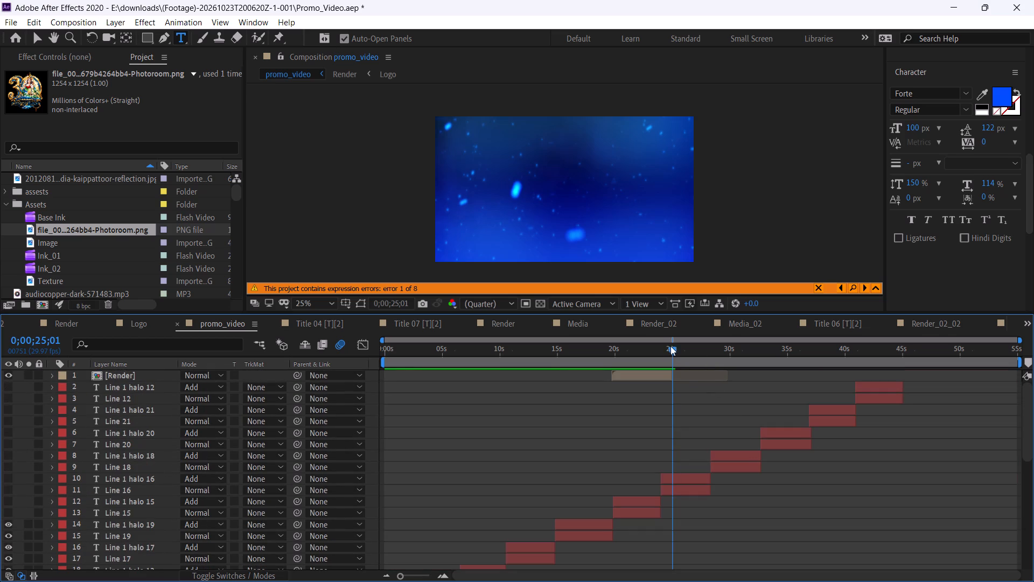
Set the promo_video composition's duration to 0;00;30;00.
{"action": "left_click", "coordinate": [44, 39]}
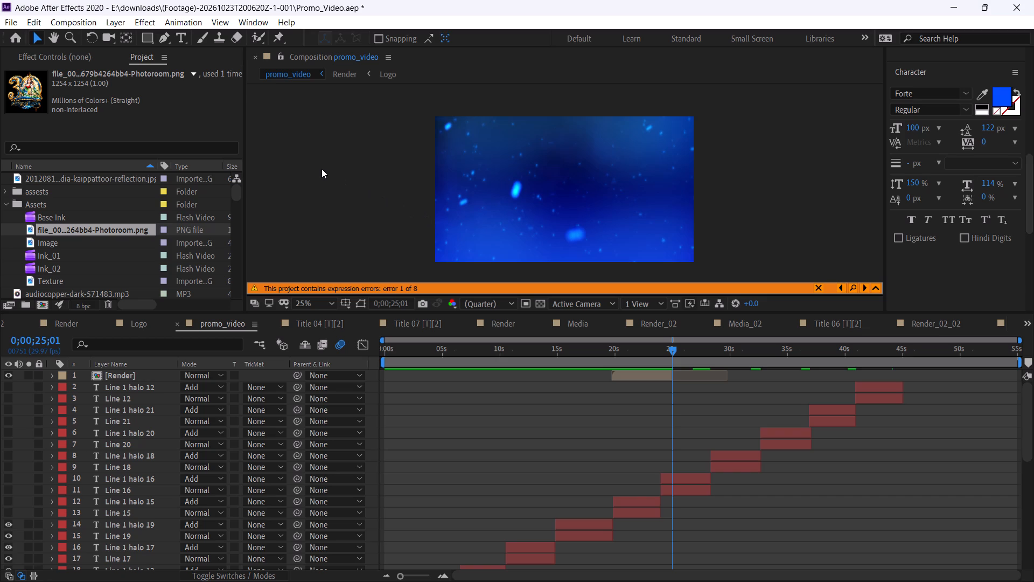
{"action": "right_click", "coordinate": [338, 178]}
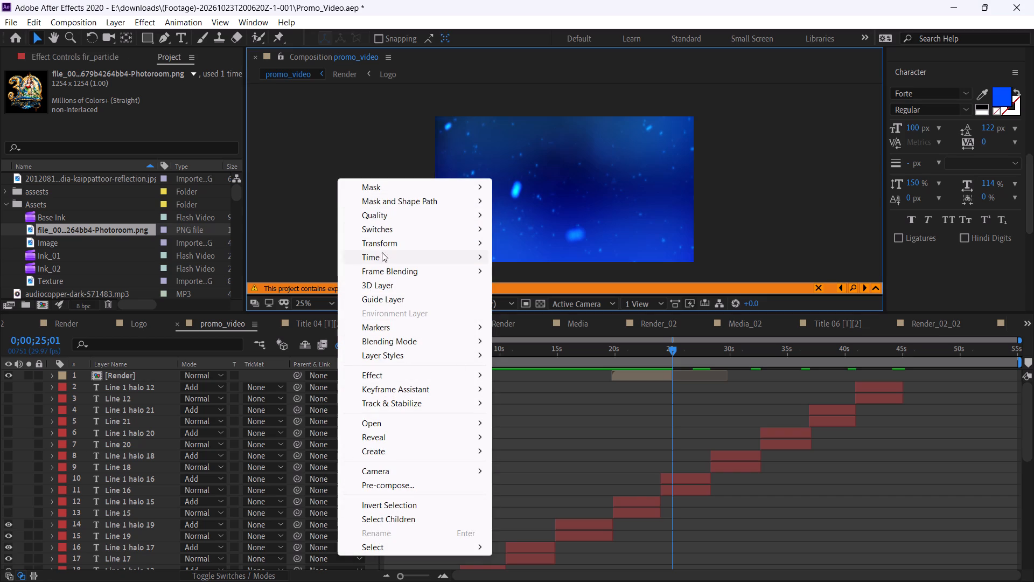
{"action": "right_click", "coordinate": [309, 177]}
{"action": "right_click", "coordinate": [296, 190]}
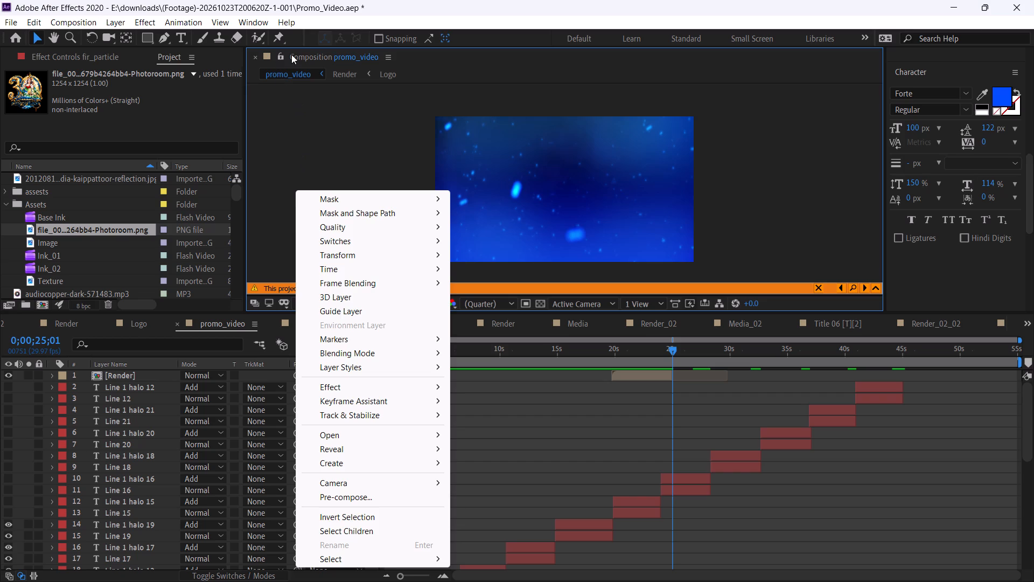
{"action": "left_click", "coordinate": [292, 55]}
{"action": "right_click", "coordinate": [308, 105]}
{"action": "right_click", "coordinate": [382, 56]}
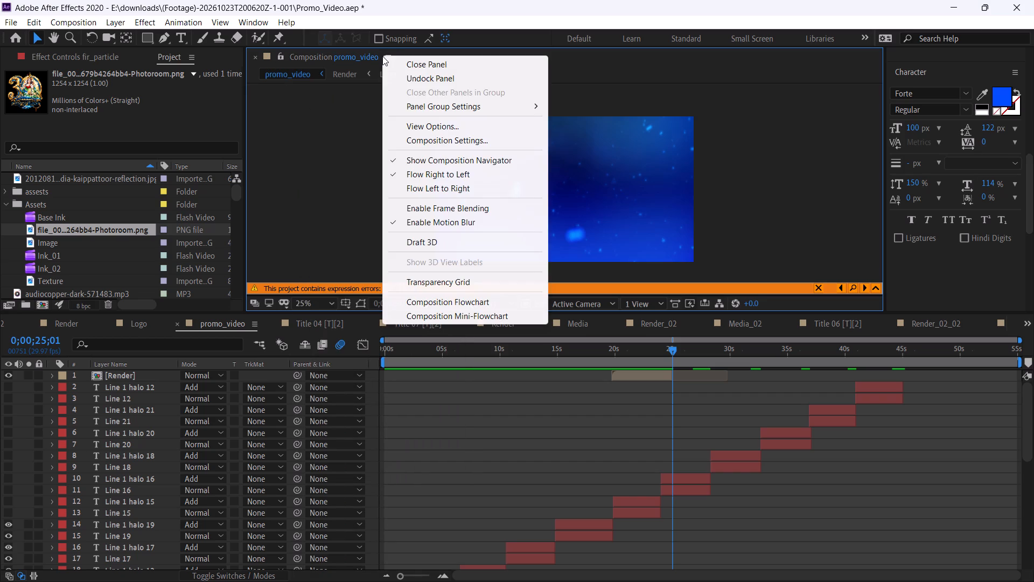
{"action": "left_click", "coordinate": [449, 144]}
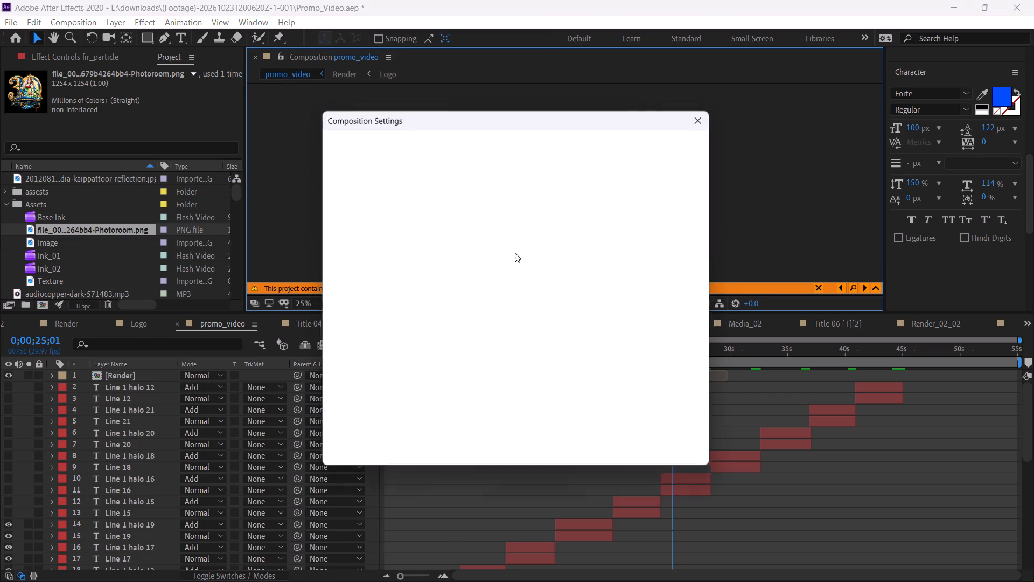
{"action": "left_click", "coordinate": [431, 351]}
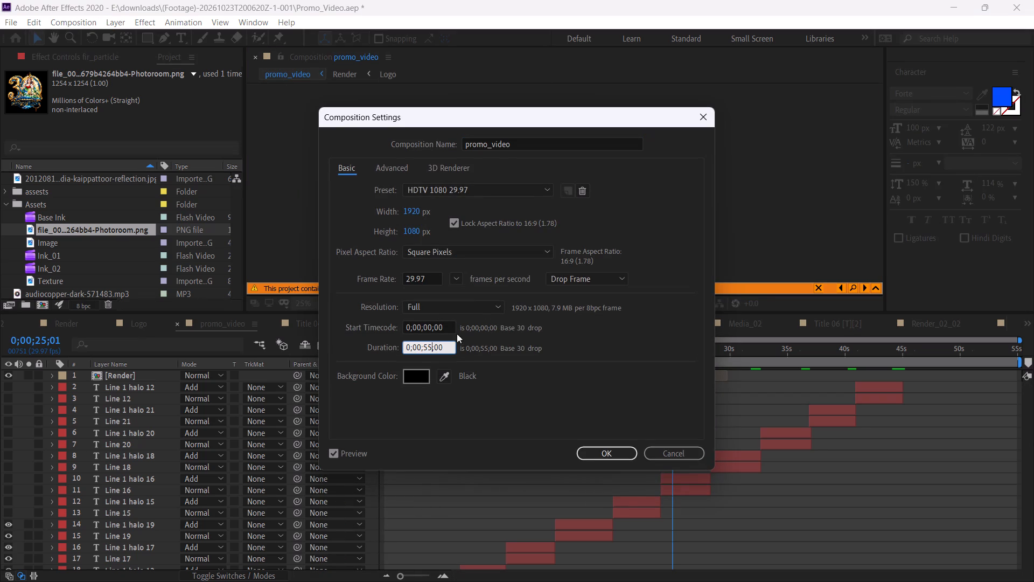
{"action": "key", "text": "BackSpace"}
{"action": "key", "text": "BackSpace"}
{"action": "type", "text": "30"}
{"action": "key", "text": "Return"}
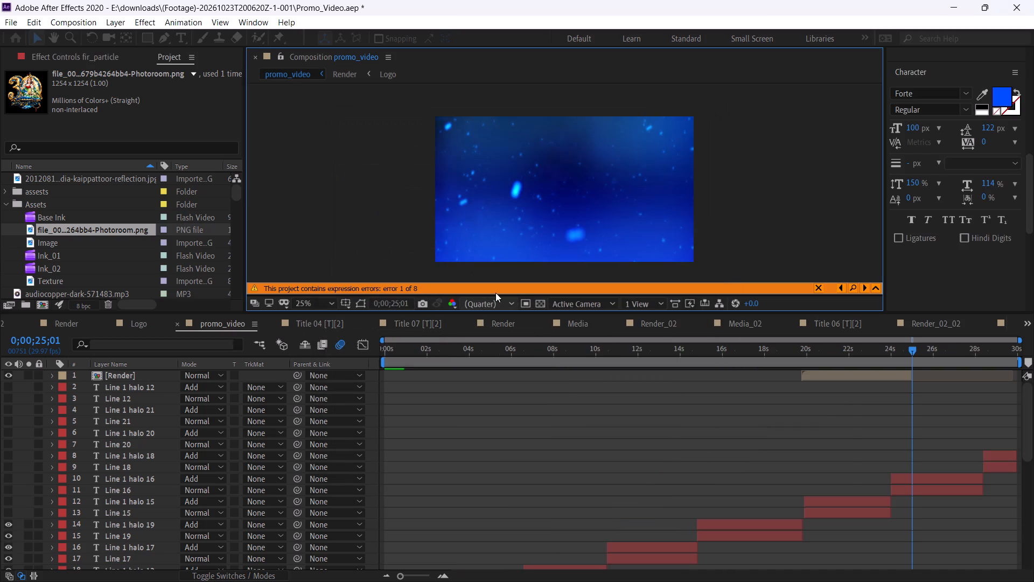
Preview the shortened promo_video from the beginning through the end of the Render clip.
{"action": "left_click_drag", "start_coordinate": [702, 352], "coordinate": [301, 363]}
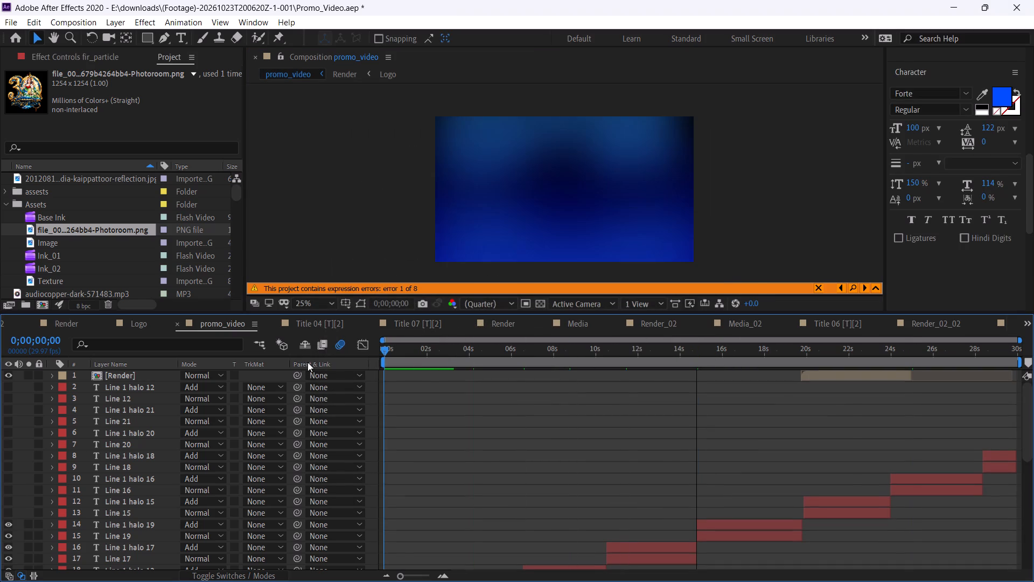
{"action": "key", "text": "space"}
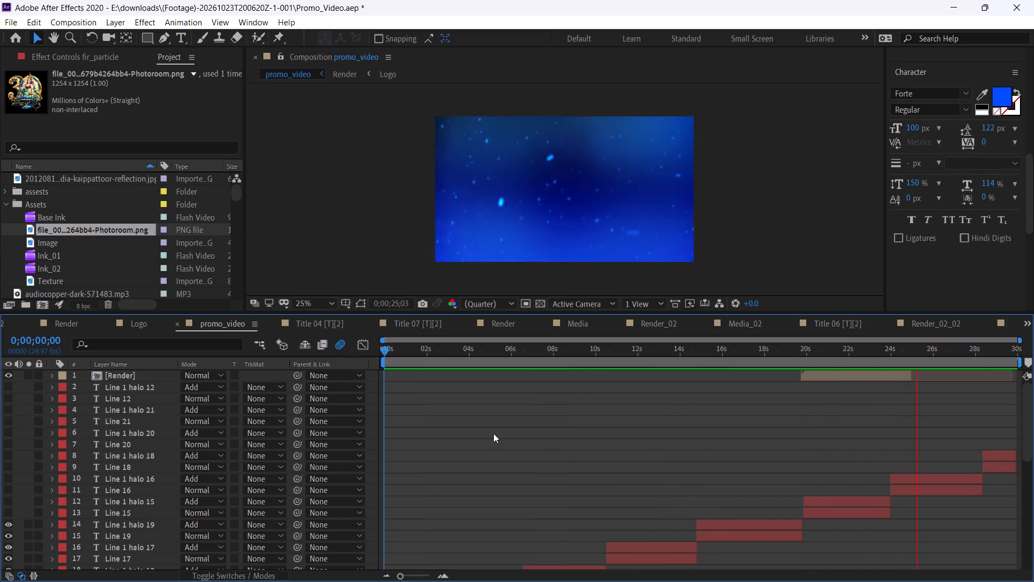
Trim the starts of Line 17 and Line 1 halo 17 to about 11.8 s, just before their title text appears.
{"action": "left_click_drag", "start_coordinate": [640, 348], "coordinate": [642, 354]}
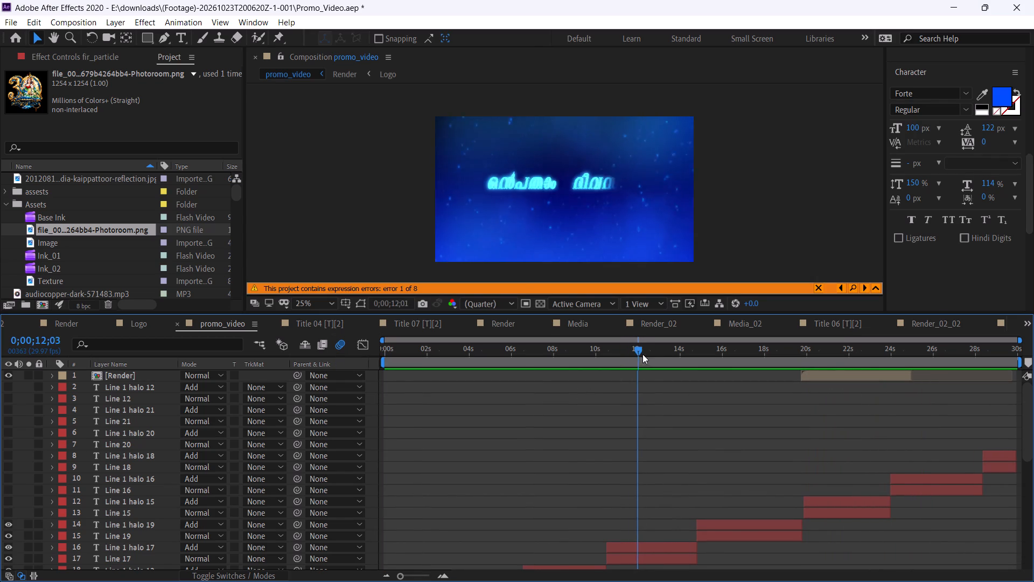
{"action": "left_click_drag", "start_coordinate": [642, 354], "coordinate": [647, 353]}
{"action": "left_click_drag", "start_coordinate": [642, 354], "coordinate": [631, 359]}
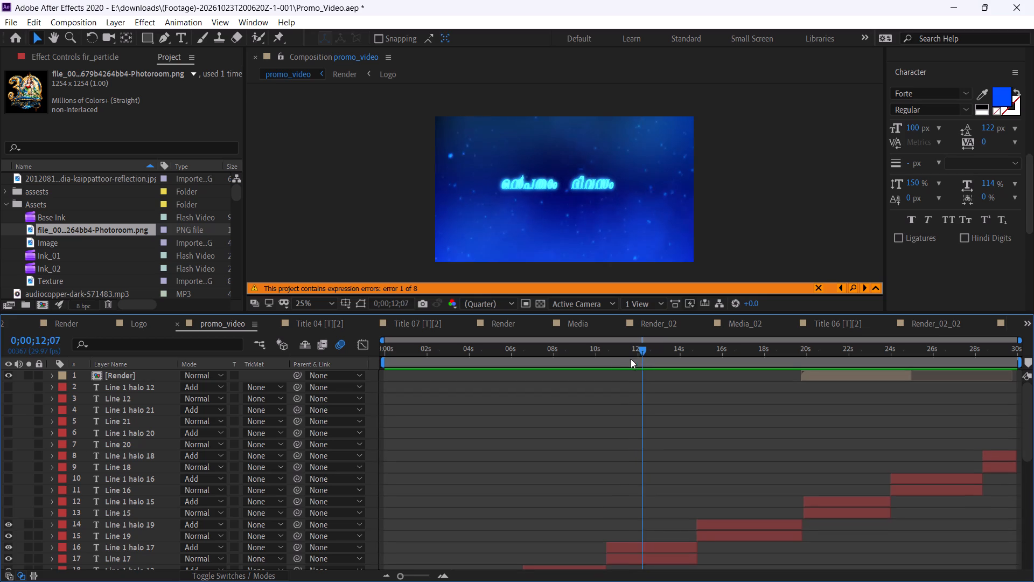
{"action": "left_click_drag", "start_coordinate": [631, 359], "coordinate": [630, 362]}
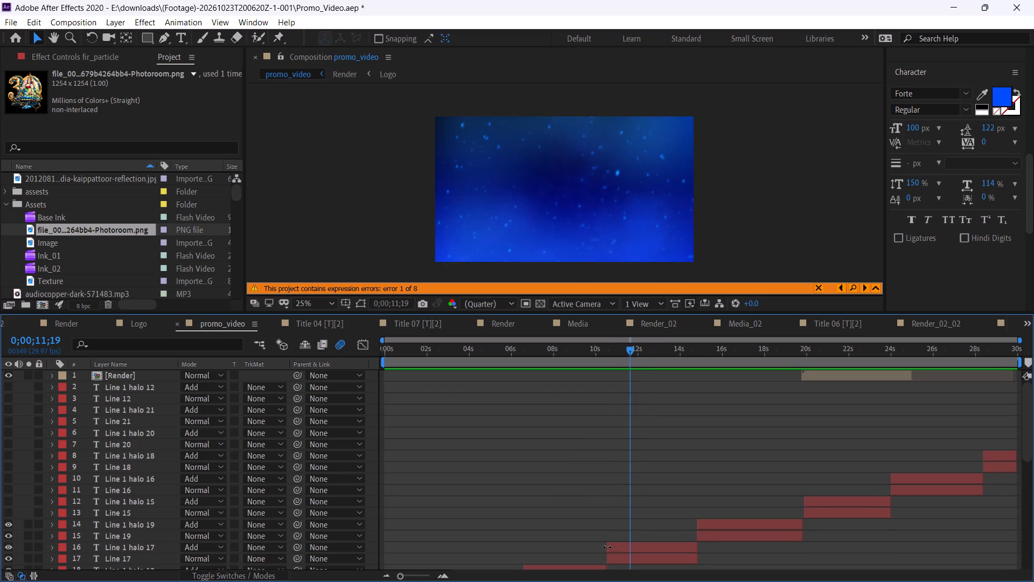
{"action": "left_click_drag", "start_coordinate": [607, 547], "coordinate": [618, 545]}
{"action": "left_click_drag", "start_coordinate": [610, 557], "coordinate": [621, 557]}
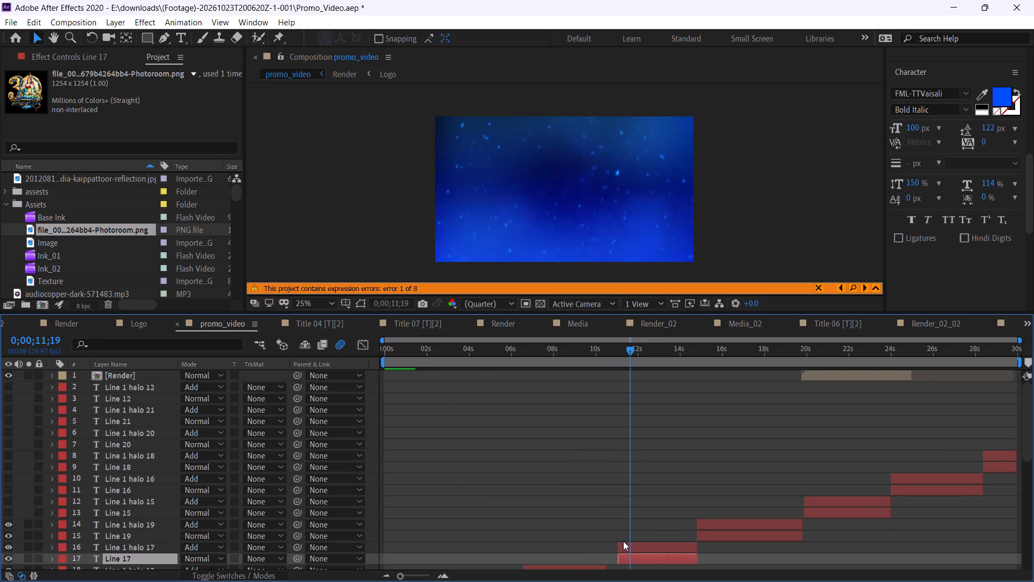
{"action": "left_click", "coordinate": [635, 543], "text": "ctrl"}
{"action": "left_click", "coordinate": [648, 556], "text": "ctrl"}
{"action": "left_click", "coordinate": [665, 558], "text": "ctrl"}
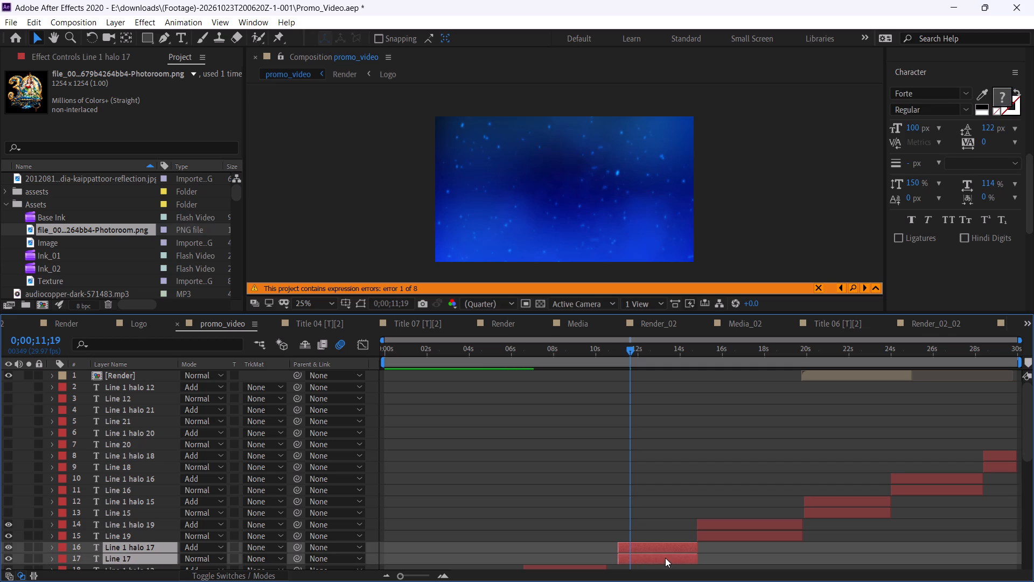
{"action": "left_click_drag", "start_coordinate": [627, 342], "coordinate": [626, 349]}
{"action": "left_click_drag", "start_coordinate": [627, 352], "coordinate": [603, 369]}
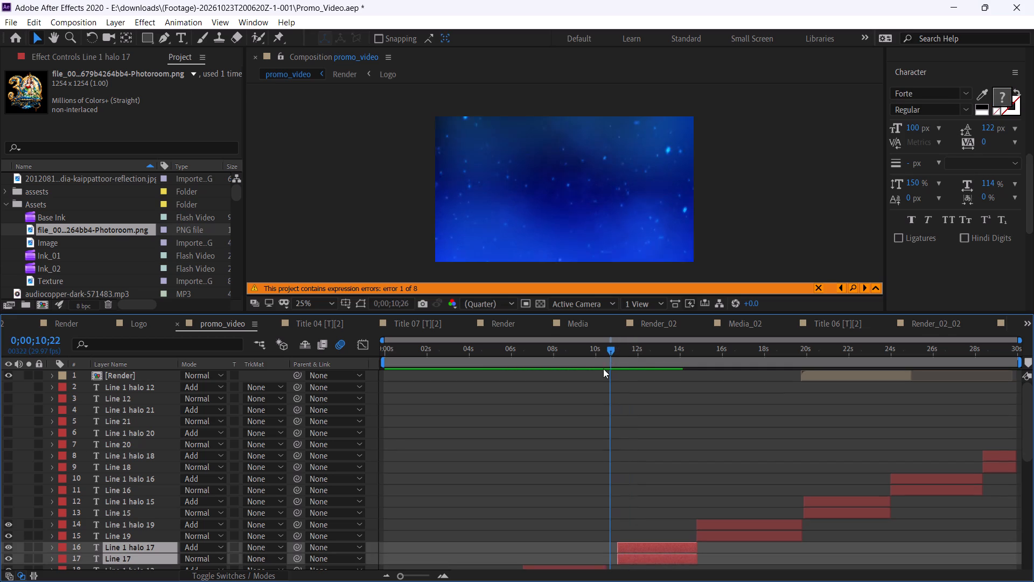
{"action": "left_click_drag", "start_coordinate": [603, 369], "coordinate": [636, 371]}
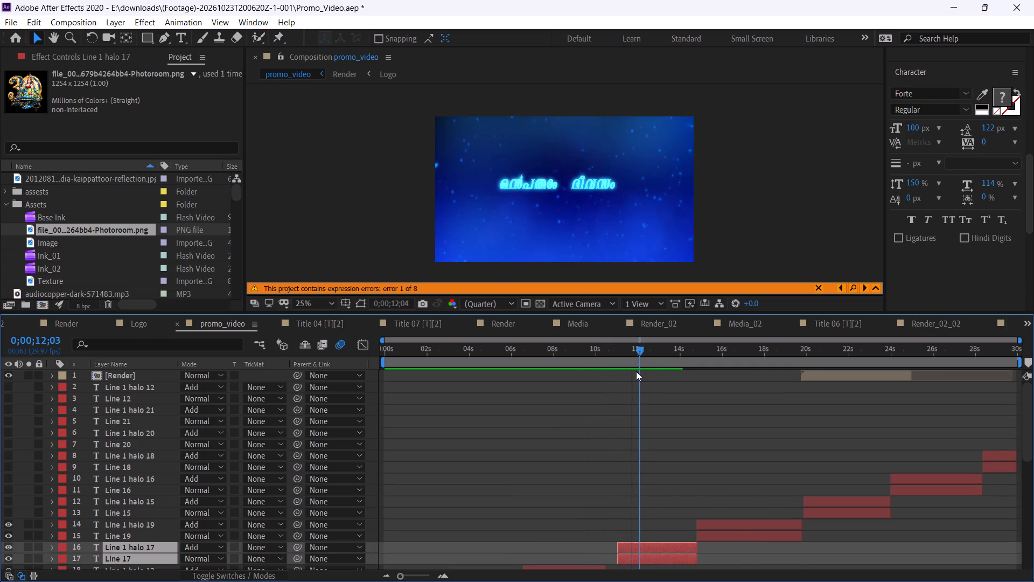
{"action": "left_click_drag", "start_coordinate": [636, 371], "coordinate": [635, 372]}
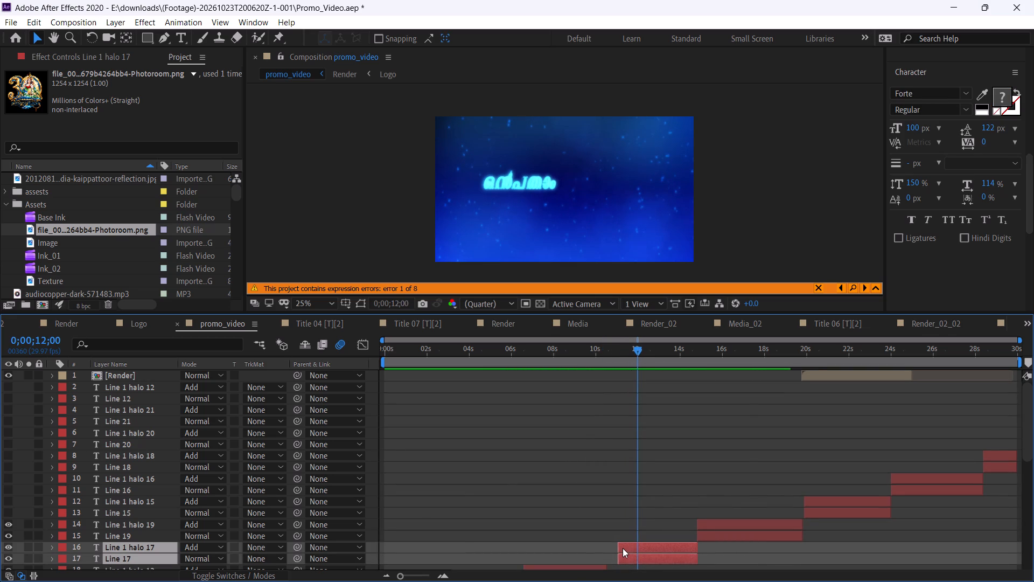
{"action": "left_click_drag", "start_coordinate": [620, 548], "coordinate": [634, 548]}
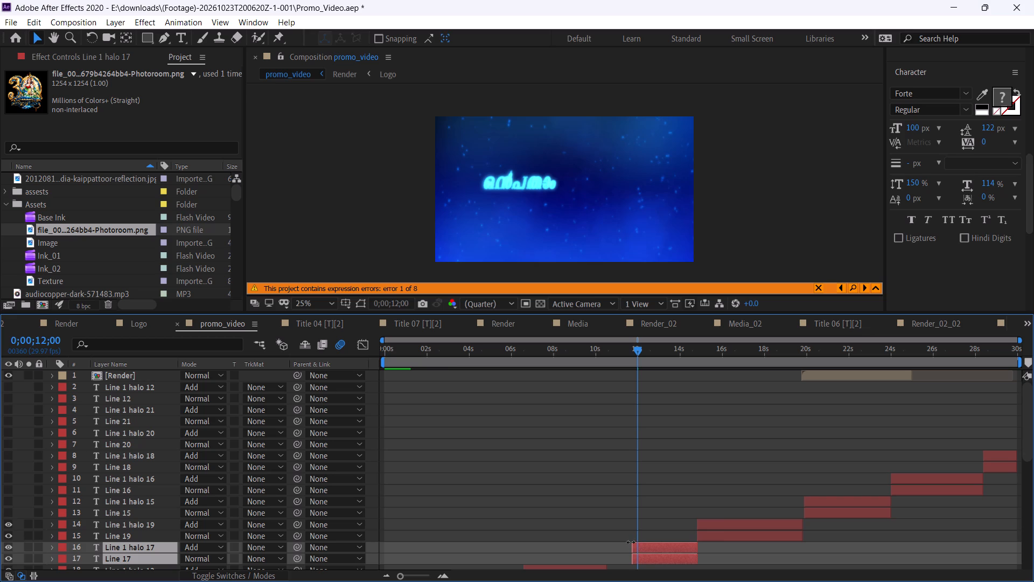
Move Lines 17, 19 and 15 with their halo layers earlier together, so Line 17 starts at about 10.5 s, where the preceding title ends.
{"action": "left_click", "coordinate": [712, 534], "text": "ctrl"}
{"action": "left_click", "coordinate": [726, 525], "text": "ctrl"}
{"action": "left_click", "coordinate": [821, 511], "text": "ctrl"}
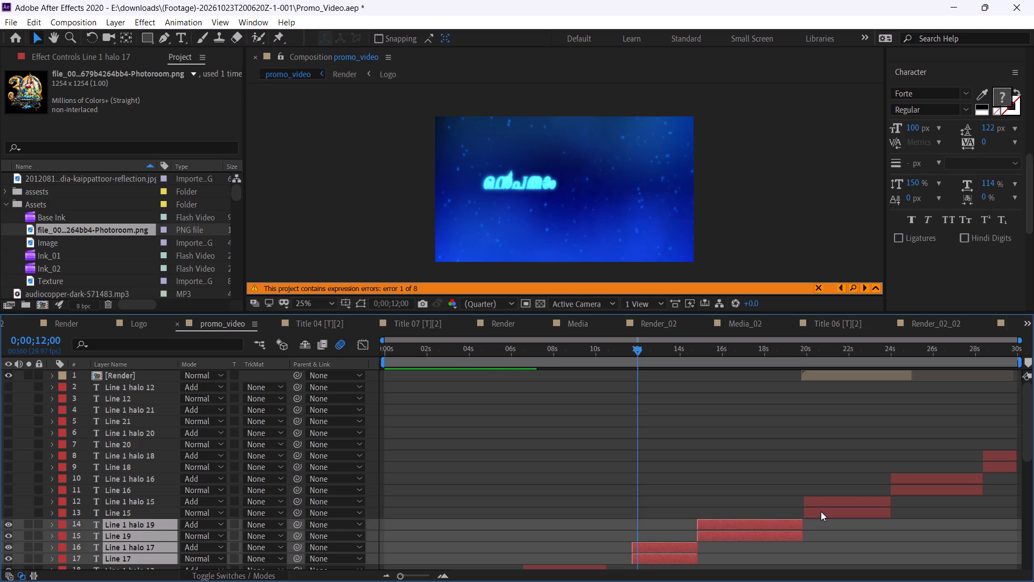
{"action": "left_click", "coordinate": [823, 499], "text": "ctrl"}
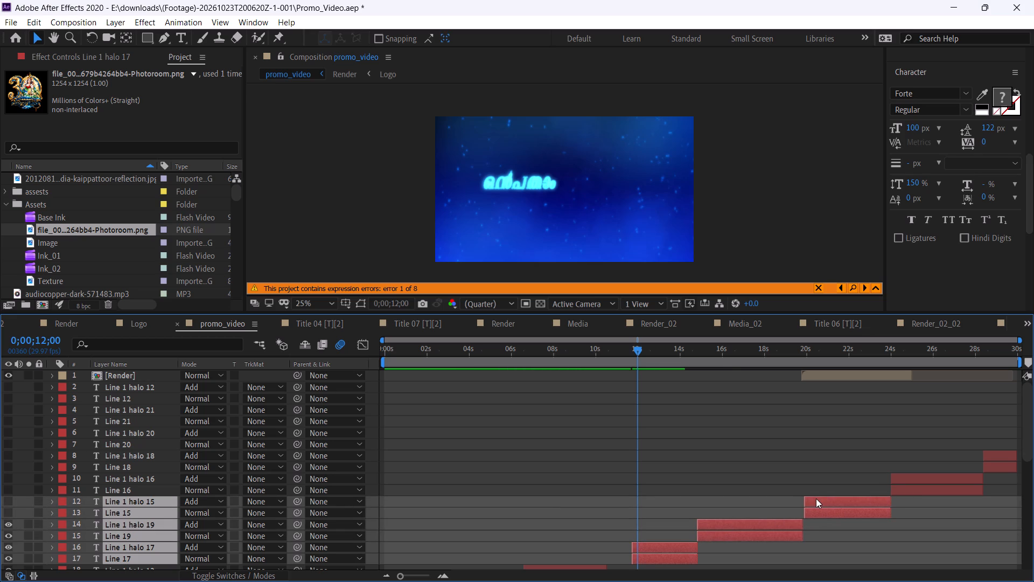
{"action": "left_click_drag", "start_coordinate": [816, 498], "coordinate": [790, 510]}
Move the Render clip earlier to start at 0;00;18;21, directly where Line 19 ends.
{"action": "left_click_drag", "start_coordinate": [701, 353], "coordinate": [840, 363]}
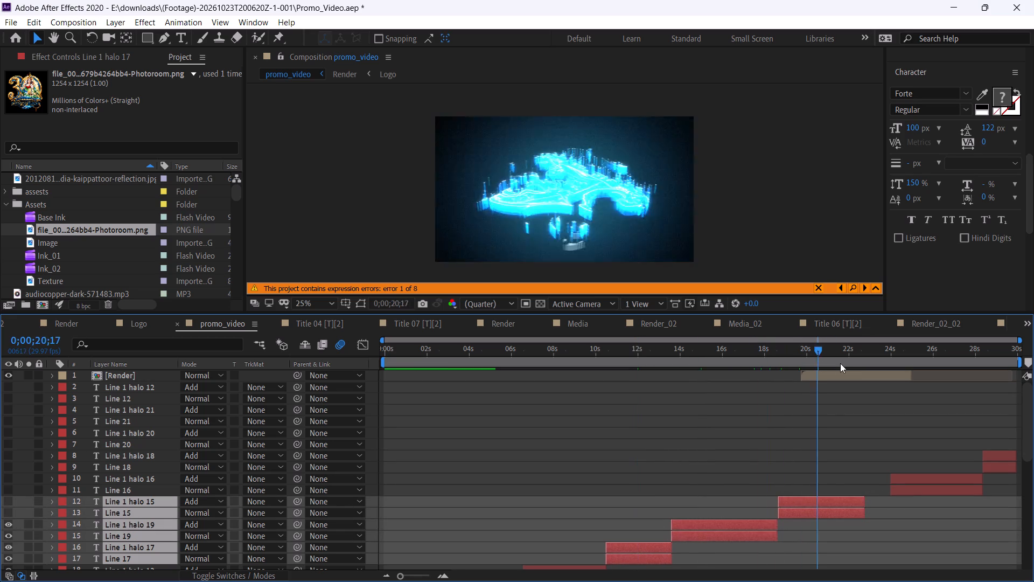
{"action": "left_click_drag", "start_coordinate": [840, 363], "coordinate": [832, 368]}
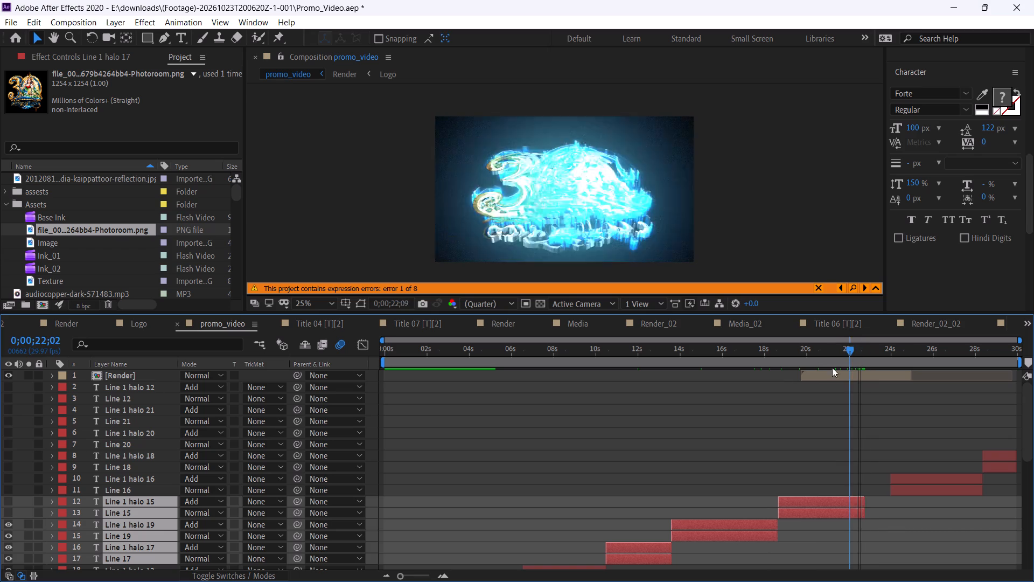
{"action": "left_click_drag", "start_coordinate": [832, 368], "coordinate": [747, 393]}
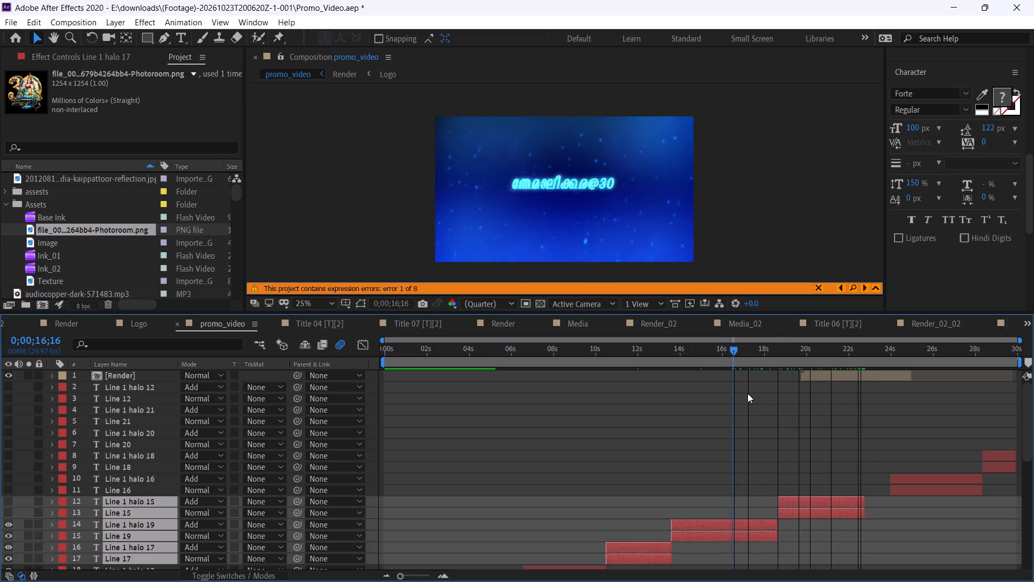
{"action": "left_click_drag", "start_coordinate": [747, 393], "coordinate": [779, 390]}
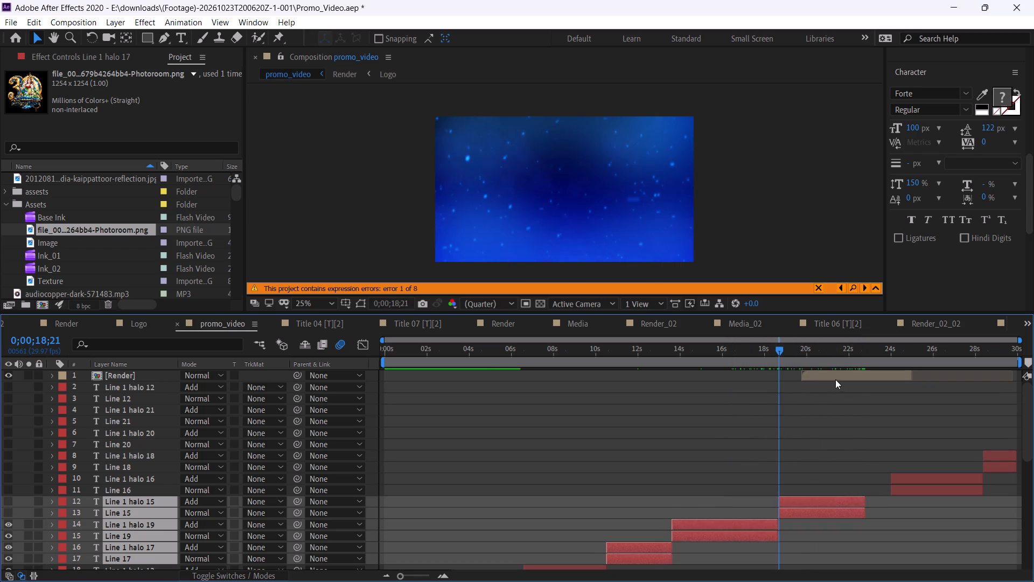
{"action": "left_click", "coordinate": [832, 377]}
{"action": "left_click_drag", "start_coordinate": [827, 376], "coordinate": [804, 383]}
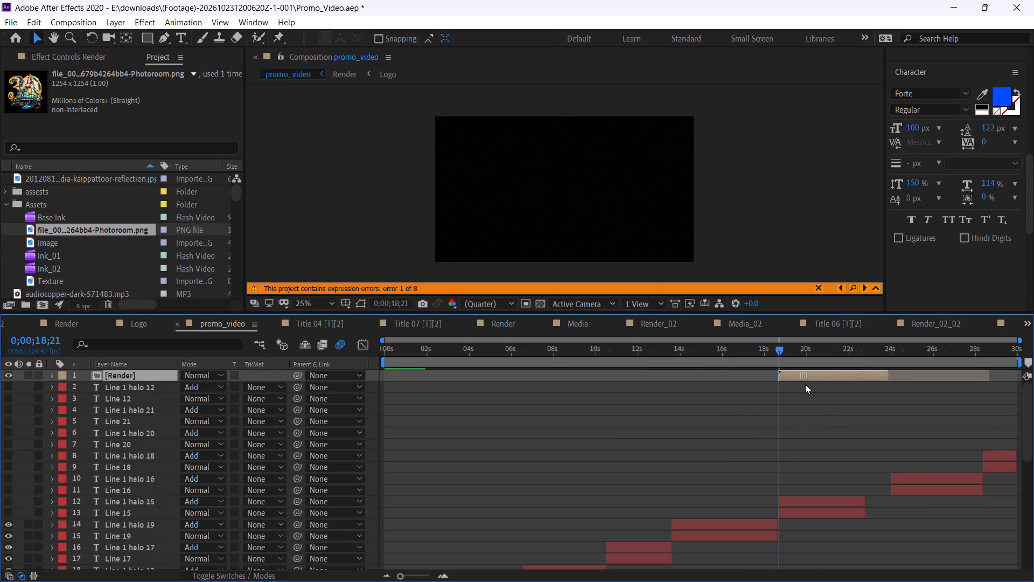
Preview promo_video from 0;00;00;00 to check the tightened title timing and the lead-in to the Render clip.
{"action": "left_click_drag", "start_coordinate": [779, 354], "coordinate": [671, 367]}
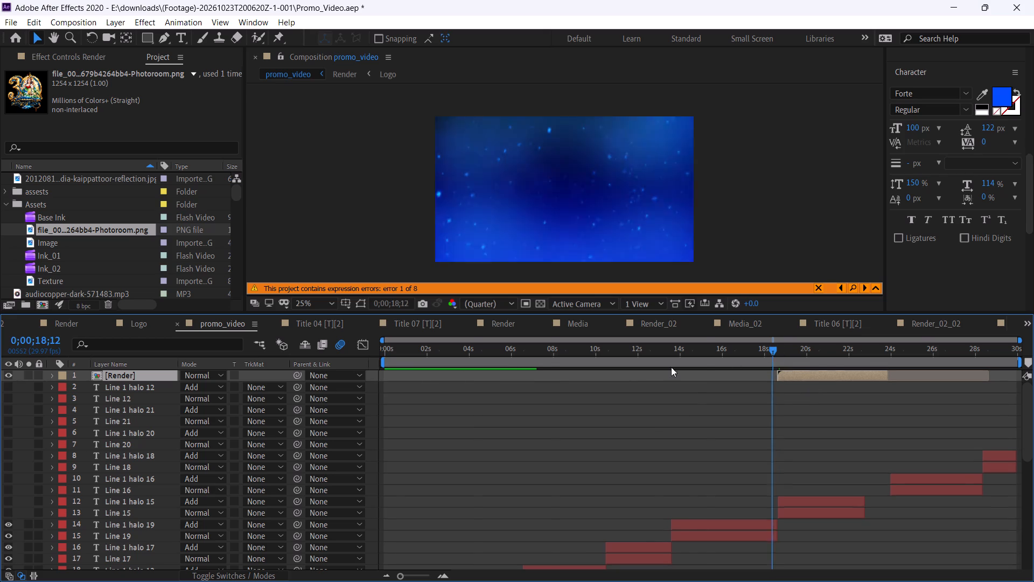
{"action": "left_click_drag", "start_coordinate": [671, 367], "coordinate": [288, 379]}
{"action": "key", "text": "space"}
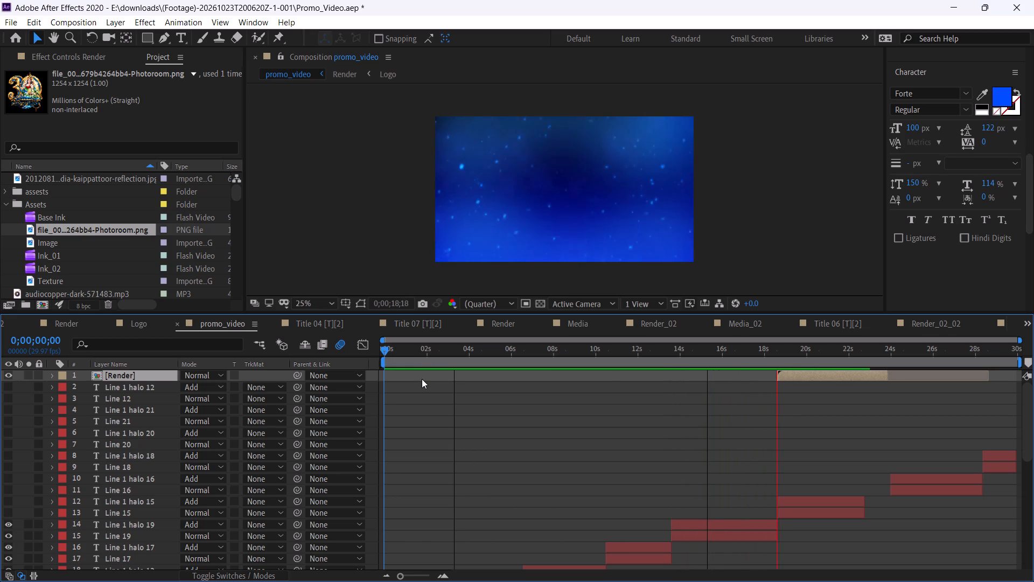
Add original_audio.mp3 to promo_video directly beneath the BG base layer and align it with the start of the composition.
{"action": "scroll", "coordinate": [100, 473], "scroll_direction": "down", "scroll_amount": 5}
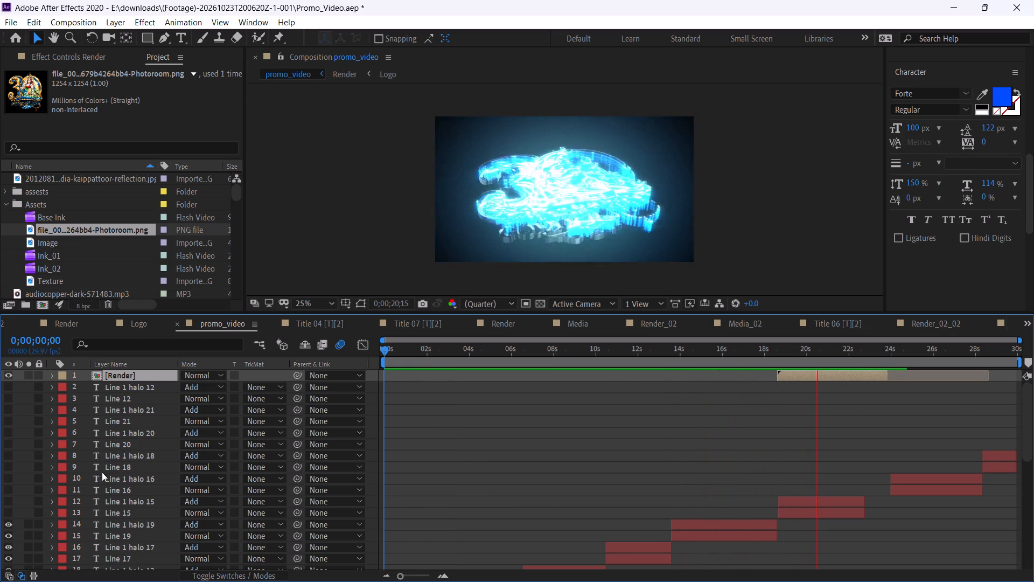
{"action": "scroll", "coordinate": [102, 472], "scroll_direction": "down", "scroll_amount": 10}
{"action": "scroll", "coordinate": [90, 229], "scroll_direction": "up", "scroll_amount": 3}
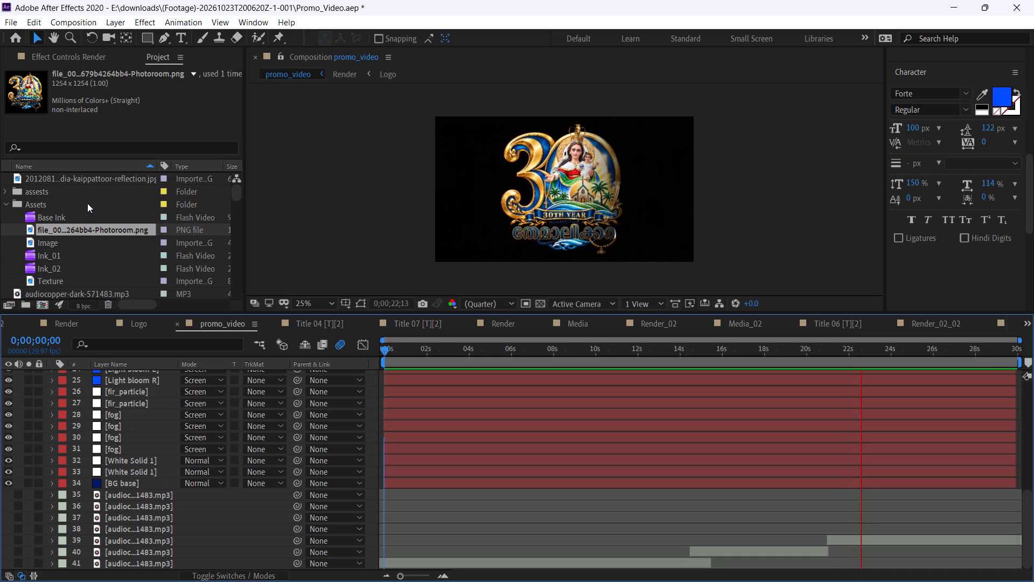
{"action": "scroll", "coordinate": [87, 203], "scroll_direction": "up", "scroll_amount": 1}
{"action": "scroll", "coordinate": [88, 214], "scroll_direction": "down", "scroll_amount": 7}
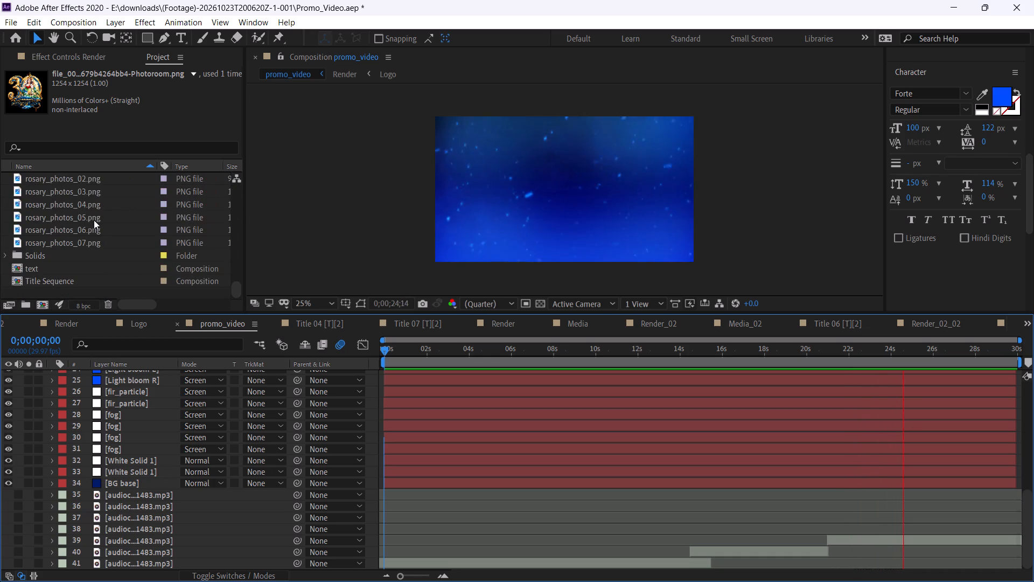
{"action": "scroll", "coordinate": [126, 230], "scroll_direction": "up", "scroll_amount": 1}
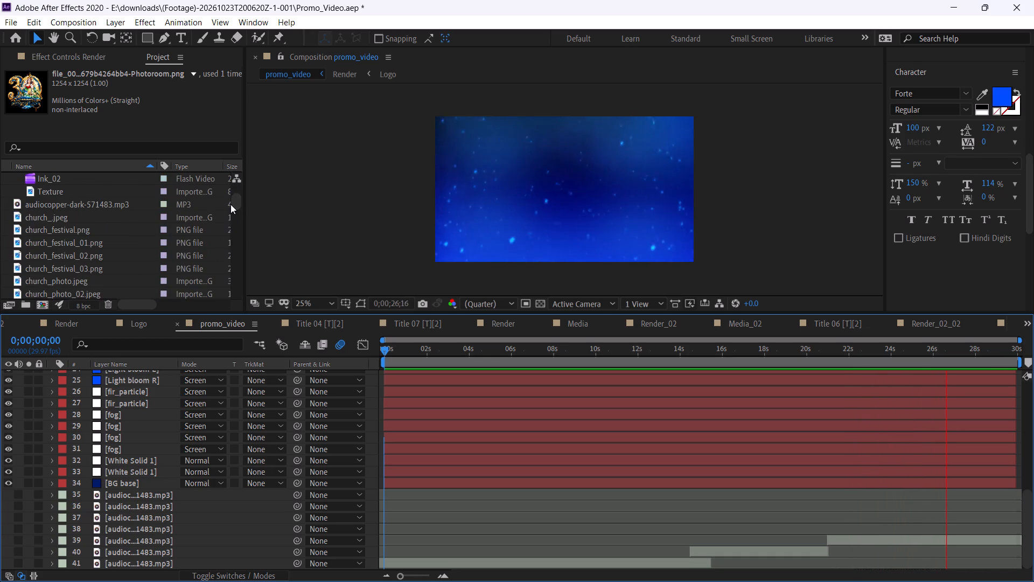
{"action": "left_click_drag", "start_coordinate": [235, 200], "coordinate": [237, 192]}
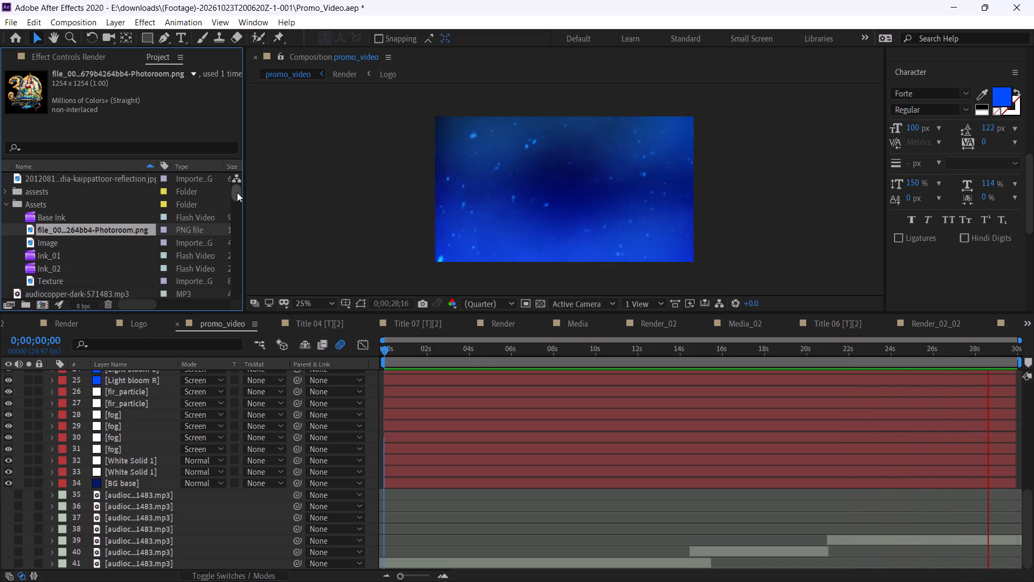
{"action": "left_click_drag", "start_coordinate": [237, 192], "coordinate": [239, 211]}
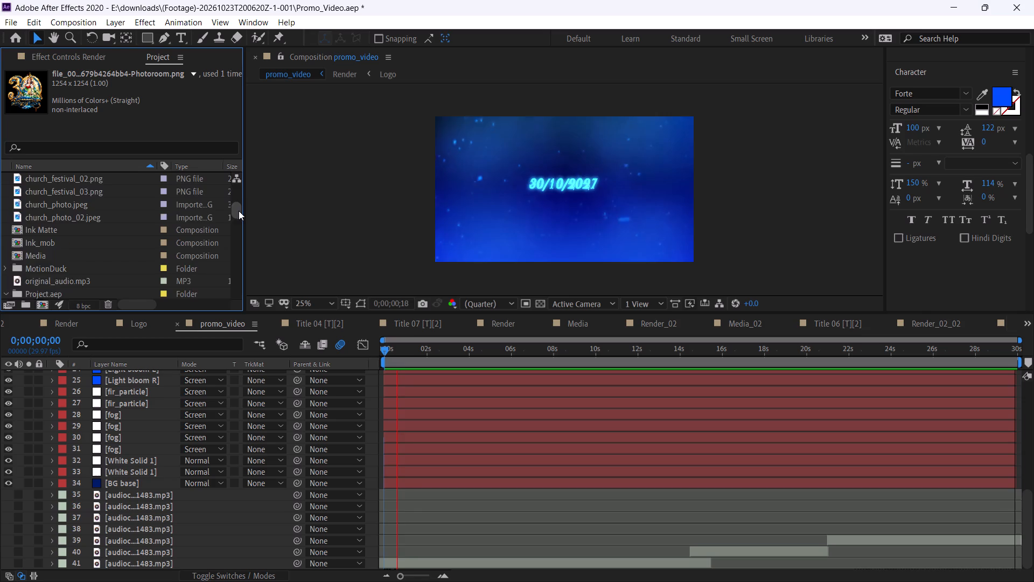
{"action": "left_click_drag", "start_coordinate": [239, 211], "coordinate": [238, 218]}
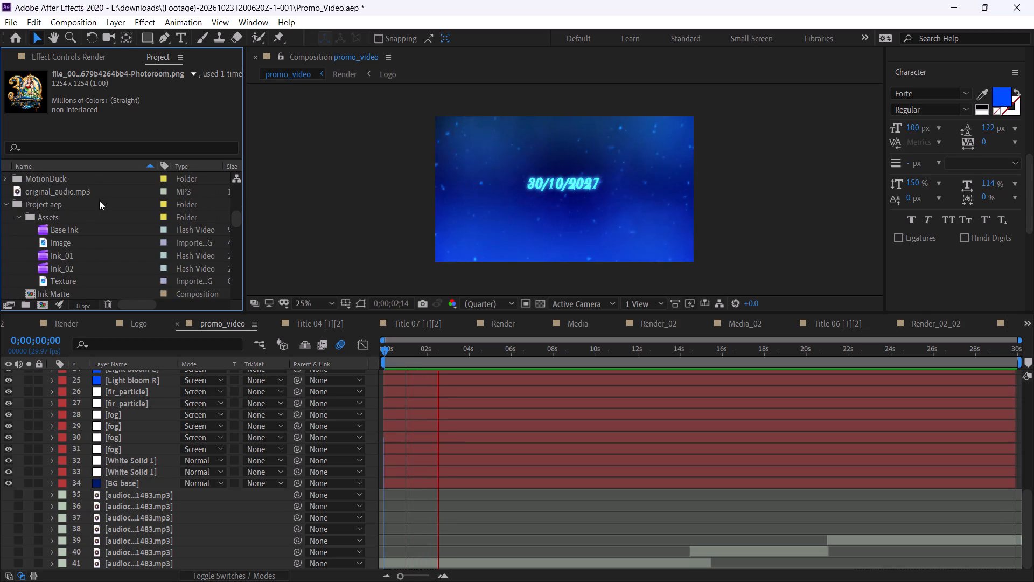
{"action": "left_click_drag", "start_coordinate": [79, 193], "coordinate": [119, 565]}
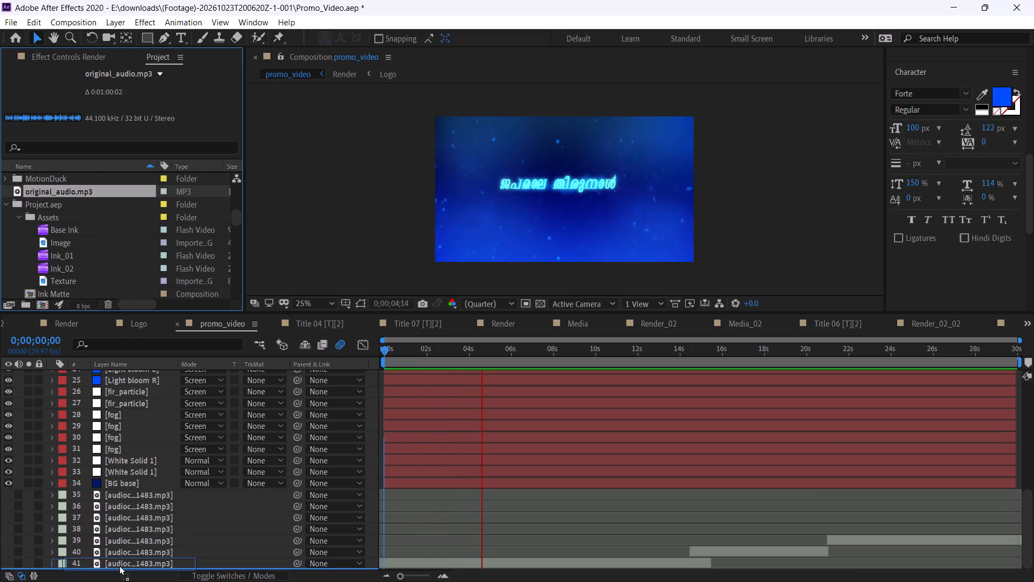
{"action": "left_click_drag", "start_coordinate": [119, 565], "coordinate": [118, 494]}
{"action": "left_click_drag", "start_coordinate": [389, 494], "coordinate": [386, 494]}
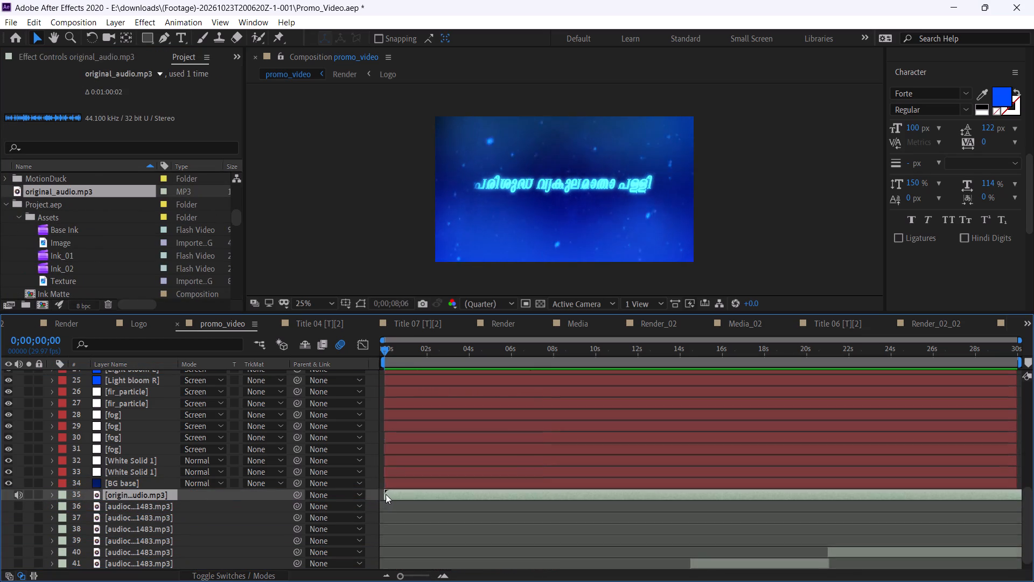
{"action": "left_click_drag", "start_coordinate": [386, 494], "coordinate": [382, 494]}
Preview promo_video with the new soundtrack from 0;00;00;00 and around 0;00;24;05 to check the audio against the titles and closing logo.
{"action": "left_click_drag", "start_coordinate": [413, 351], "coordinate": [349, 351]}
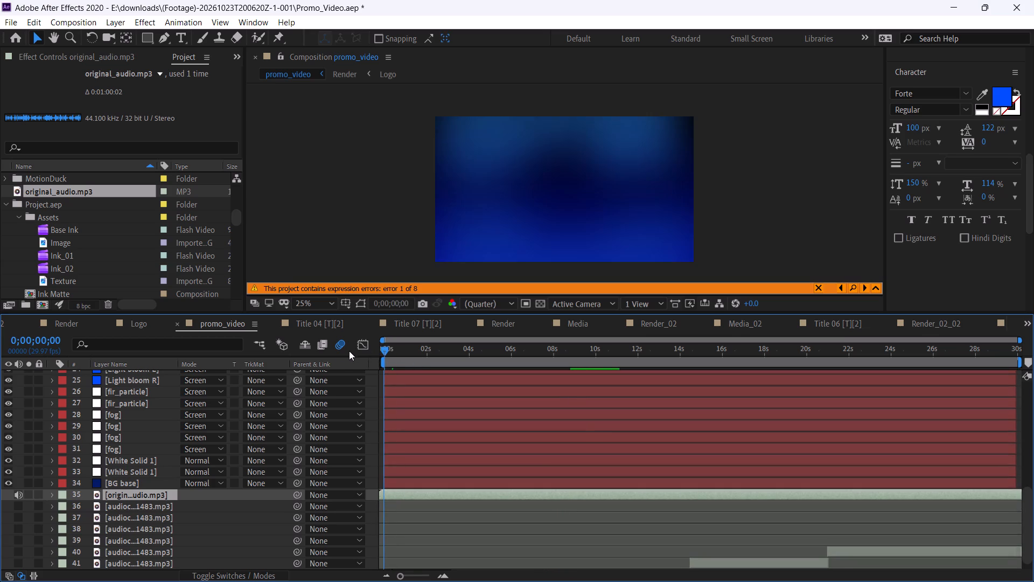
{"action": "left_click_drag", "start_coordinate": [349, 351], "coordinate": [348, 350]}
{"action": "key", "text": "space"}
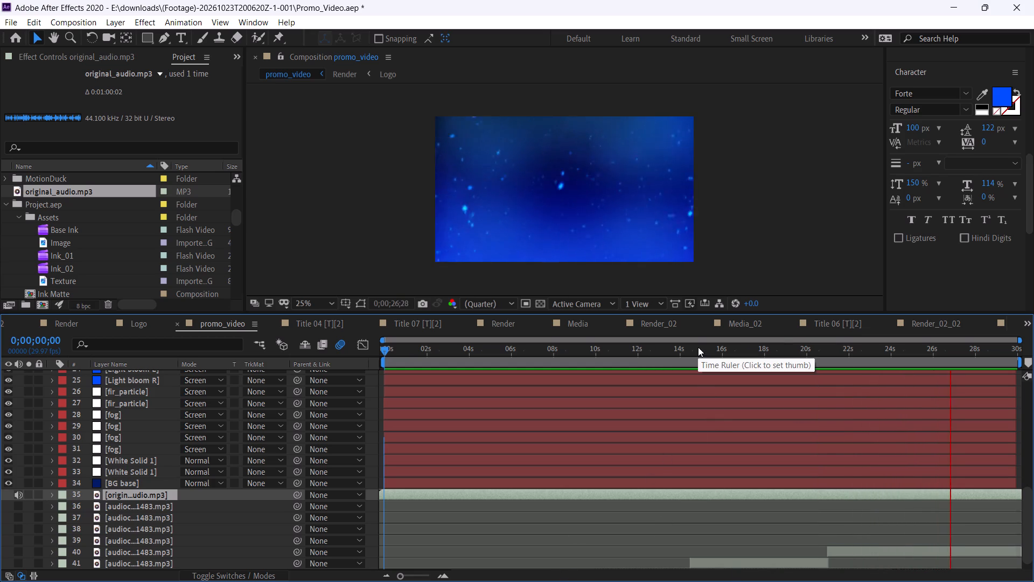
{"action": "left_click_drag", "start_coordinate": [695, 351], "coordinate": [850, 346]}
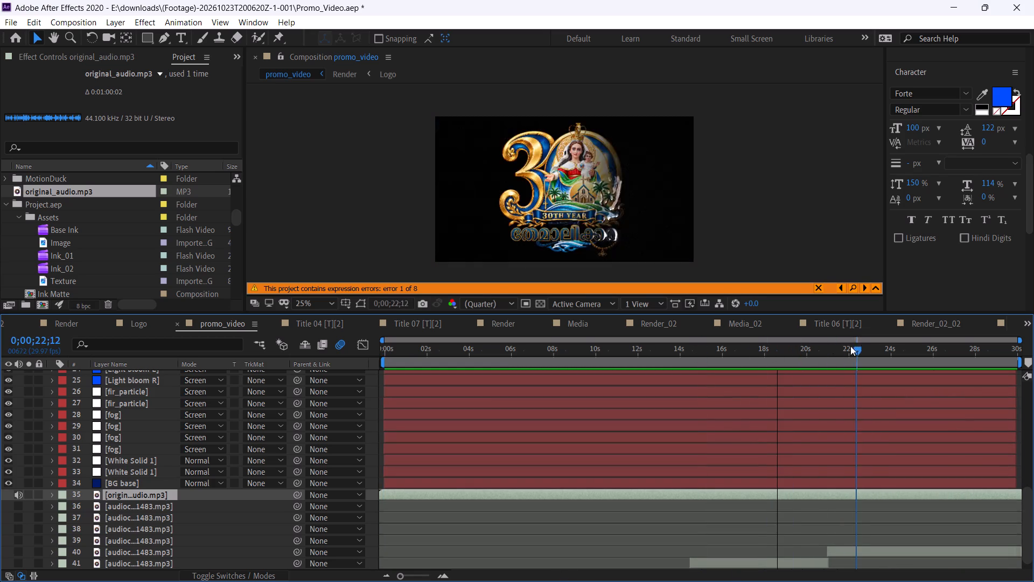
{"action": "left_click_drag", "start_coordinate": [850, 346], "coordinate": [902, 356]}
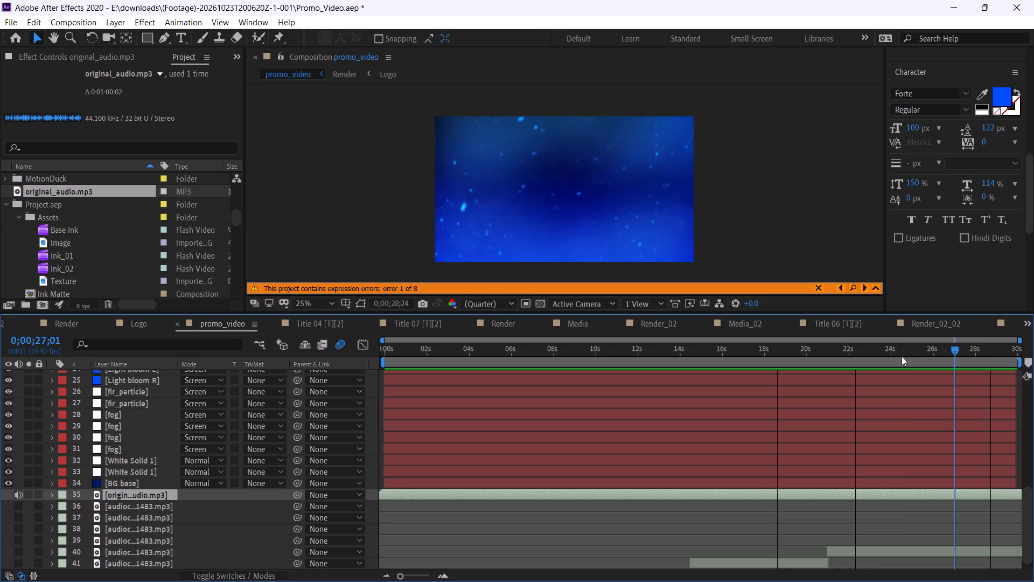
{"action": "left_click_drag", "start_coordinate": [902, 356], "coordinate": [894, 359]}
{"action": "key", "text": "space"}
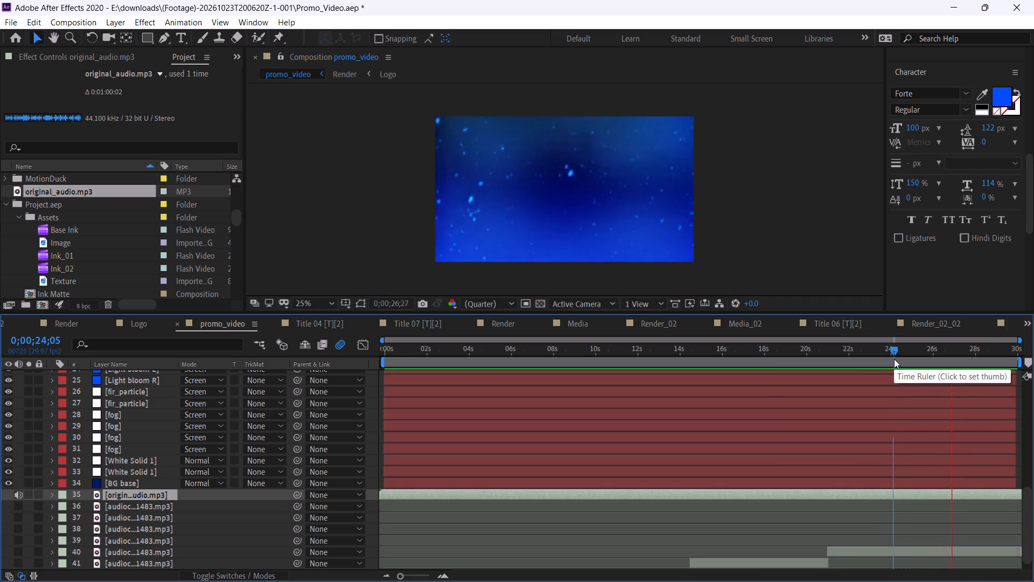
{"action": "left_click_drag", "start_coordinate": [887, 359], "coordinate": [858, 362]}
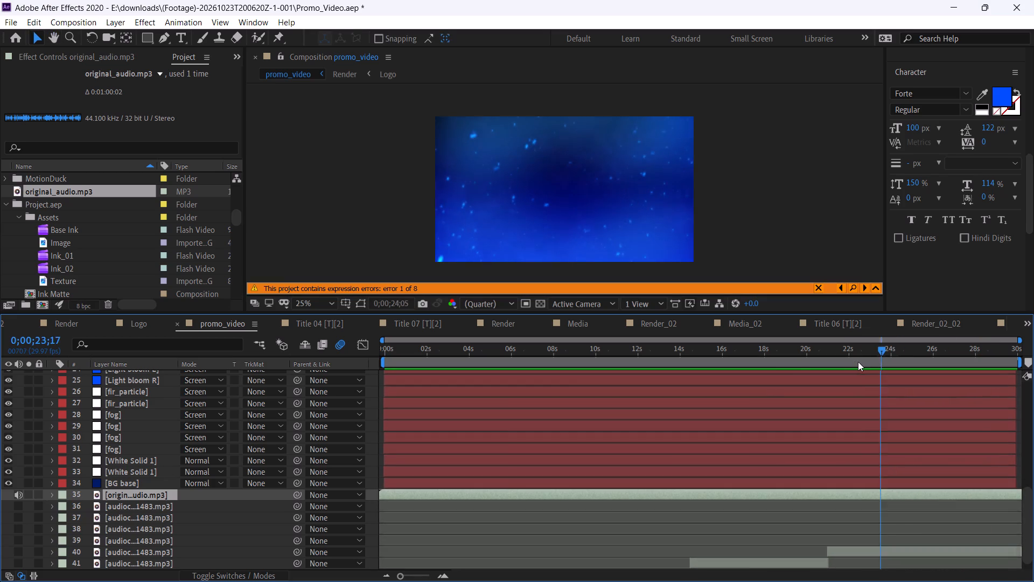
{"action": "left_click_drag", "start_coordinate": [858, 362], "coordinate": [316, 398]}
{"action": "key", "text": "space"}
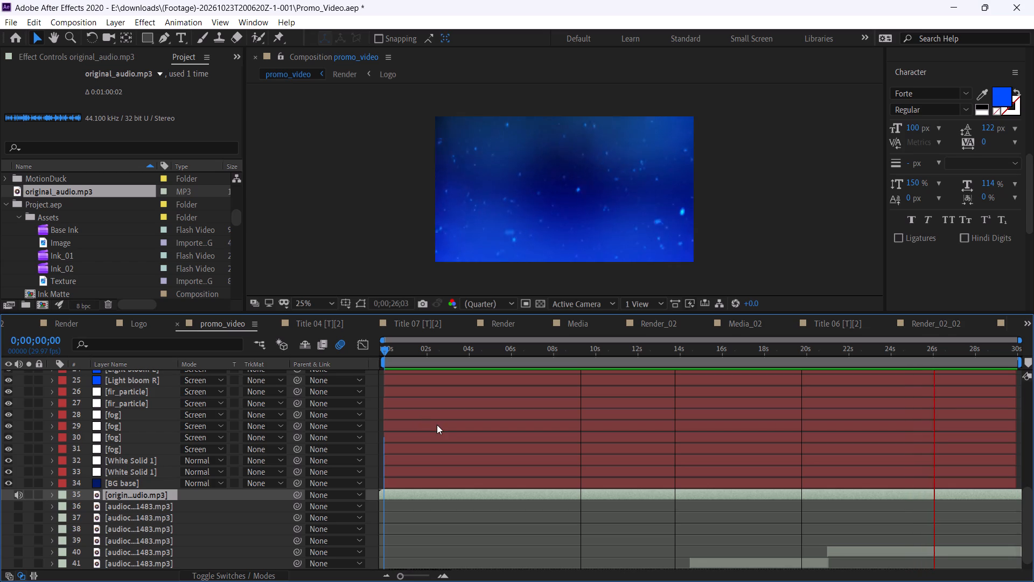
{"action": "left_click_drag", "start_coordinate": [467, 351], "coordinate": [331, 358]}
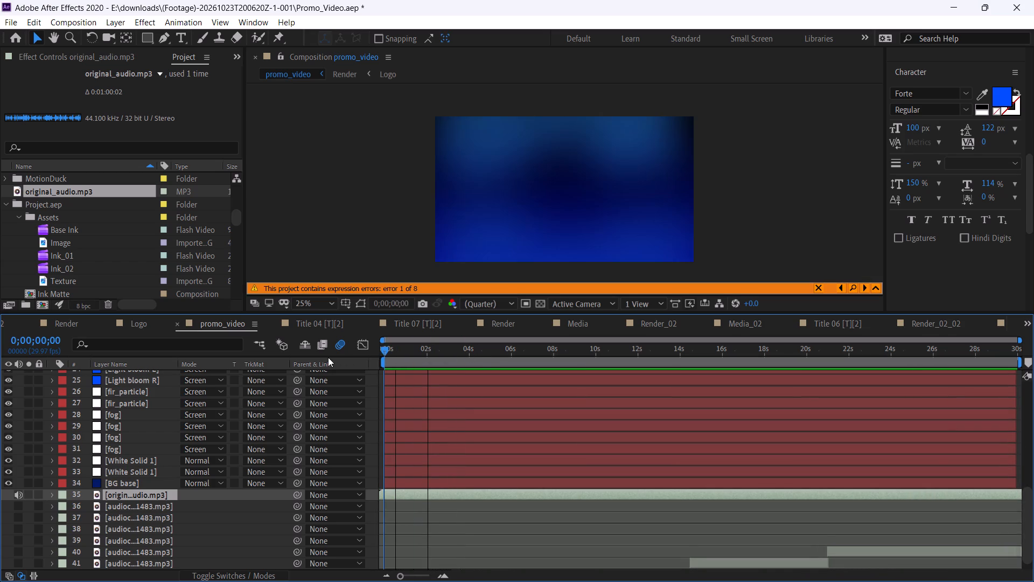
{"action": "key", "text": "space"}
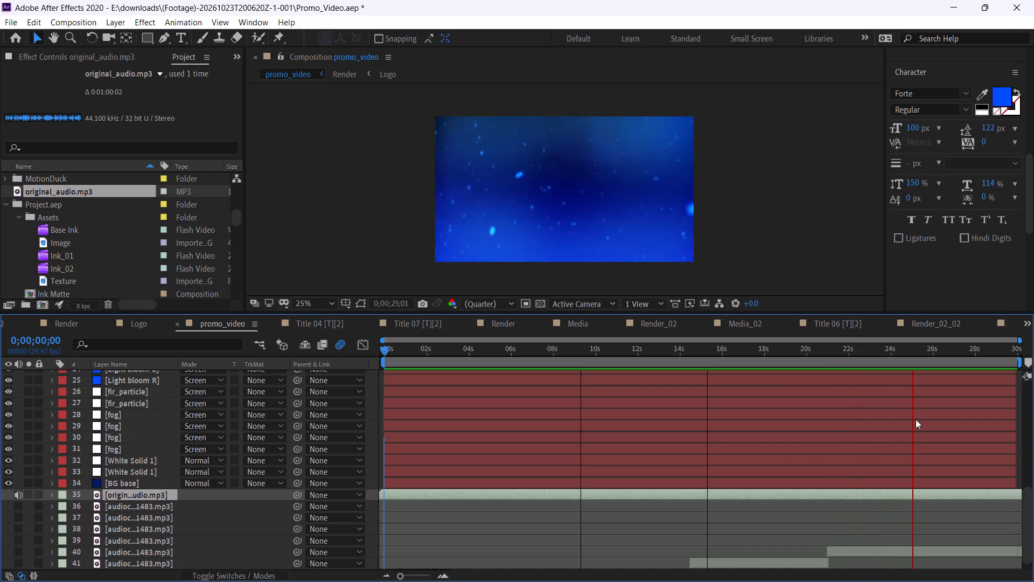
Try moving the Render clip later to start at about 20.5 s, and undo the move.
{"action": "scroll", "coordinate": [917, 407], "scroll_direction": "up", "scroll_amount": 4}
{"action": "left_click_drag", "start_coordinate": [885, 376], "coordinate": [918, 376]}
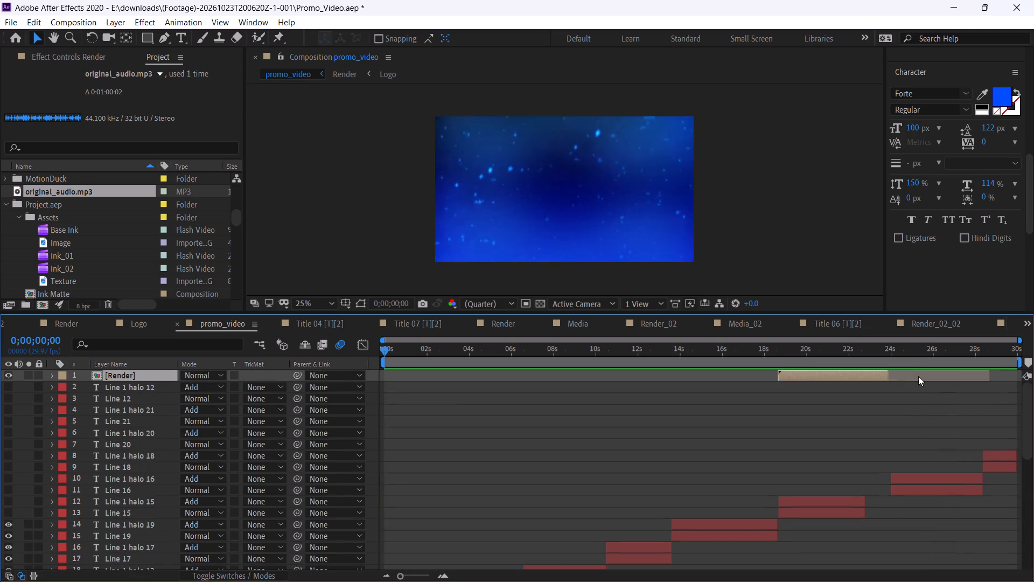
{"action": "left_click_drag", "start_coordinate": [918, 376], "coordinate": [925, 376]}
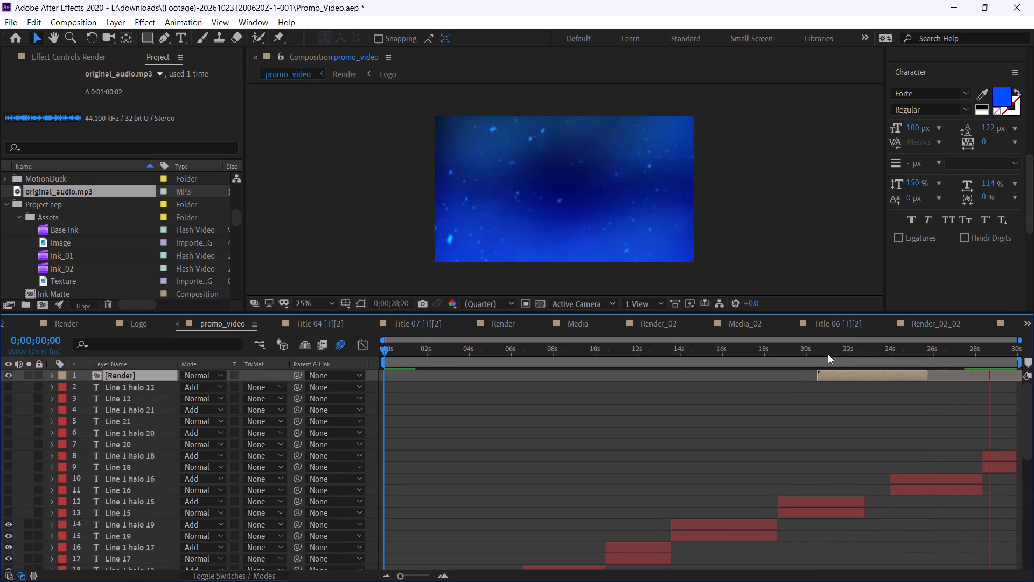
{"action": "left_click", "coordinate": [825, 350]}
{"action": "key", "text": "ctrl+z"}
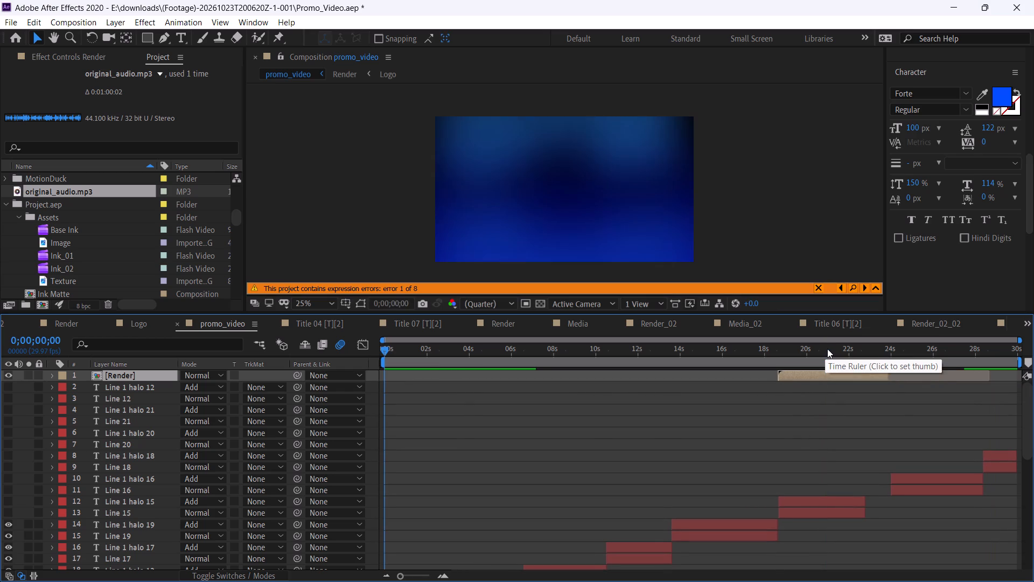
Extend the end of the Render clip to its full available length, at about 28.6 s.
{"action": "left_click_drag", "start_coordinate": [889, 373], "coordinate": [1031, 375]}
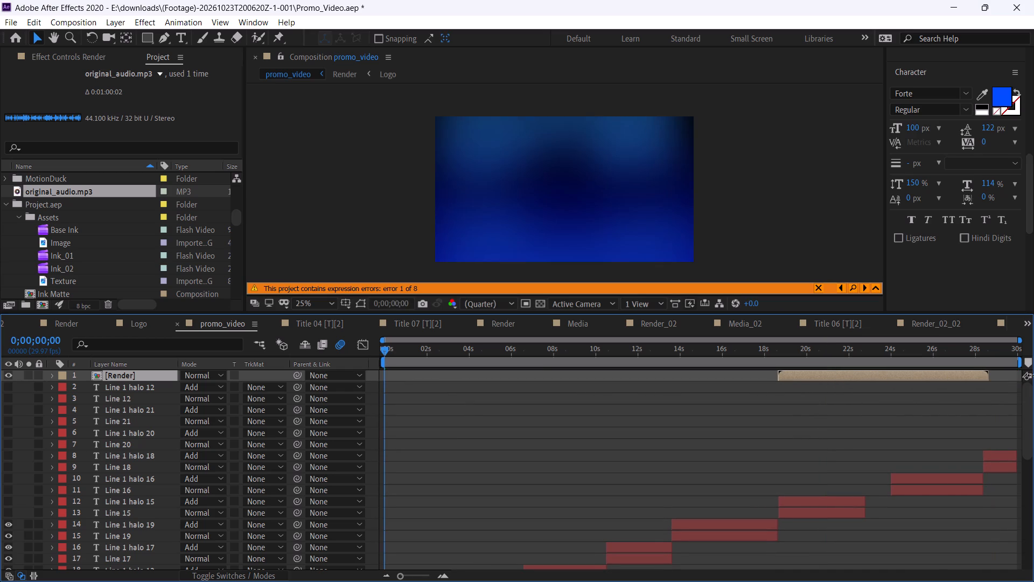
{"action": "left_click_drag", "start_coordinate": [1031, 375], "coordinate": [1032, 375]}
Preview promo_video from 0;00;00;00 with sound to check the titles and the extended closing logo, and return to the start.
{"action": "left_click_drag", "start_coordinate": [745, 350], "coordinate": [654, 350]}
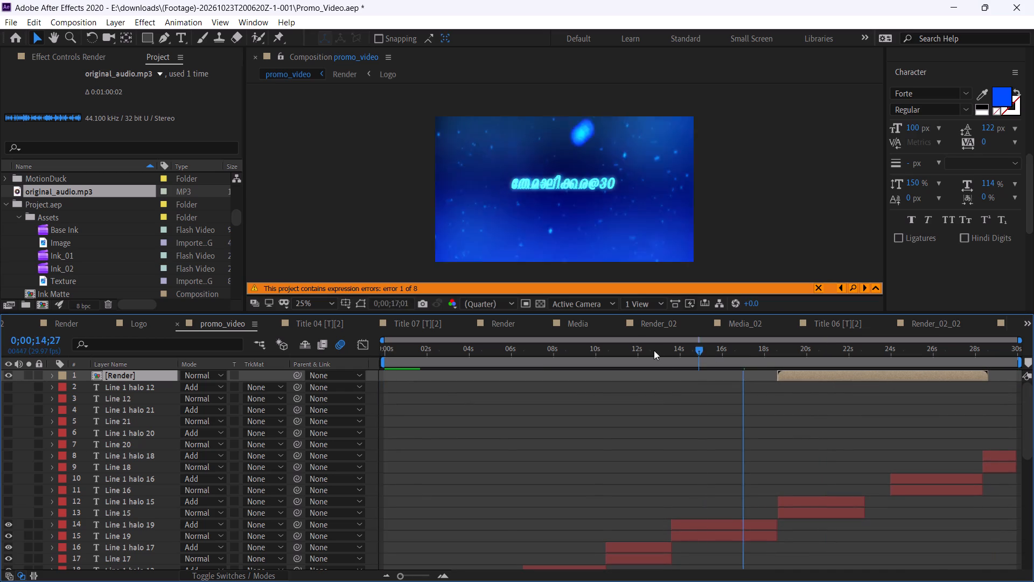
{"action": "left_click_drag", "start_coordinate": [654, 350], "coordinate": [310, 353]}
{"action": "left_click", "coordinate": [346, 354]}
{"action": "key", "text": "space"}
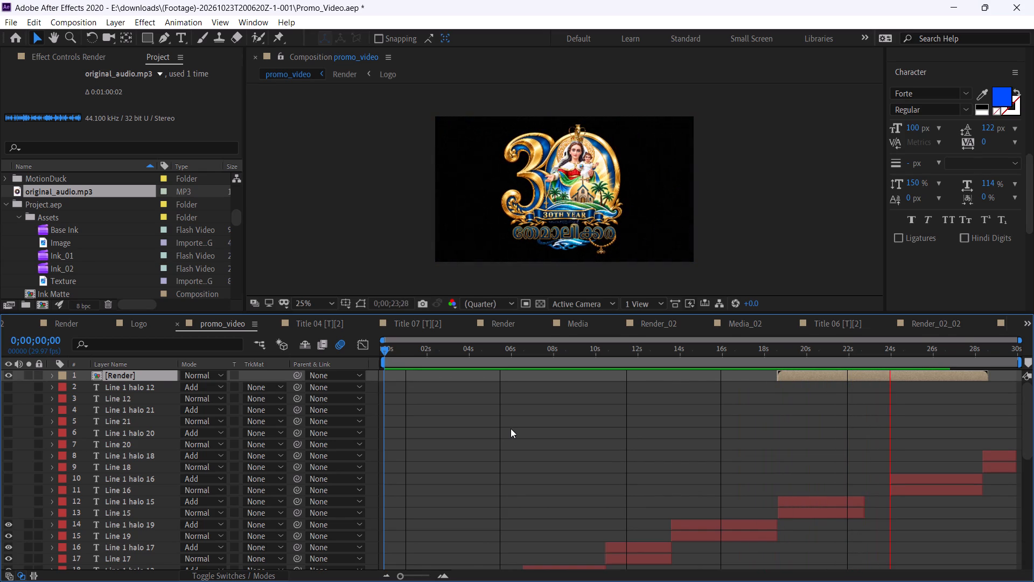
{"action": "left_click_drag", "start_coordinate": [629, 348], "coordinate": [508, 355]}
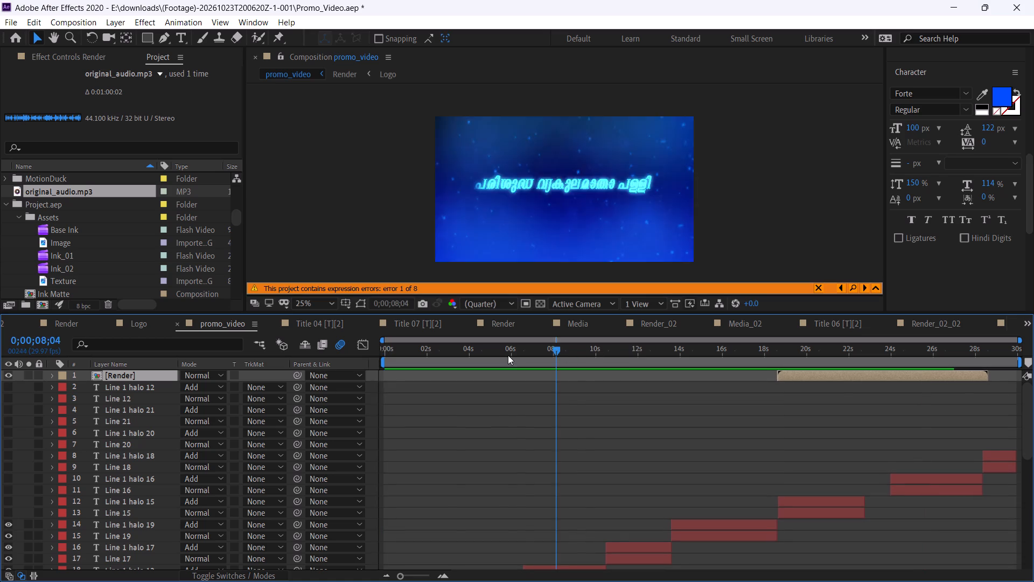
{"action": "left_click_drag", "start_coordinate": [508, 355], "coordinate": [344, 347]}
{"action": "key", "text": "space"}
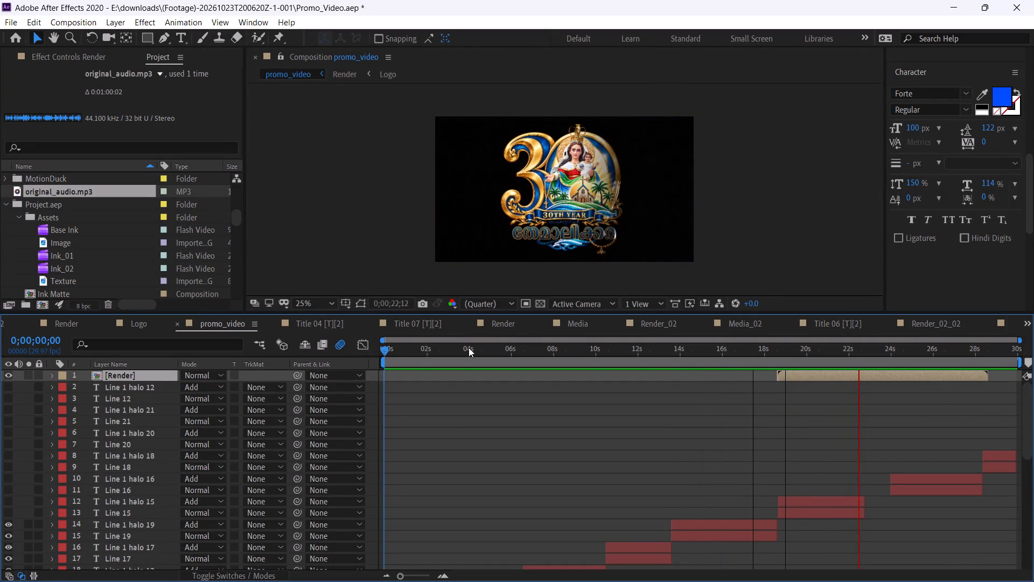
{"action": "left_click_drag", "start_coordinate": [469, 348], "coordinate": [369, 341]}
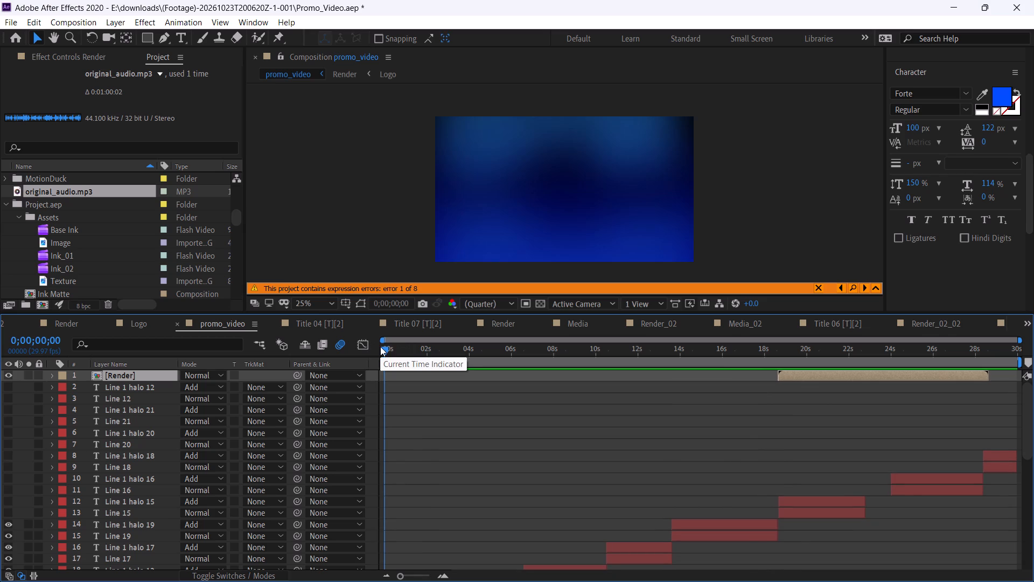
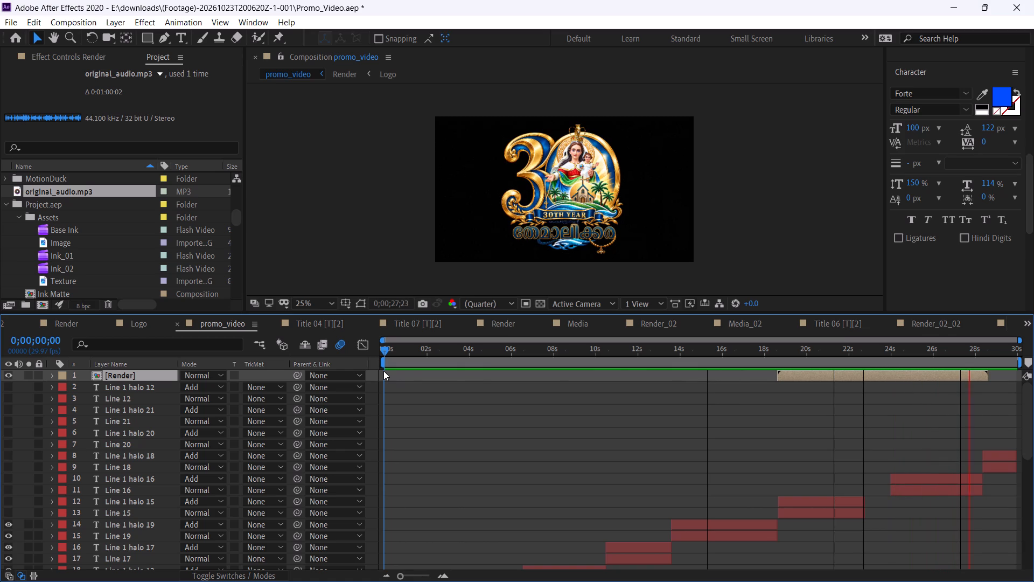
Shorten the promo_video composition's duration to 28 seconds in its composition settings.
{"action": "left_click_drag", "start_coordinate": [662, 349], "coordinate": [633, 358]}
{"action": "right_click", "coordinate": [340, 196]}
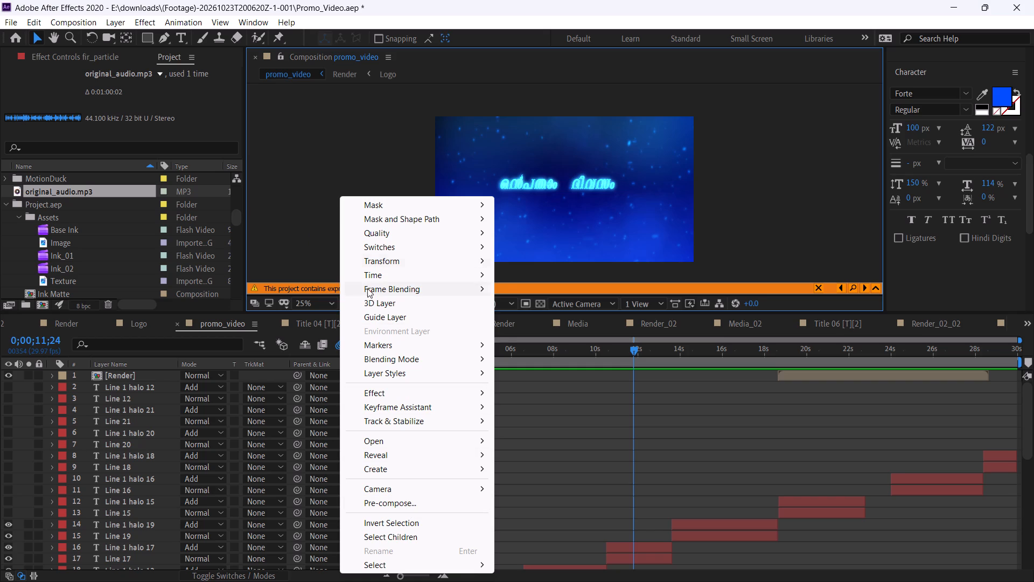
{"action": "right_click", "coordinate": [305, 175]}
{"action": "right_click", "coordinate": [385, 54]}
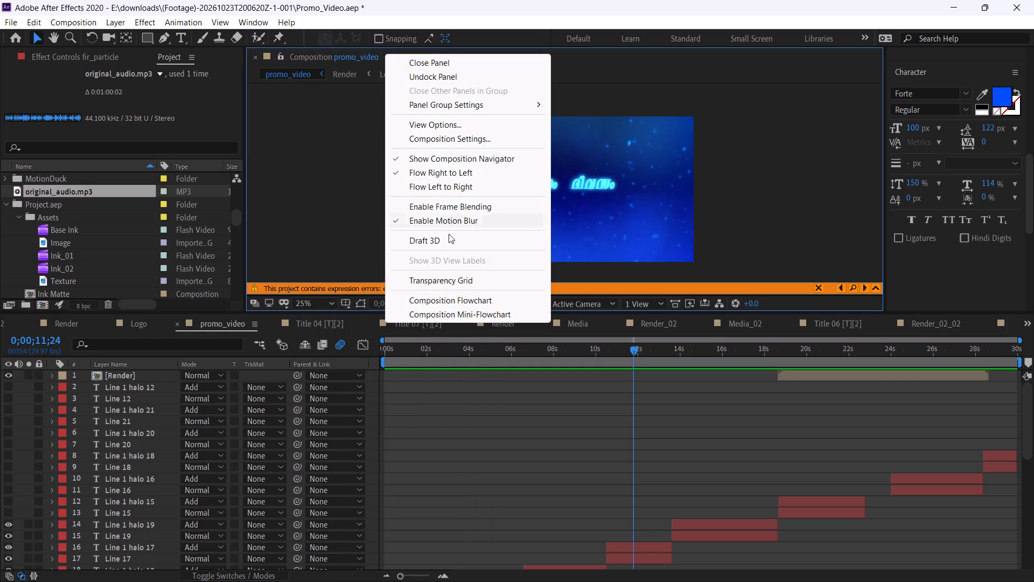
{"action": "left_click", "coordinate": [457, 135]}
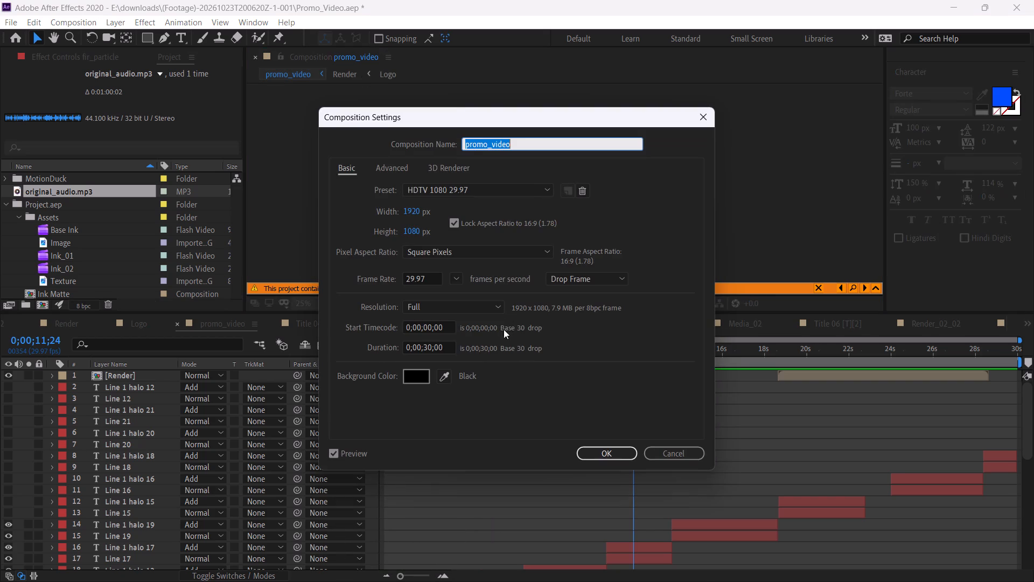
{"action": "left_click", "coordinate": [431, 345]}
{"action": "key", "text": "BackSpace"}
{"action": "key", "text": "BackSpace"}
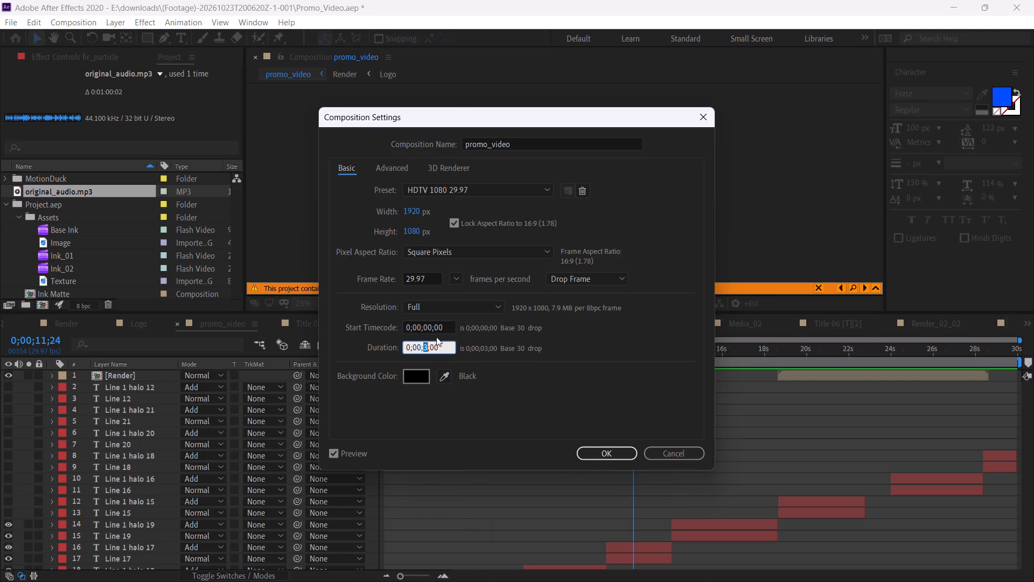
{"action": "type", "text": "28"}
{"action": "key", "text": "Return"}
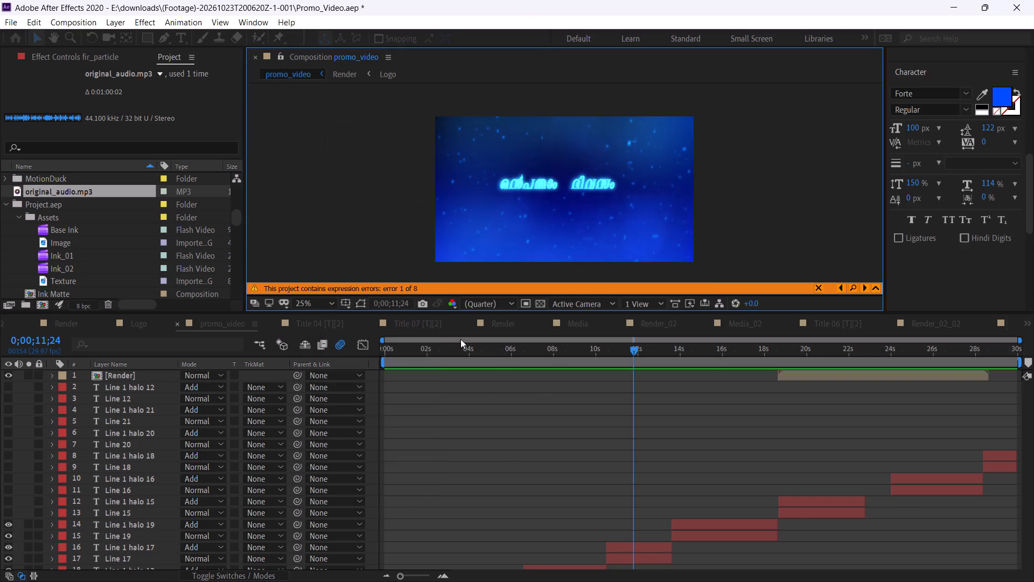
Scrub back and forth through the shortened promo_video to check the titles and the closing logo animation.
{"action": "left_click_drag", "start_coordinate": [636, 343], "coordinate": [456, 370]}
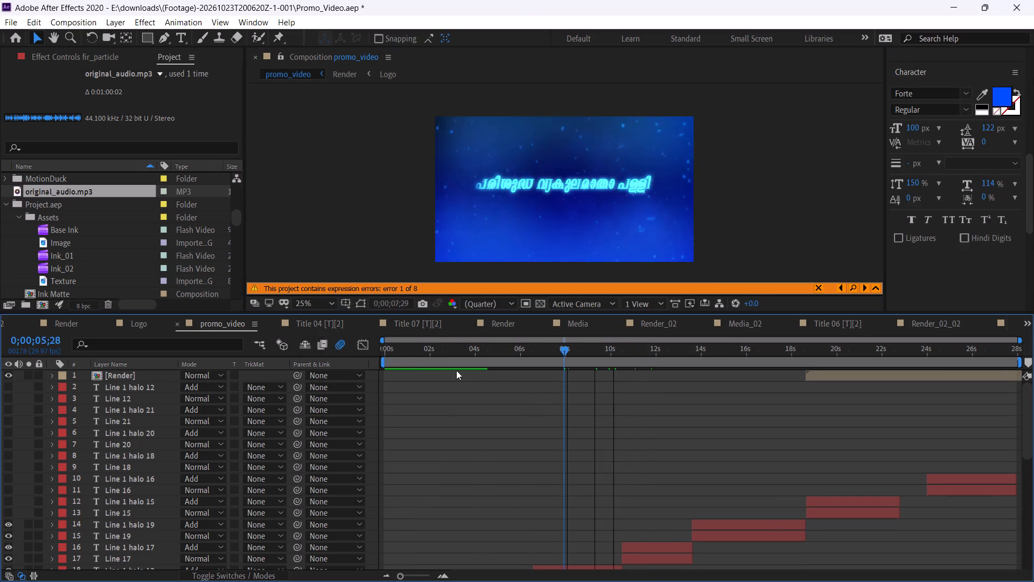
{"action": "left_click_drag", "start_coordinate": [456, 370], "coordinate": [774, 418]}
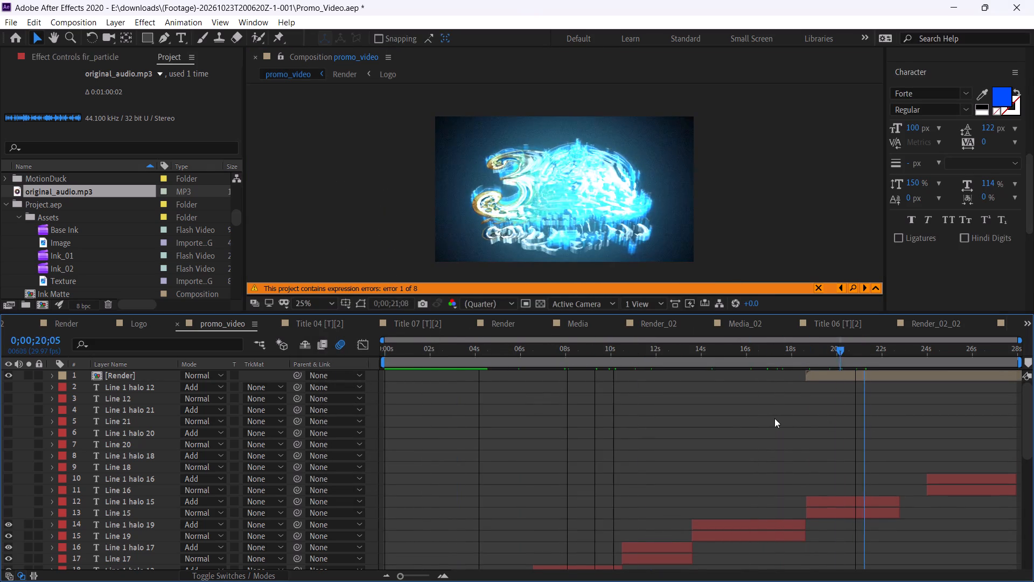
{"action": "left_click_drag", "start_coordinate": [774, 418], "coordinate": [596, 456]}
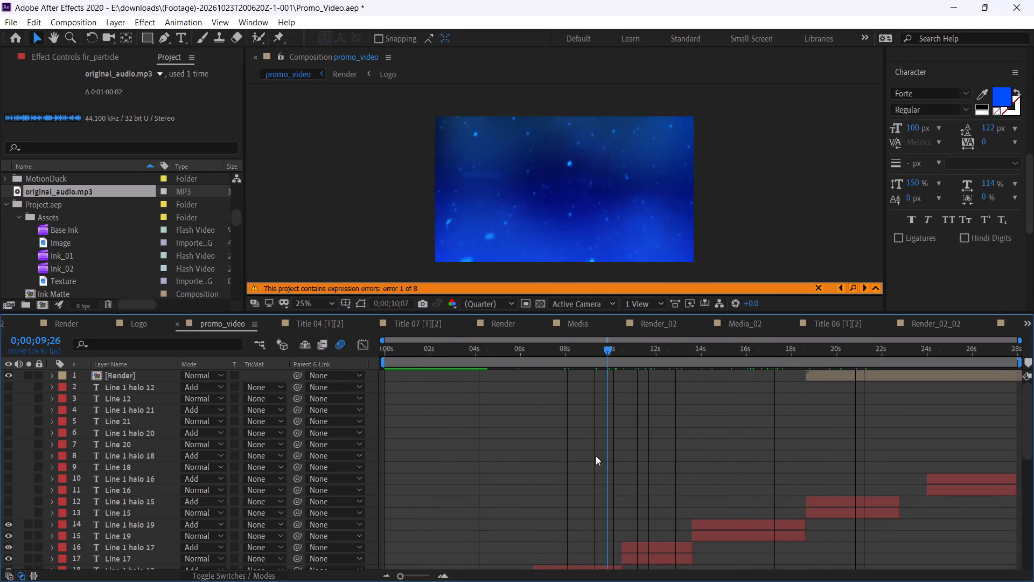
{"action": "left_click_drag", "start_coordinate": [596, 456], "coordinate": [691, 485]}
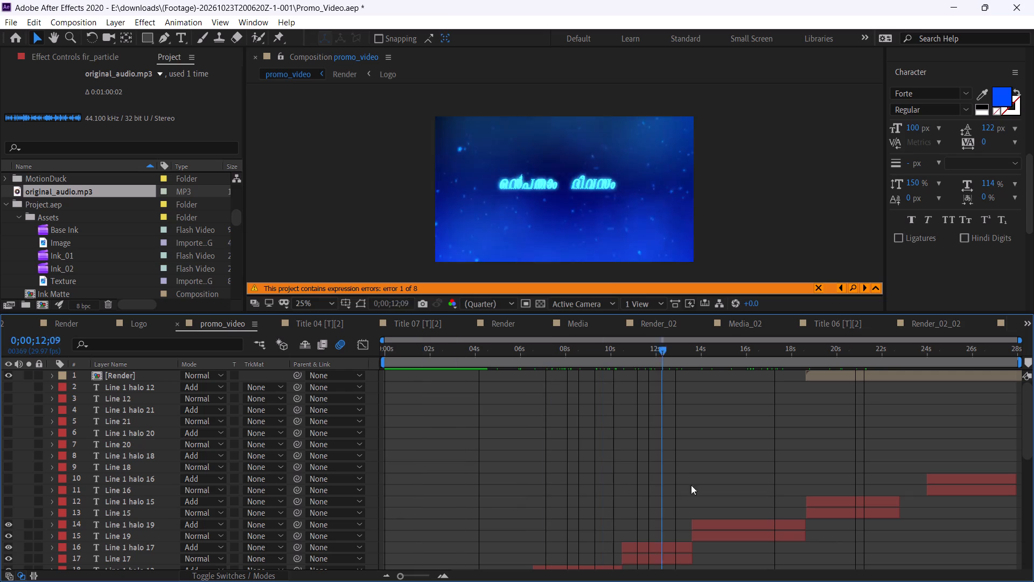
{"action": "left_click_drag", "start_coordinate": [691, 485], "coordinate": [934, 474]}
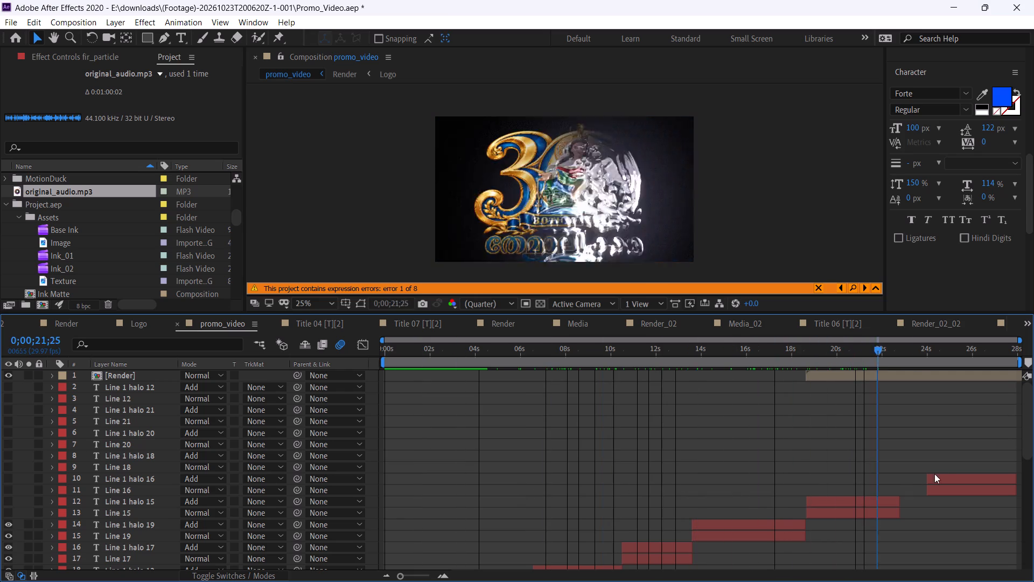
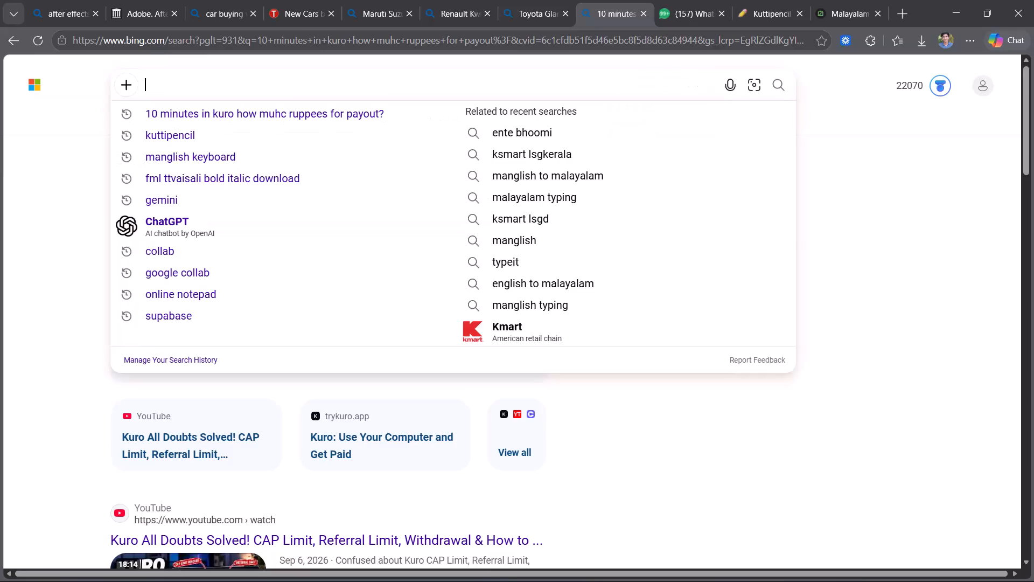
Search the web for Pixabay, open its home page and close the search results page.
{"action": "type", "text": "ix"}
{"action": "key", "text": "space"}
{"action": "key", "text": "BackSpace"}
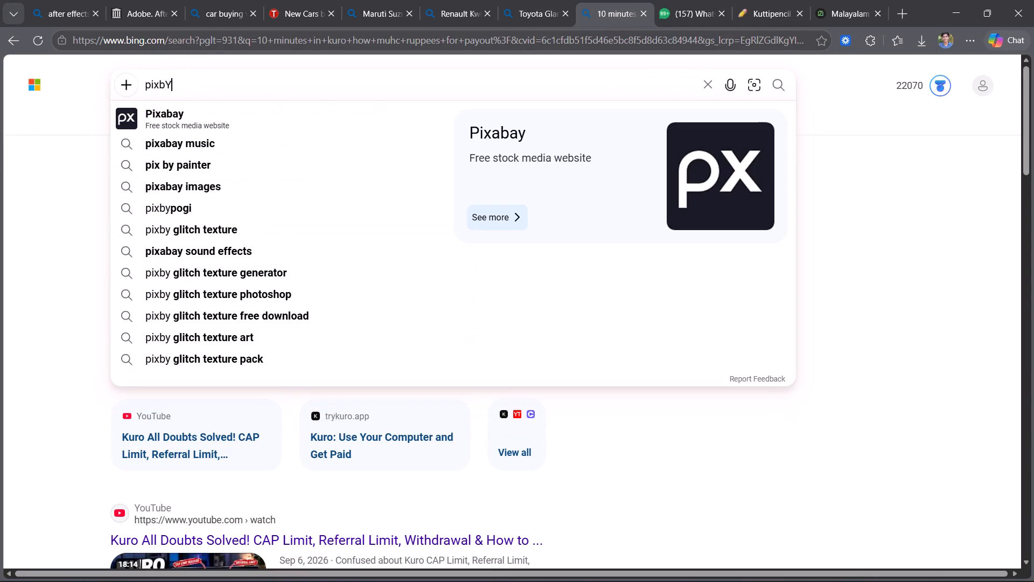
{"action": "key", "text": "Down"}
{"action": "key", "text": "Return"}
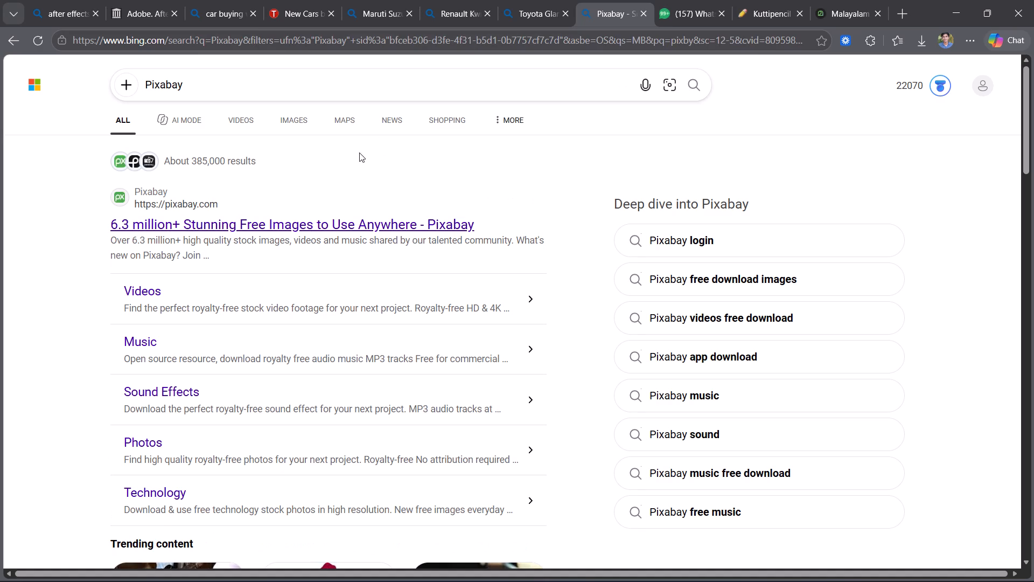
{"action": "left_click", "coordinate": [365, 223]}
{"action": "left_click", "coordinate": [592, 15]}
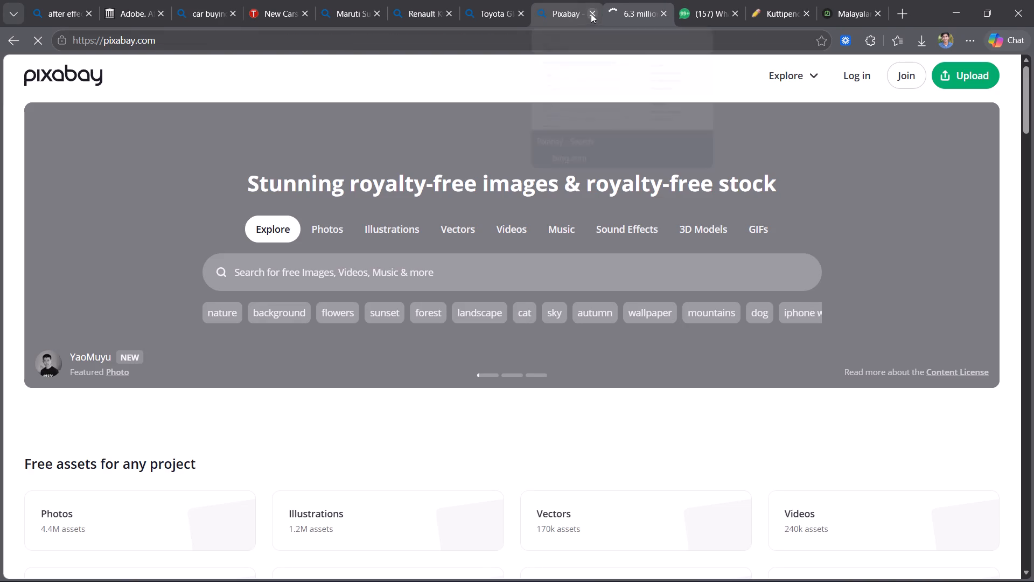
Search Pixabay's home page for "LOGO REVEAL".
{"action": "left_click", "coordinate": [408, 274]}
{"action": "left_click", "coordinate": [410, 268]}
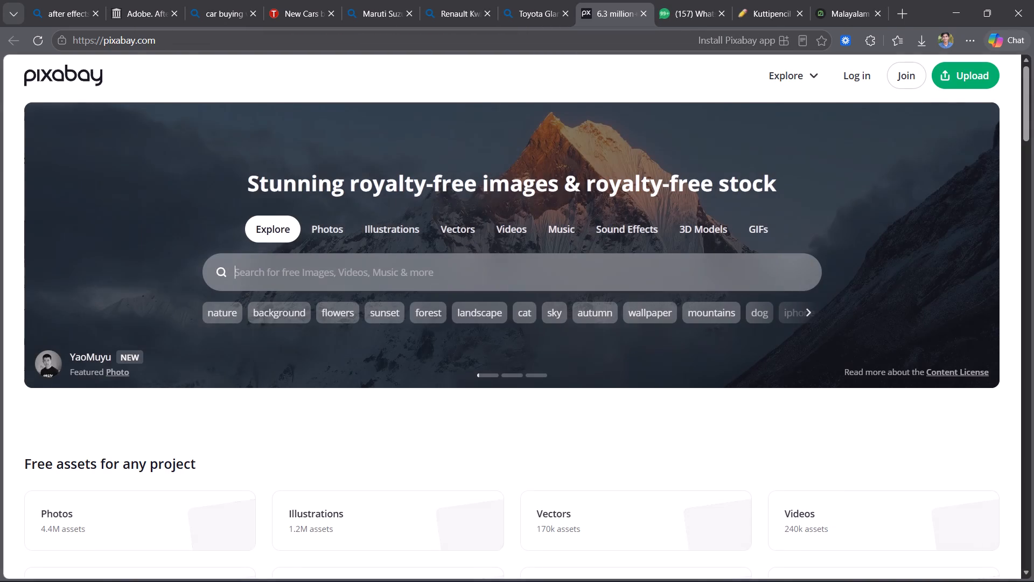
{"action": "type", "text": "LOGO REVE"}
{"action": "key", "text": "BackSpace"}
{"action": "key", "text": "e"}
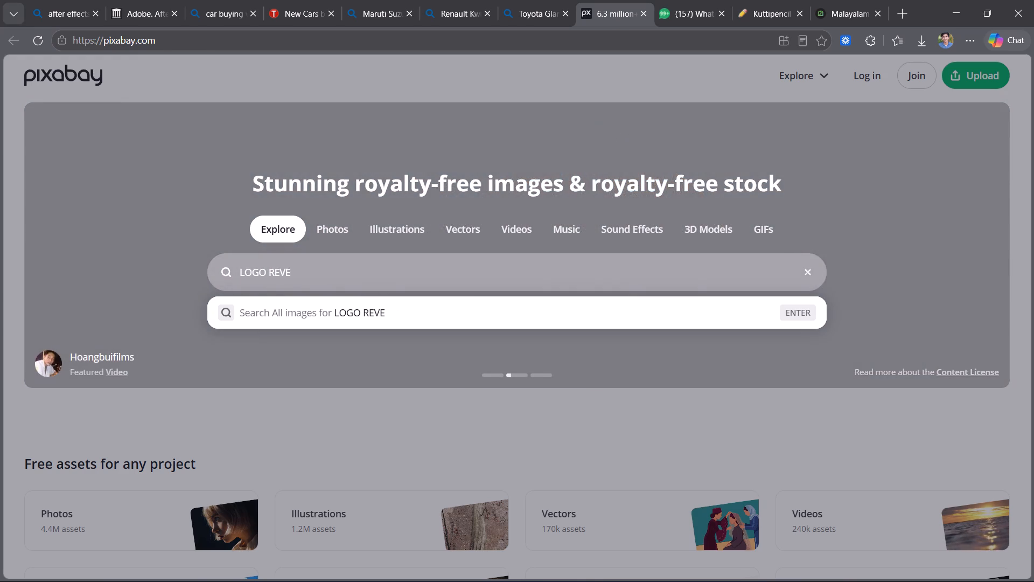
{"action": "type", "text": "AL"}
{"action": "key", "text": "Return"}
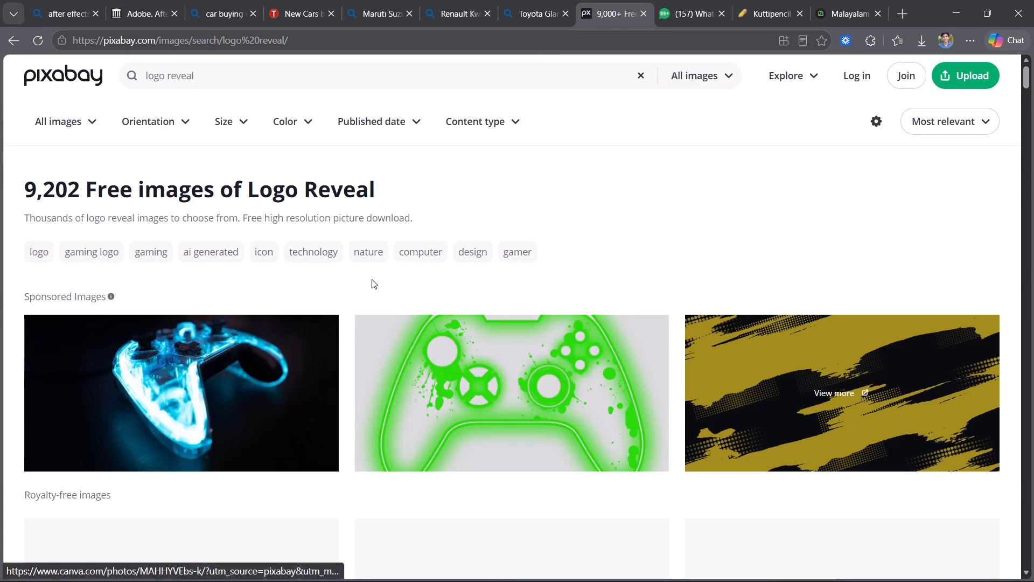
{"action": "left_click", "coordinate": [531, 9]}
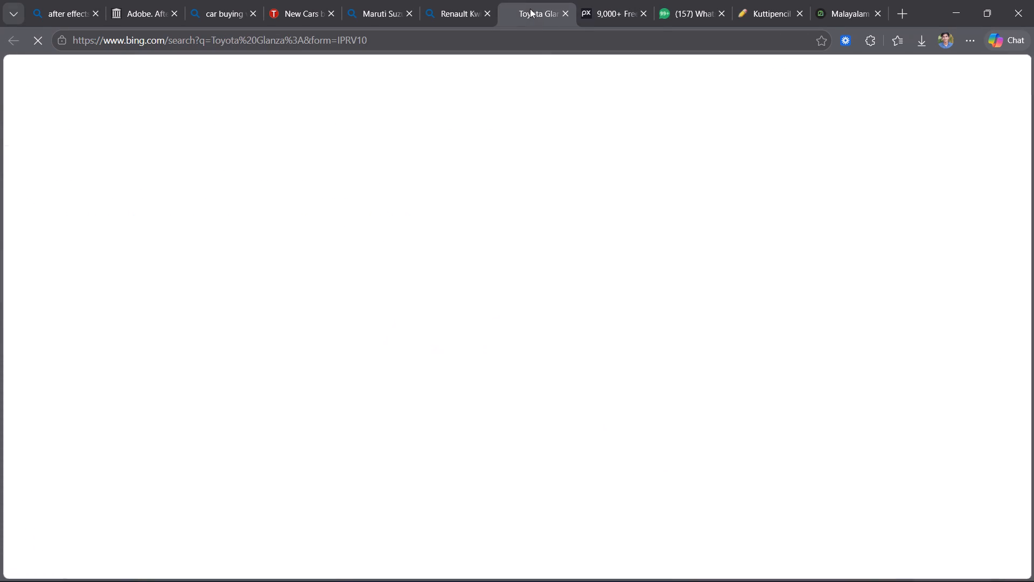
{"action": "left_click", "coordinate": [628, 15]}
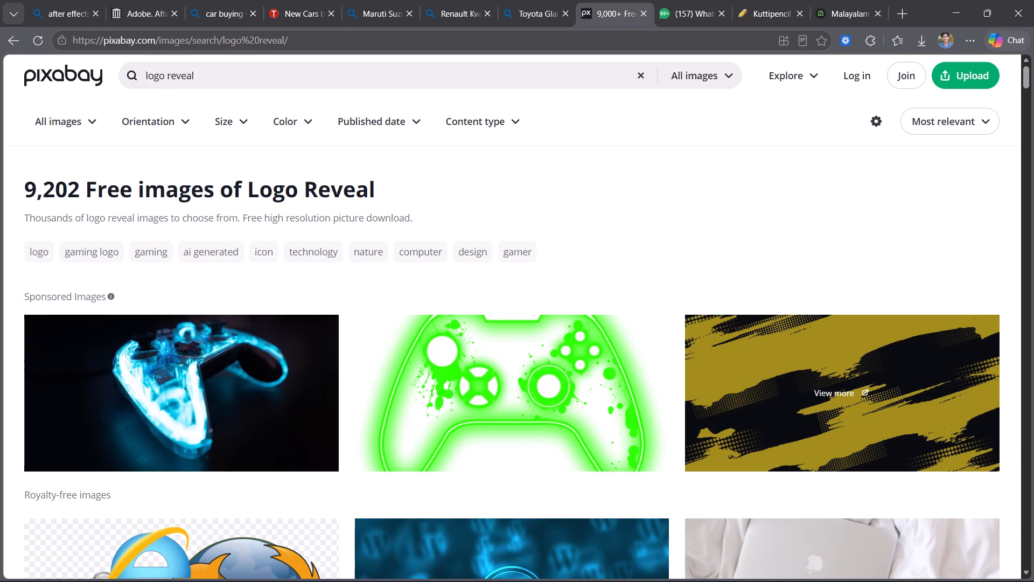
Search the web for Pixabay's music download in a new tab, open its royalty-free music page and close the results.
{"action": "left_click", "coordinate": [897, 16]}
{"action": "left_click", "coordinate": [703, 38]}
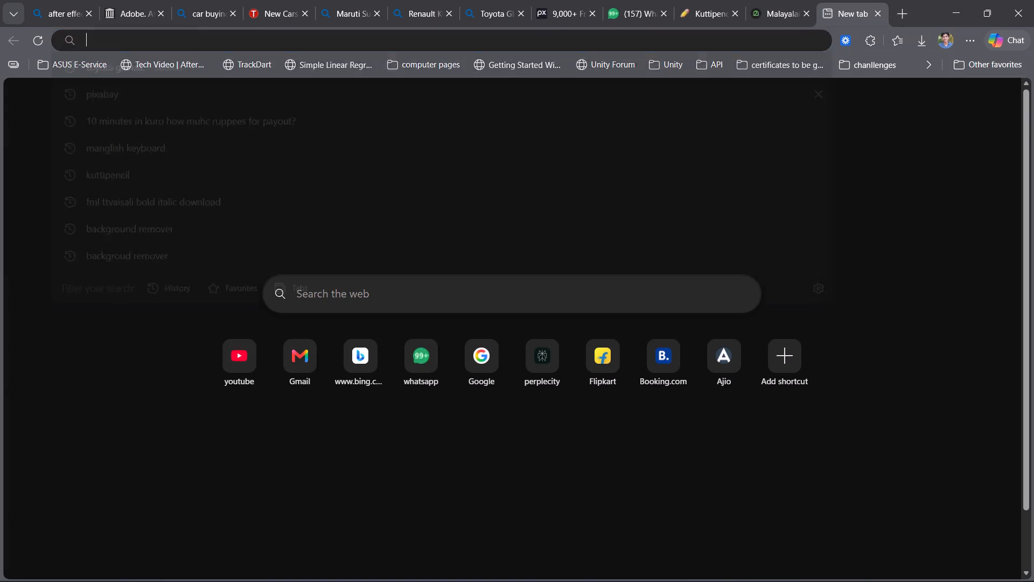
{"action": "type", "text": "PIXBAY"}
{"action": "key", "text": "space"}
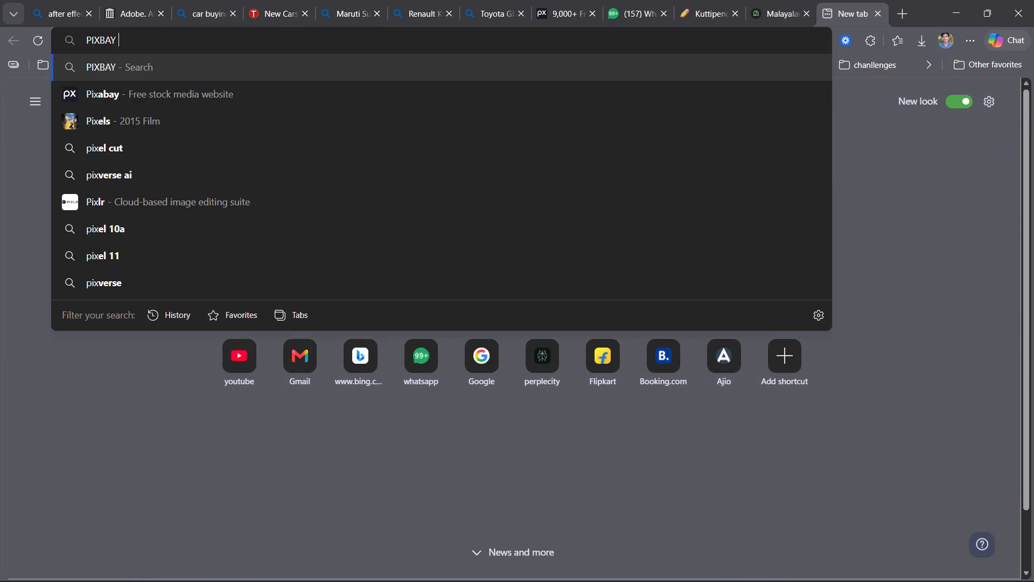
{"action": "type", "text": "MUSC"}
{"action": "key", "text": "space"}
{"action": "type", "text": "DOWNLOAD"}
{"action": "key", "text": "Return"}
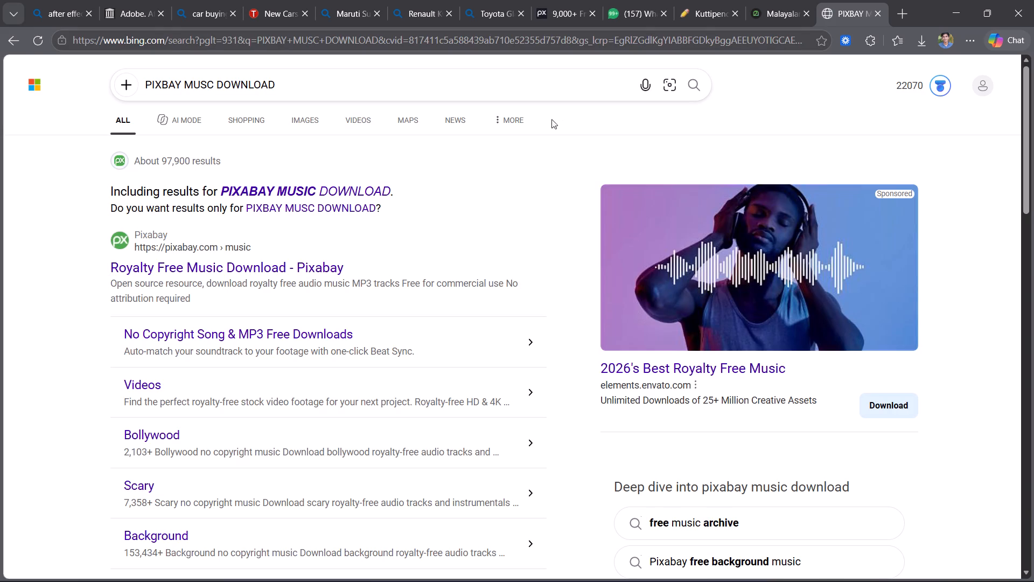
{"action": "left_click", "coordinate": [289, 256]}
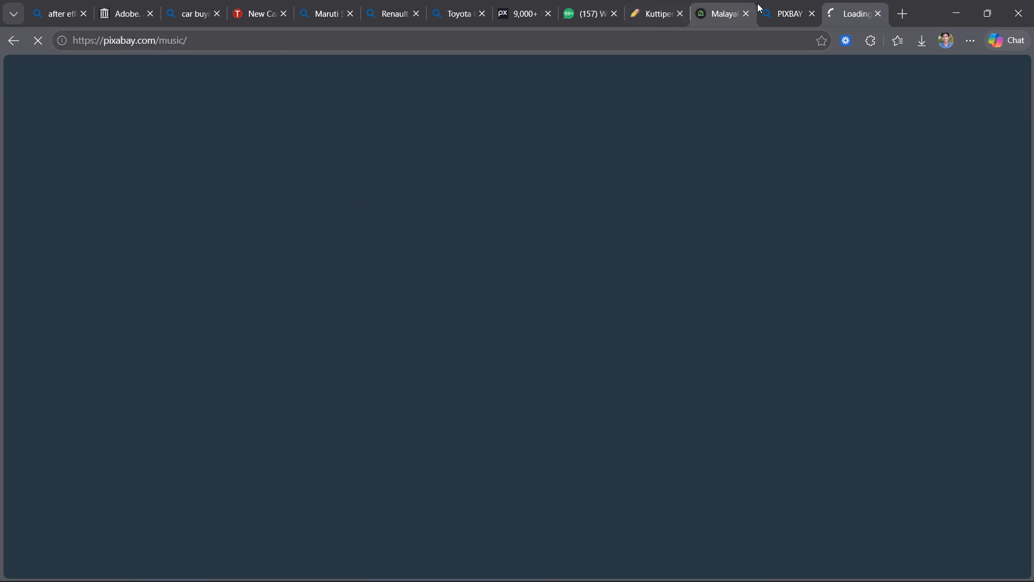
{"action": "left_click", "coordinate": [812, 12]}
Search Pixabay's music library for "LOGO REVEAL".
{"action": "left_click", "coordinate": [329, 286]}
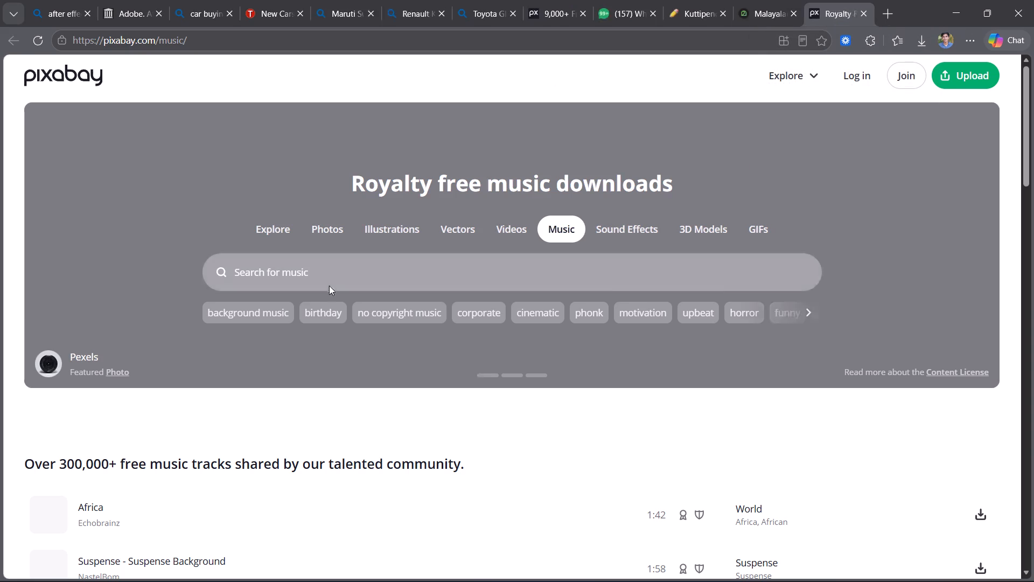
{"action": "left_click", "coordinate": [334, 278]}
{"action": "key", "text": "o"}
{"action": "key", "text": "BackSpace"}
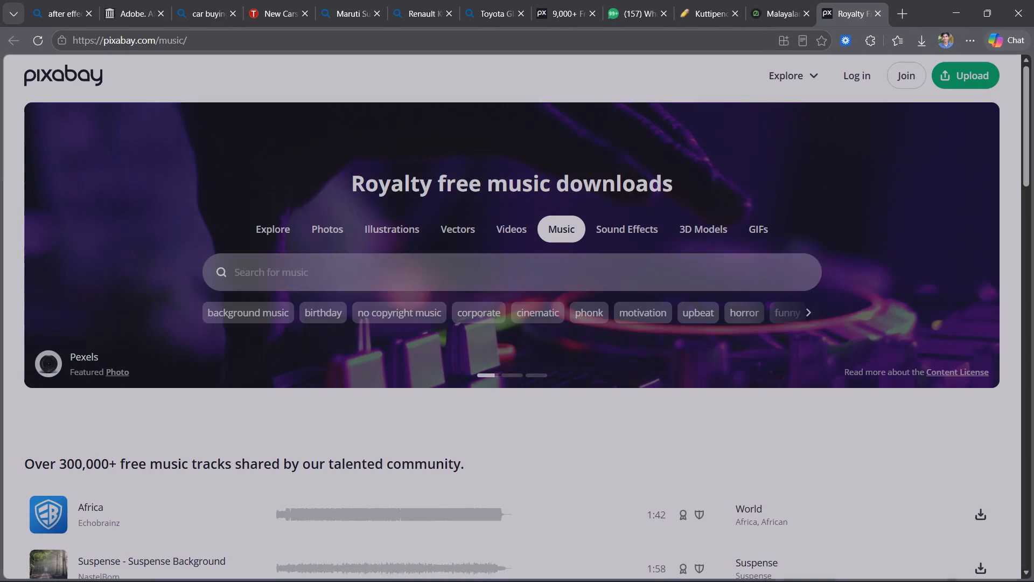
{"action": "type", "text": "LOGO REVEAL"}
{"action": "key", "text": "Return"}
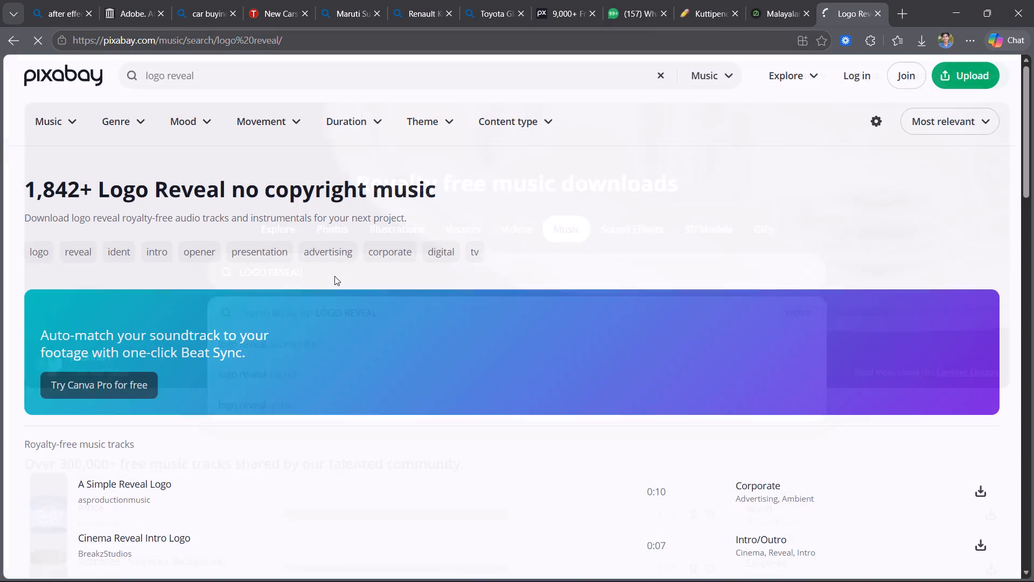
Preview the tracks A Simple Reveal Logo, the 15-second Logo Reveal and Tech Logo Reveal (Short, Hi-Tech, Intro).
{"action": "scroll", "coordinate": [318, 285], "scroll_direction": "down", "scroll_amount": 1}
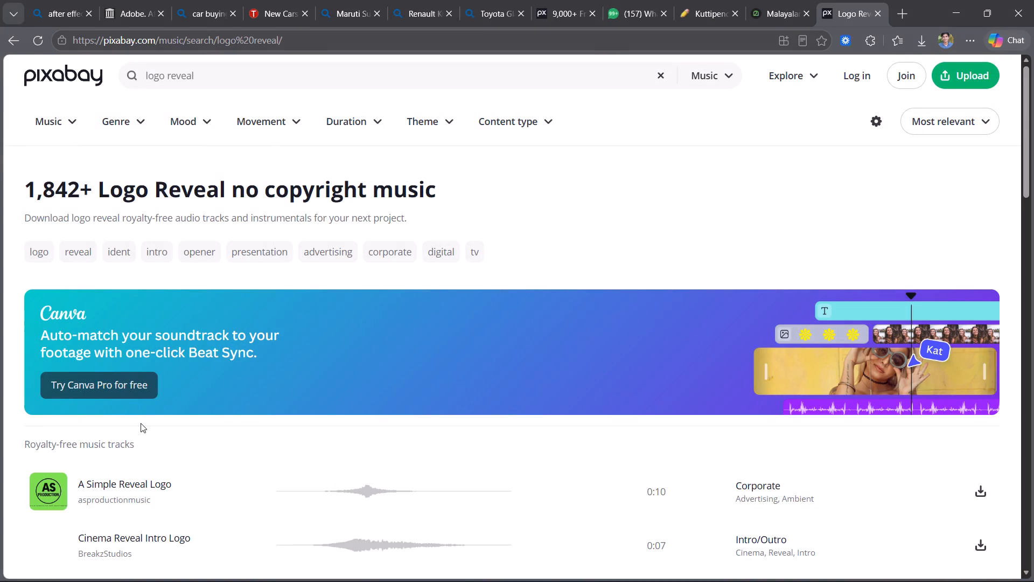
{"action": "left_click", "coordinate": [48, 494]}
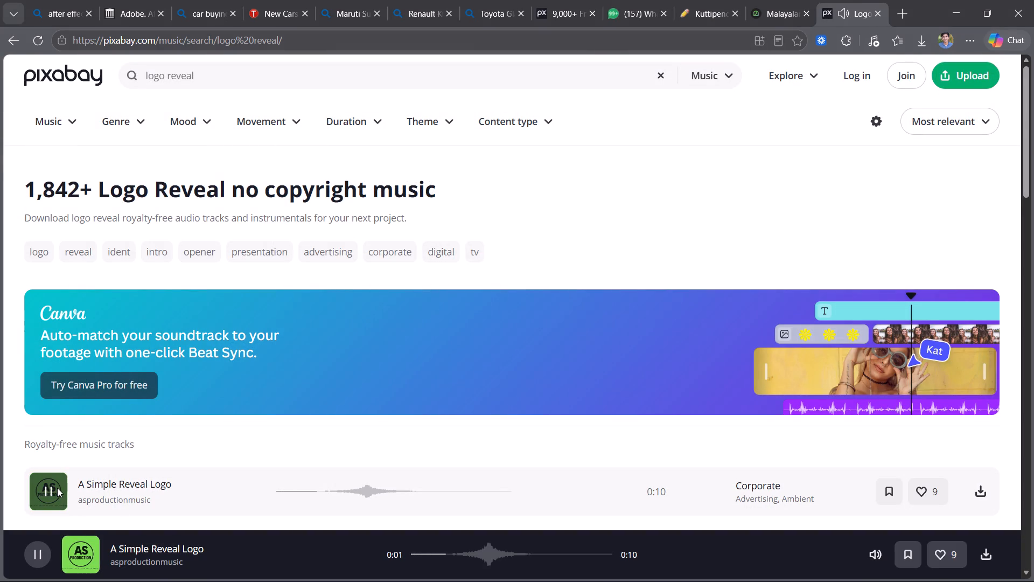
{"action": "scroll", "coordinate": [92, 486], "scroll_direction": "down", "scroll_amount": 3}
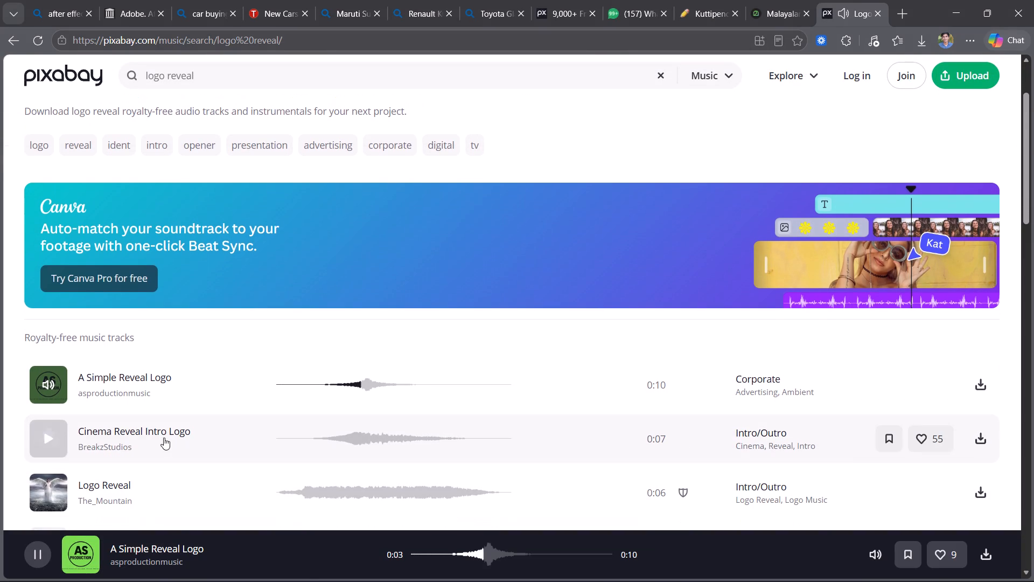
{"action": "scroll", "coordinate": [156, 436], "scroll_direction": "down", "scroll_amount": 5}
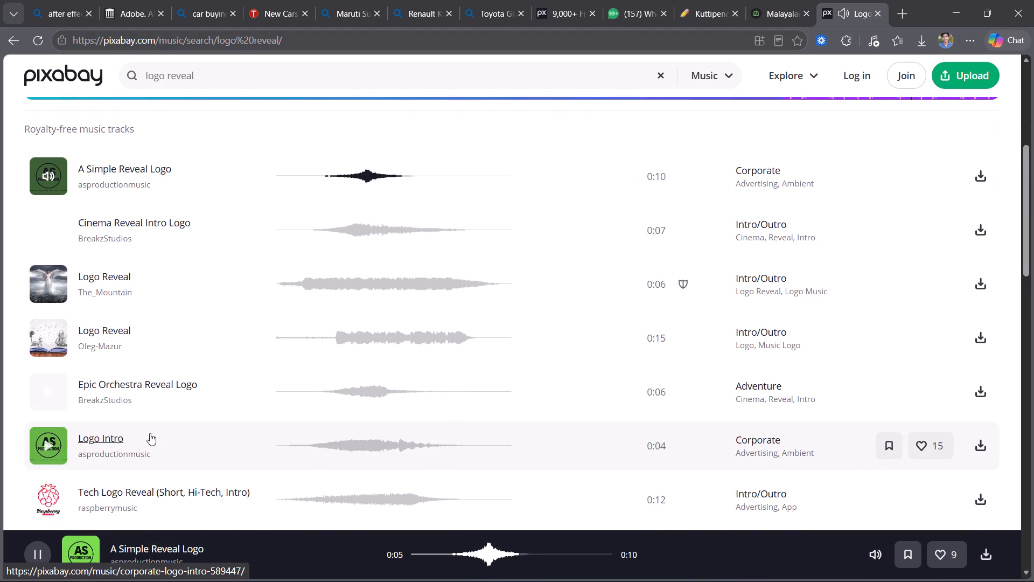
{"action": "scroll", "coordinate": [150, 433], "scroll_direction": "down", "scroll_amount": 1}
{"action": "left_click", "coordinate": [45, 327]}
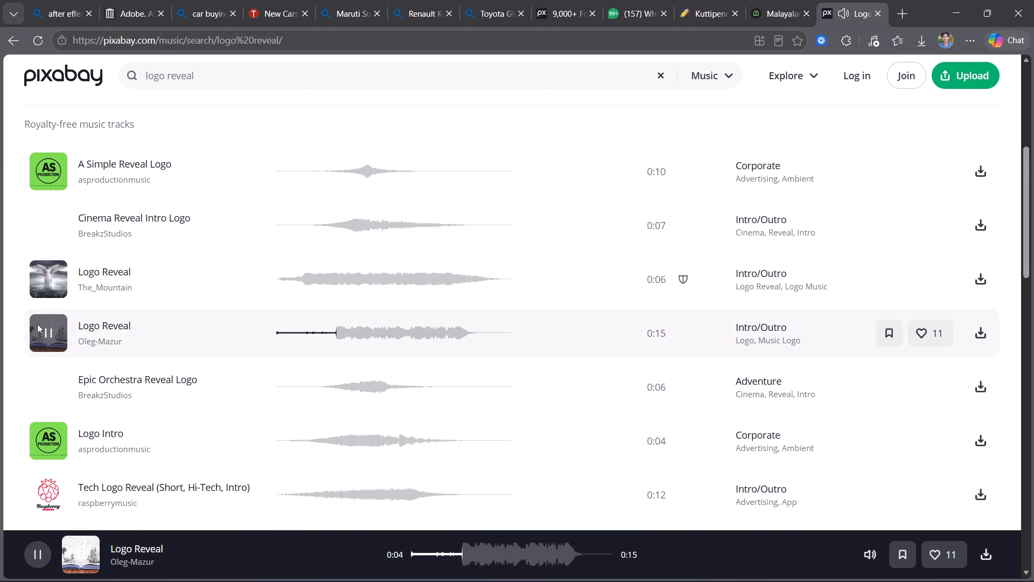
{"action": "scroll", "coordinate": [57, 403], "scroll_direction": "down", "scroll_amount": 3}
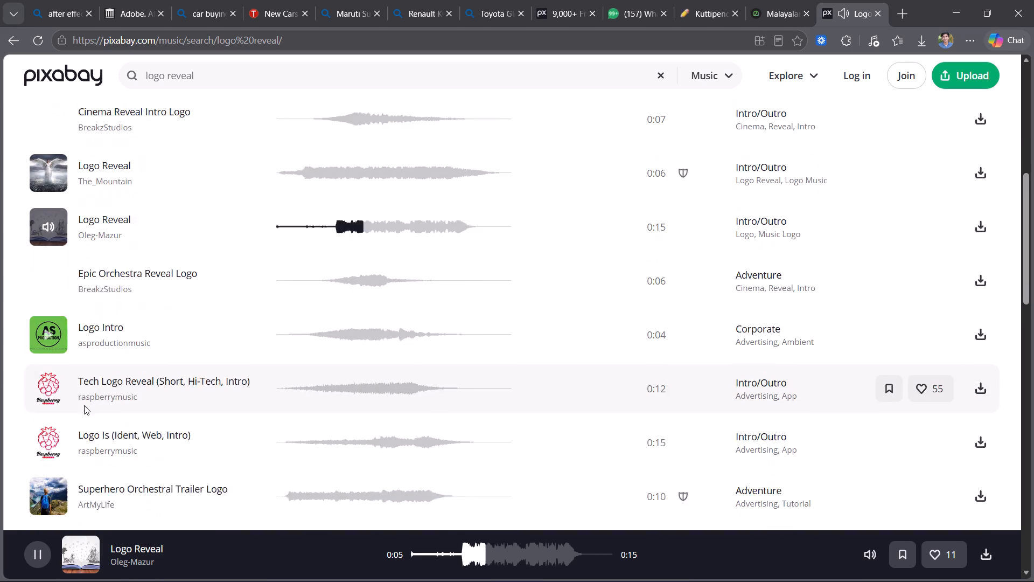
{"action": "scroll", "coordinate": [84, 405], "scroll_direction": "down", "scroll_amount": 1}
{"action": "left_click", "coordinate": [49, 343]}
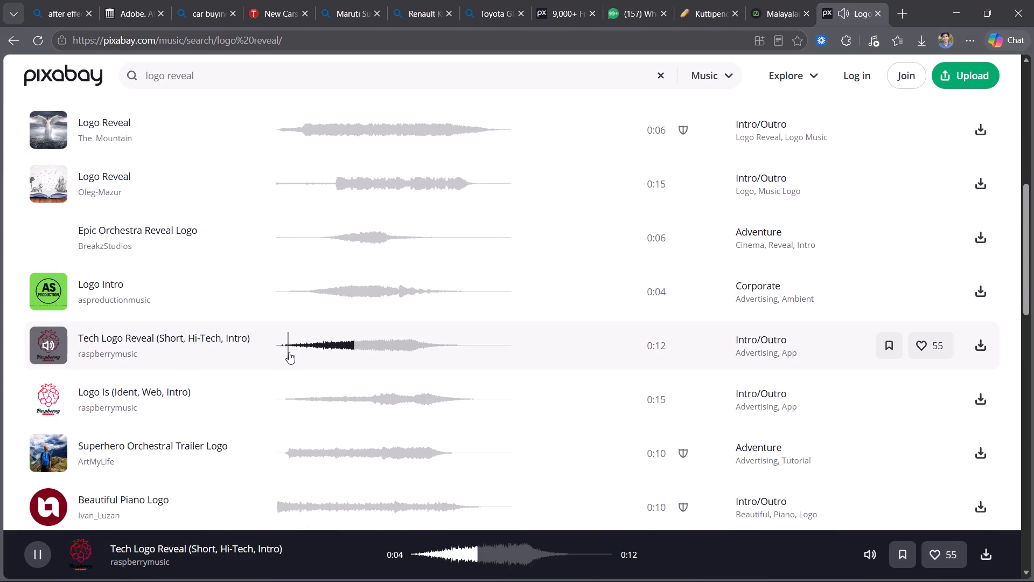
Preview the 25-second Epic Trailer Logo, Cinematic Trap Logo Ident and Futuristic Tech Startup Audio Logo tracks.
{"action": "scroll", "coordinate": [308, 354], "scroll_direction": "down", "scroll_amount": 1}
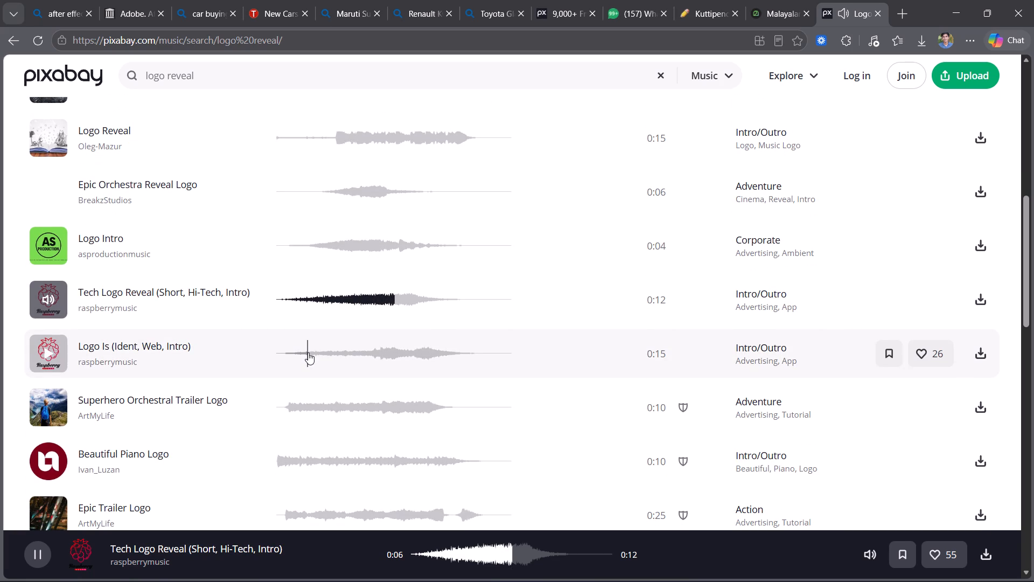
{"action": "scroll", "coordinate": [313, 353], "scroll_direction": "down", "scroll_amount": 1}
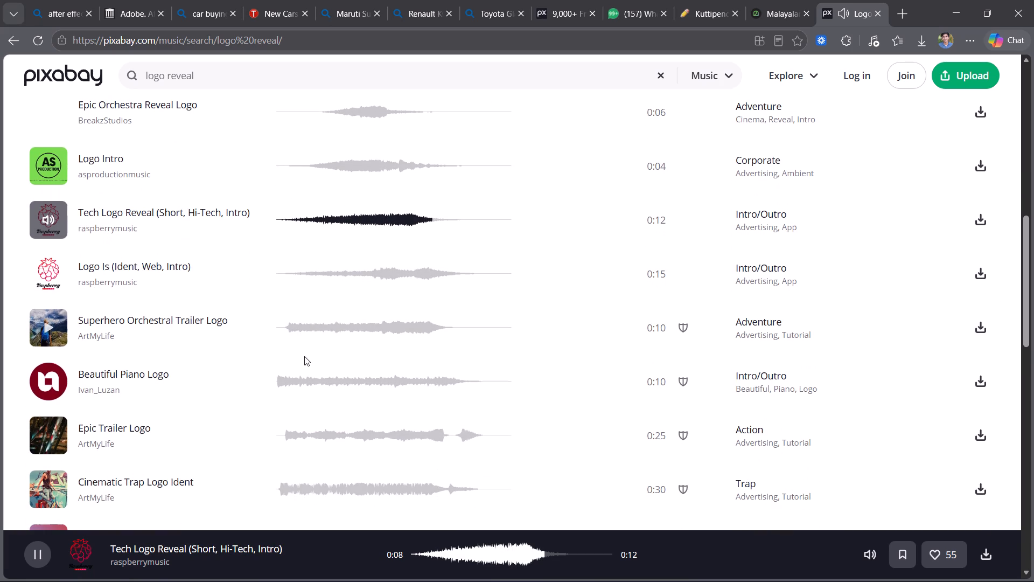
{"action": "scroll", "coordinate": [304, 356], "scroll_direction": "down", "scroll_amount": 1}
{"action": "left_click", "coordinate": [53, 439]}
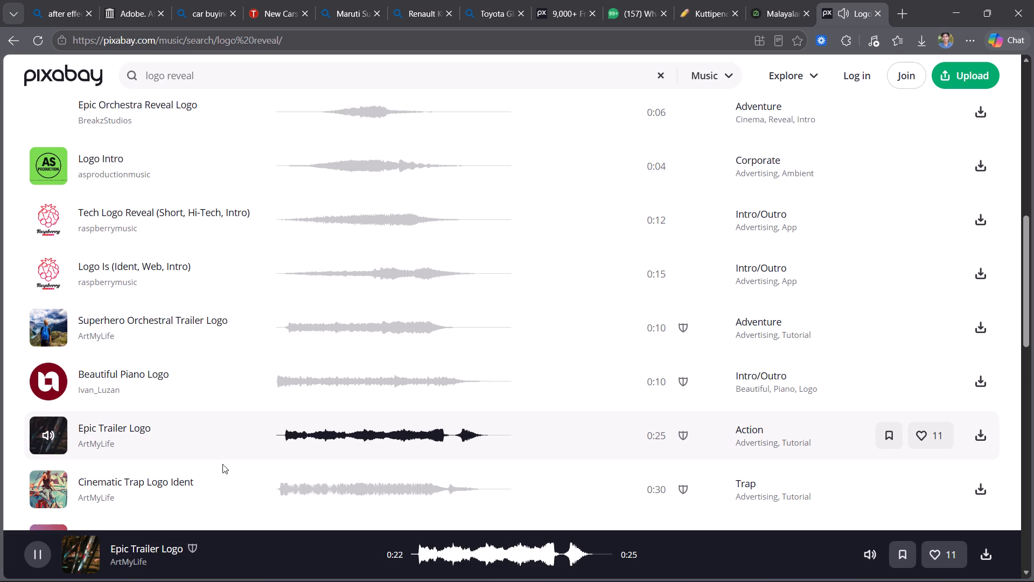
{"action": "scroll", "coordinate": [150, 449], "scroll_direction": "down", "scroll_amount": 1}
{"action": "left_click", "coordinate": [51, 431]}
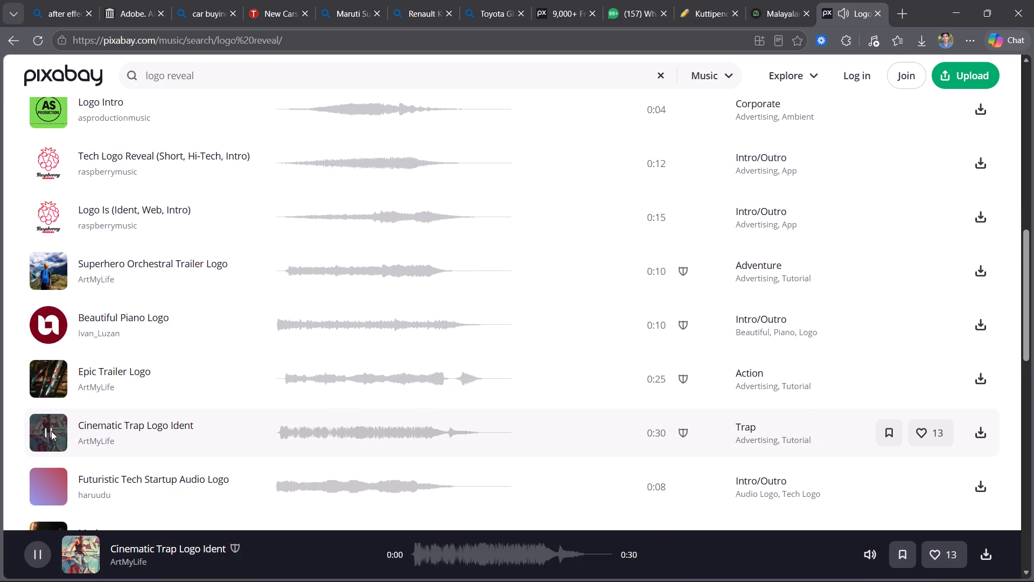
{"action": "scroll", "coordinate": [176, 425], "scroll_direction": "down", "scroll_amount": 1}
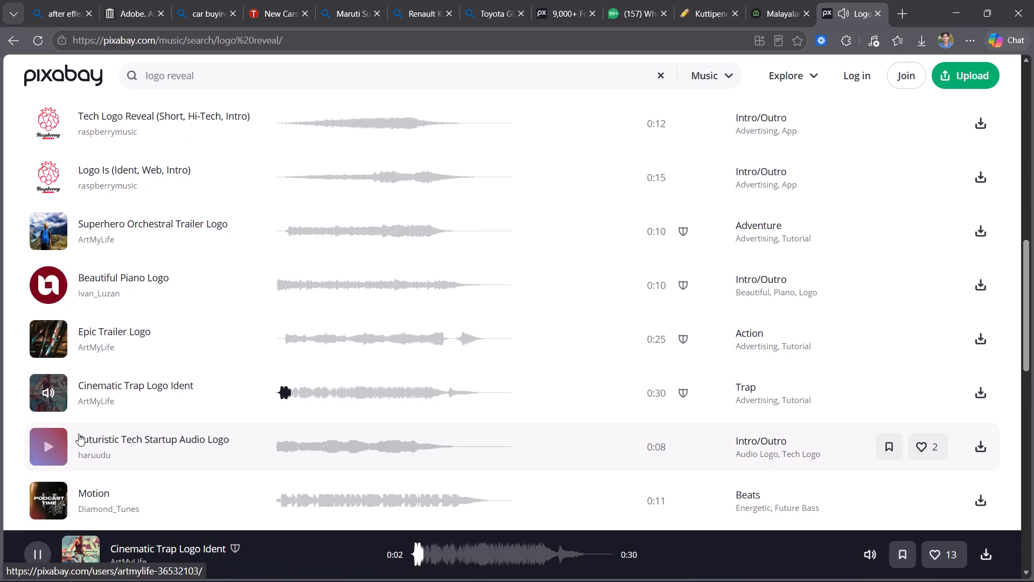
{"action": "scroll", "coordinate": [79, 434], "scroll_direction": "down", "scroll_amount": 1}
{"action": "left_click", "coordinate": [51, 448]}
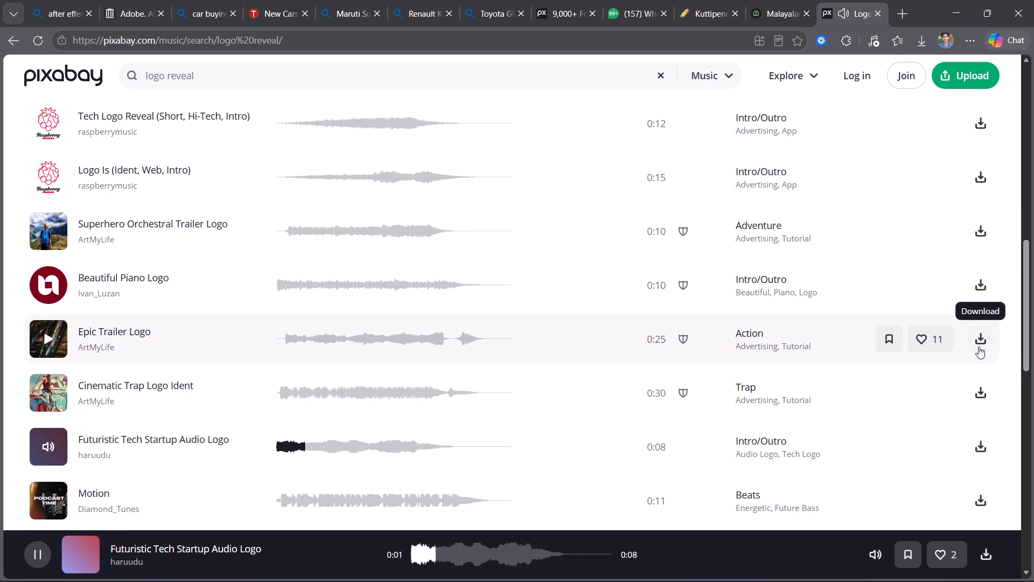
Download ArtMyLife's 25-second Epic Trailer Logo track, start previewing Epic Confident Logo and dismiss the thank-you dialog.
{"action": "left_click", "coordinate": [979, 347]}
{"action": "scroll", "coordinate": [539, 406], "scroll_direction": "down", "scroll_amount": 3}
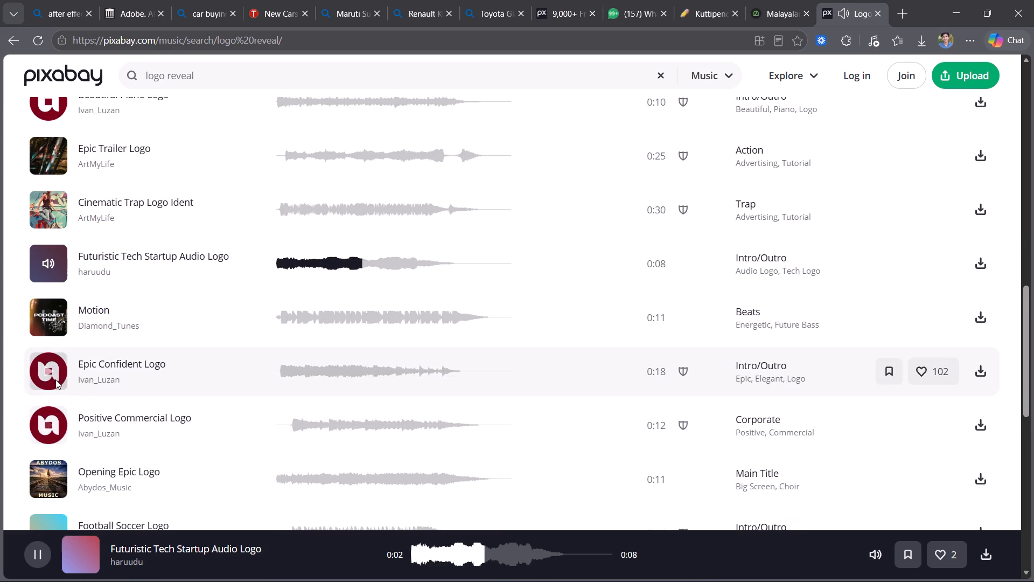
{"action": "left_click", "coordinate": [53, 371]}
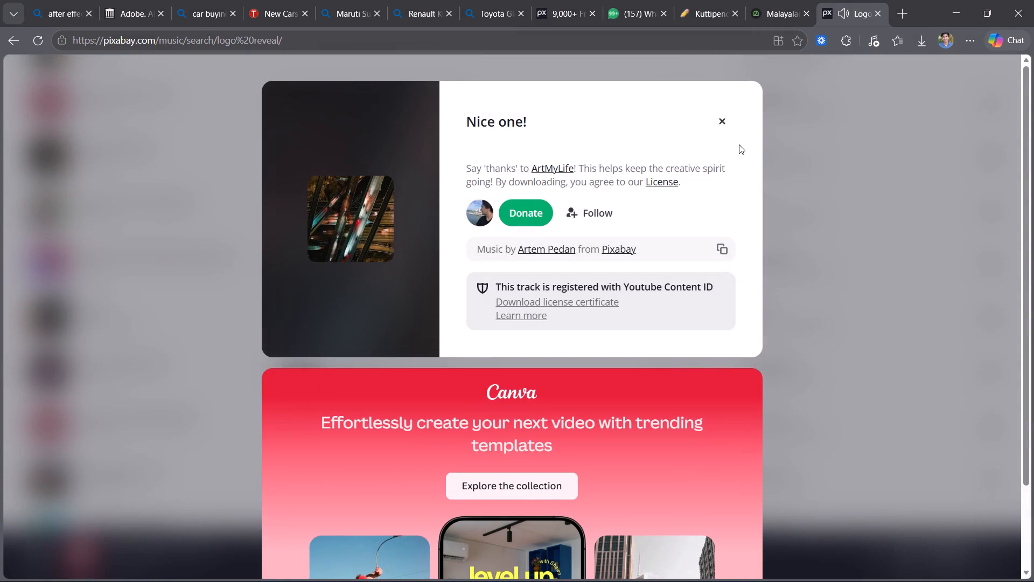
{"action": "left_click", "coordinate": [663, 120]}
{"action": "left_click", "coordinate": [718, 123]}
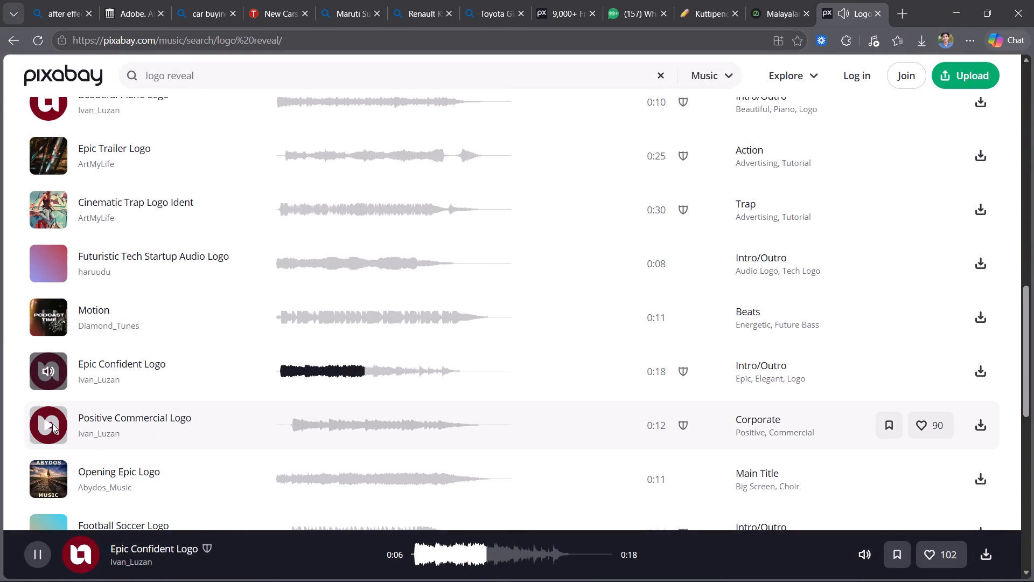
Preview the Positive Commercial Logo, Opening Epic Logo and Festival Awards Ceremony Logo tracks.
{"action": "left_click", "coordinate": [53, 421]}
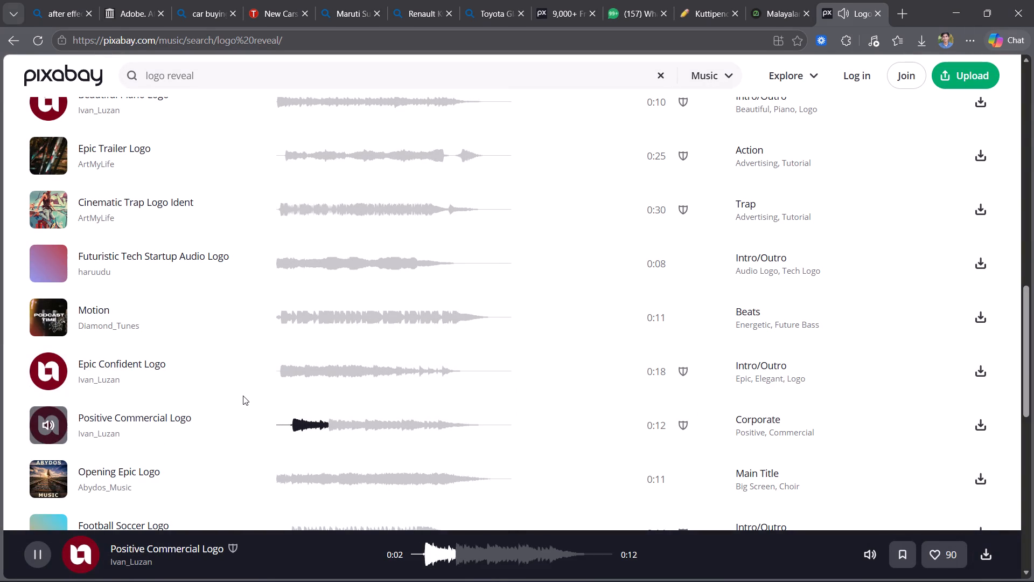
{"action": "left_click", "coordinate": [53, 477]}
{"action": "scroll", "coordinate": [236, 435], "scroll_direction": "down", "scroll_amount": 1}
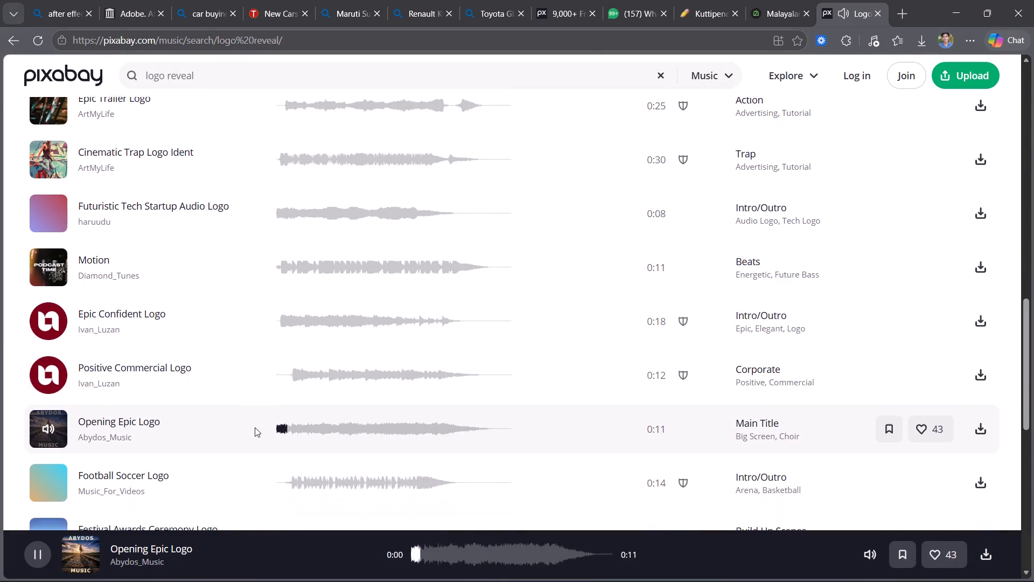
{"action": "scroll", "coordinate": [255, 427], "scroll_direction": "down", "scroll_amount": 1}
{"action": "scroll", "coordinate": [133, 451], "scroll_direction": "down", "scroll_amount": 1}
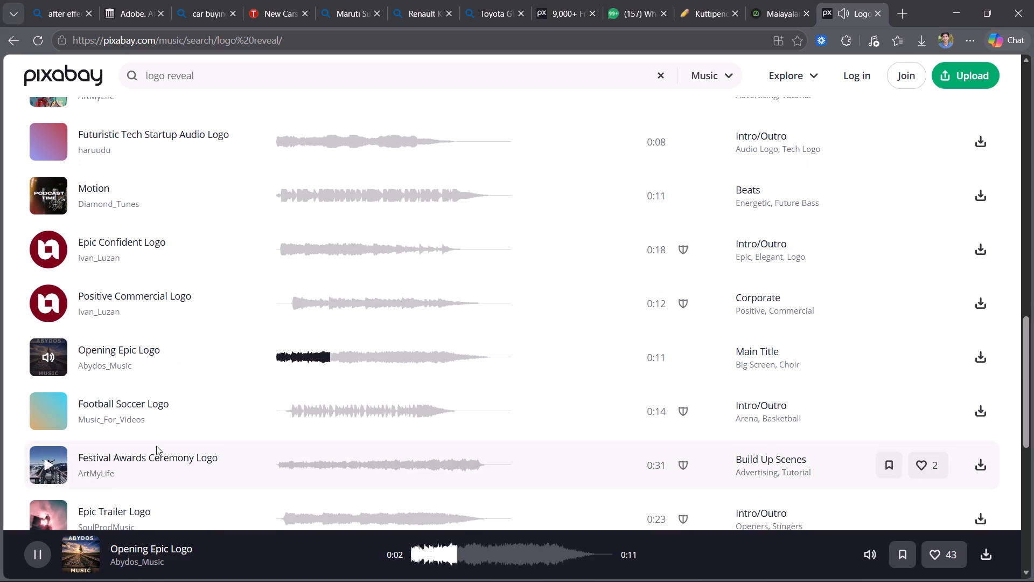
{"action": "left_click", "coordinate": [56, 461]}
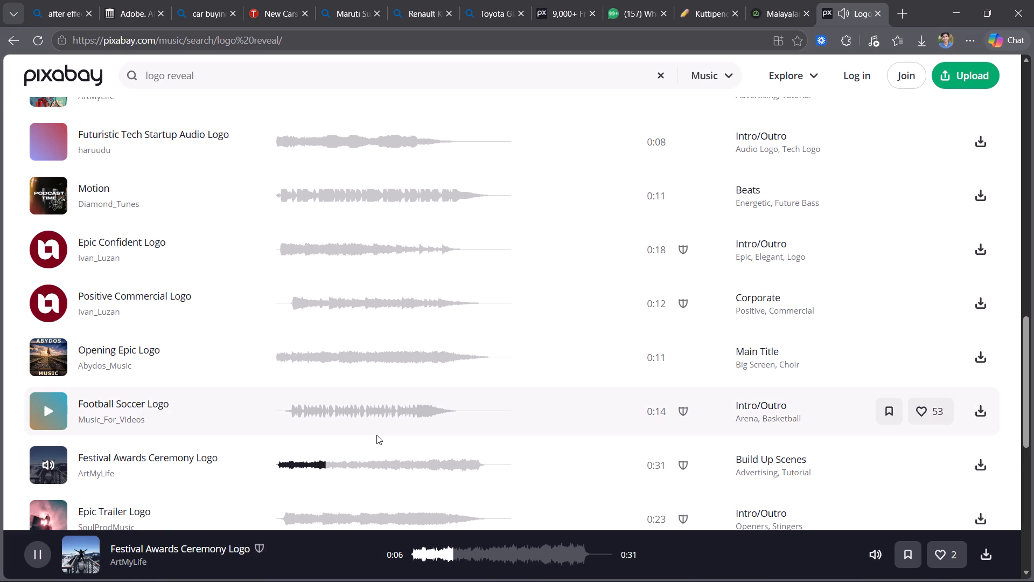
Download ArtMyLife's 31-second Festival Awards Ceremony Logo track and dismiss the thank-you dialog.
{"action": "left_click", "coordinate": [988, 467]}
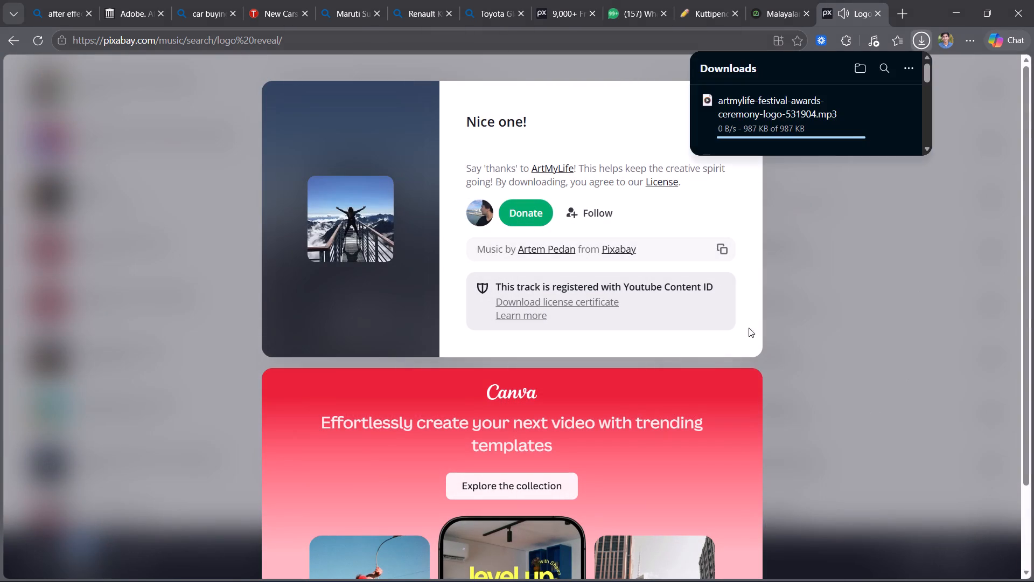
{"action": "left_click", "coordinate": [631, 101]}
{"action": "left_click", "coordinate": [725, 119]}
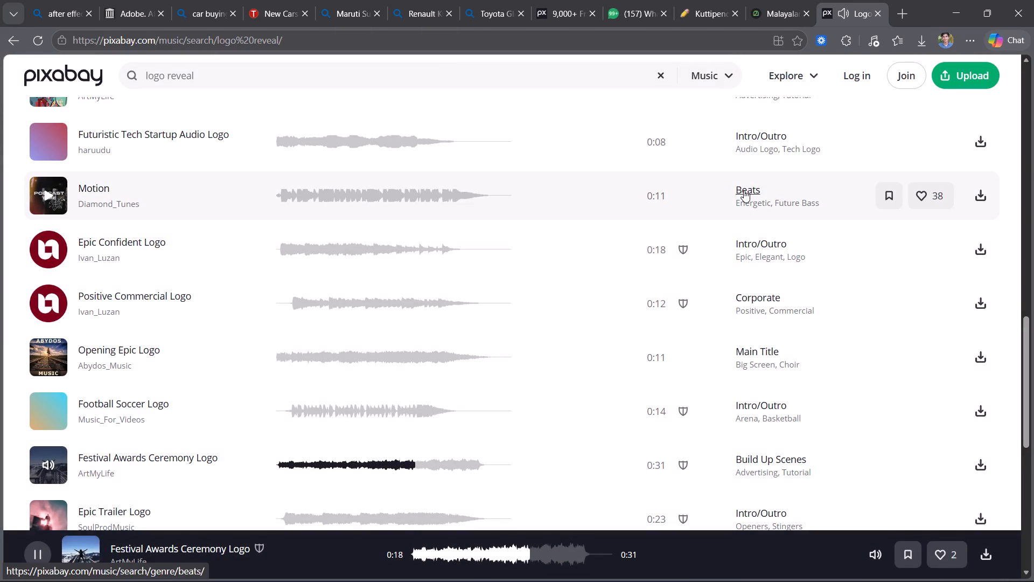
Preview SoulProdMusic's 23-second Epic Trailer Logo track at the end of the first results page.
{"action": "scroll", "coordinate": [485, 347], "scroll_direction": "down", "scroll_amount": 1}
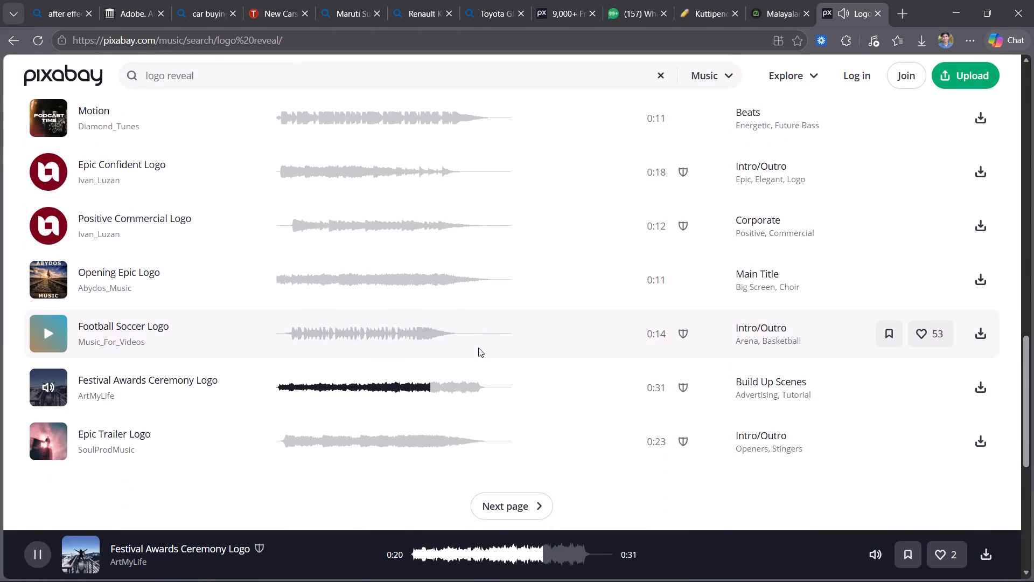
{"action": "scroll", "coordinate": [478, 348], "scroll_direction": "down", "scroll_amount": 1}
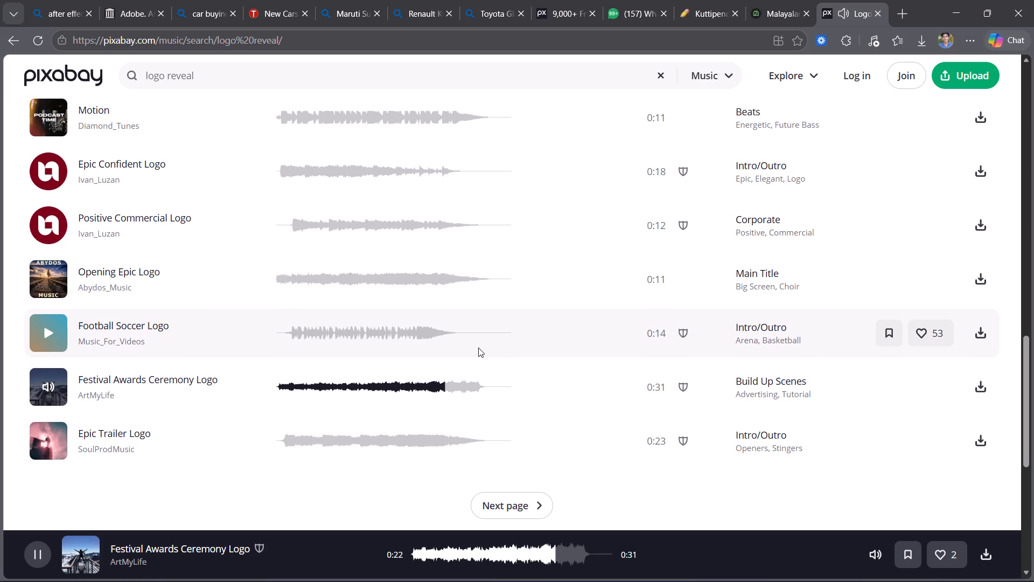
{"action": "scroll", "coordinate": [479, 347], "scroll_direction": "down", "scroll_amount": 2}
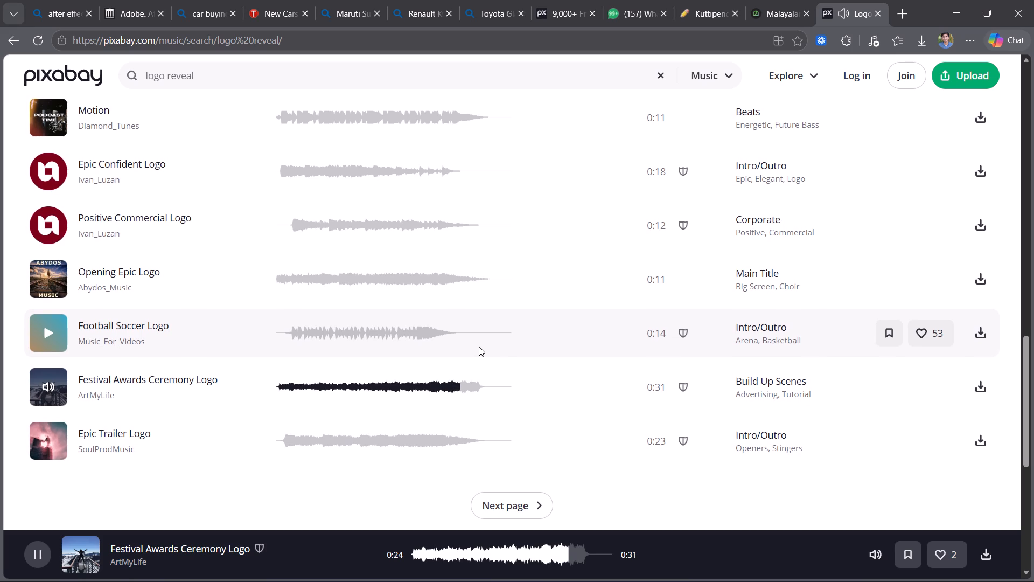
{"action": "scroll", "coordinate": [253, 403], "scroll_direction": "down", "scroll_amount": 1}
{"action": "left_click", "coordinate": [44, 441]}
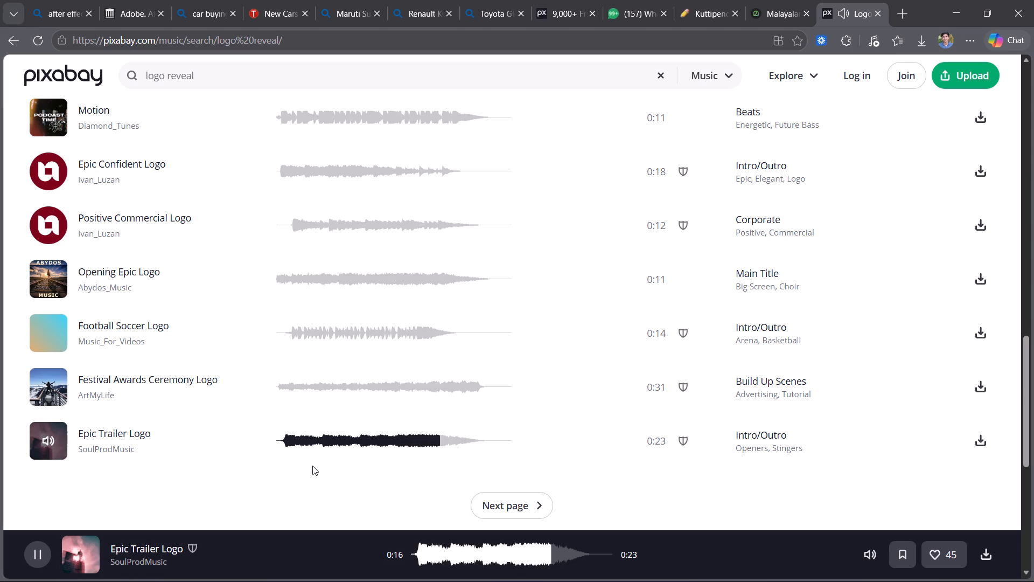
On the second page of logo reveal results, preview the tracks Sting, Autumn Is Coming (Piano) and Cinematic Drum Hit 1.
{"action": "scroll", "coordinate": [403, 450], "scroll_direction": "down", "scroll_amount": 1}
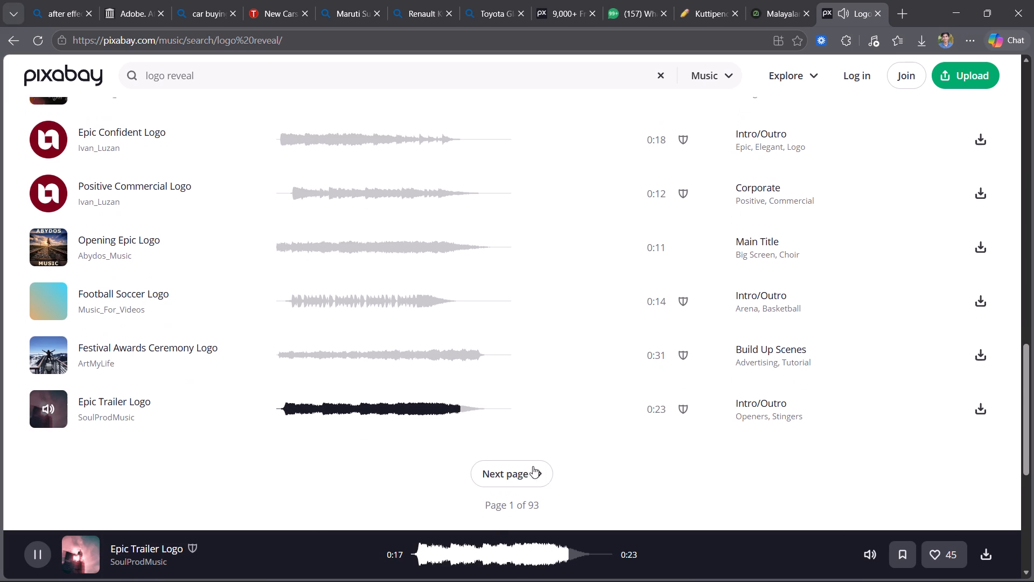
{"action": "scroll", "coordinate": [533, 466], "scroll_direction": "down", "scroll_amount": 1}
{"action": "left_click", "coordinate": [508, 466]}
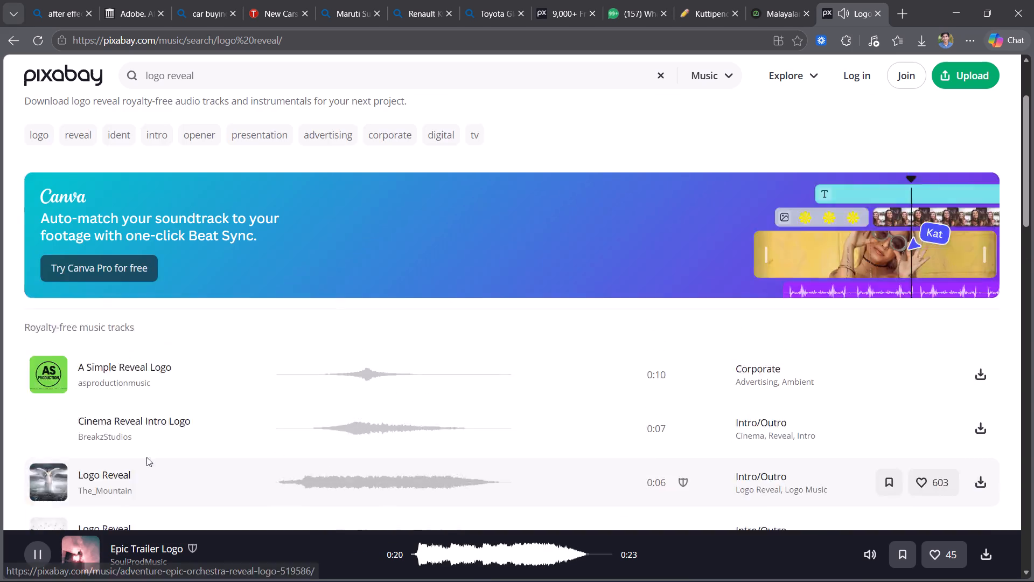
{"action": "scroll", "coordinate": [274, 419], "scroll_direction": "down", "scroll_amount": 2}
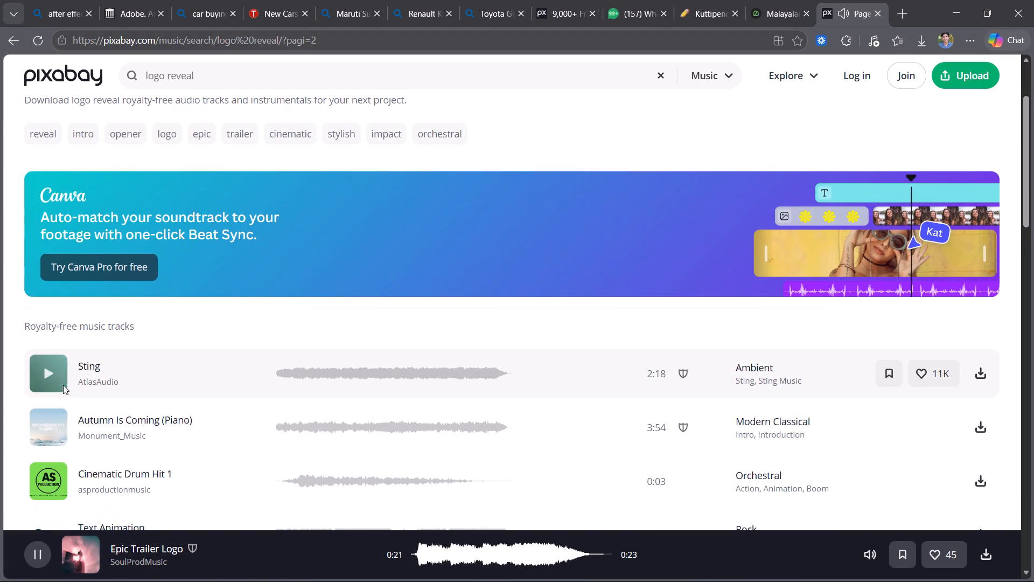
{"action": "left_click", "coordinate": [46, 373]}
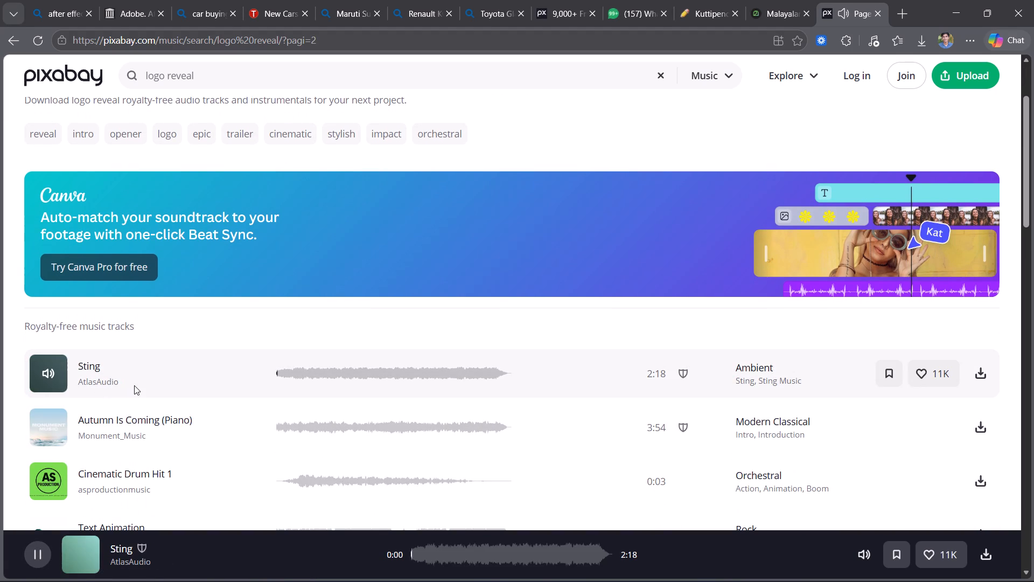
{"action": "scroll", "coordinate": [134, 385], "scroll_direction": "down", "scroll_amount": 1}
{"action": "left_click", "coordinate": [295, 286]}
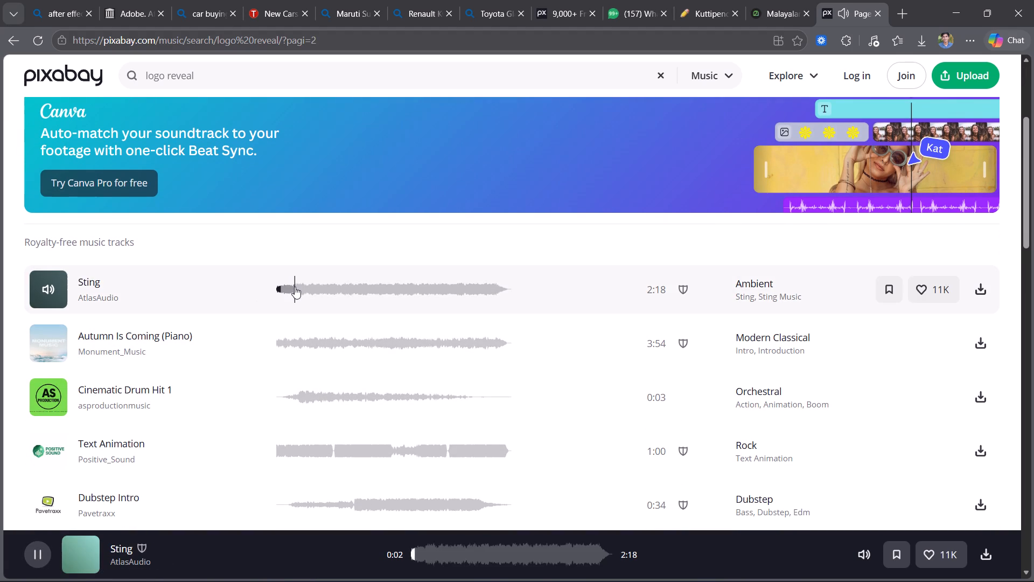
{"action": "left_click", "coordinate": [49, 343]}
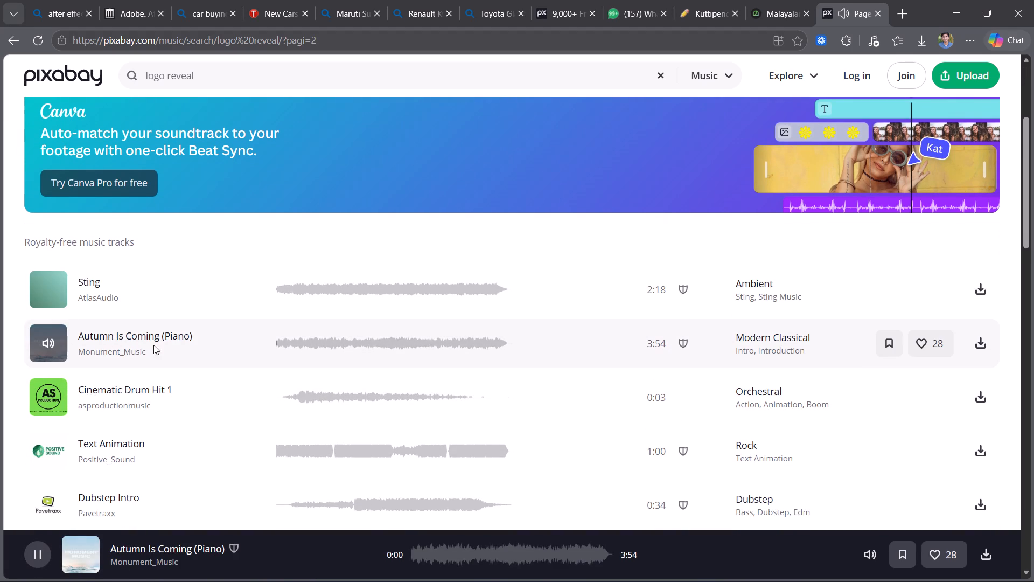
{"action": "scroll", "coordinate": [158, 345], "scroll_direction": "down", "scroll_amount": 2}
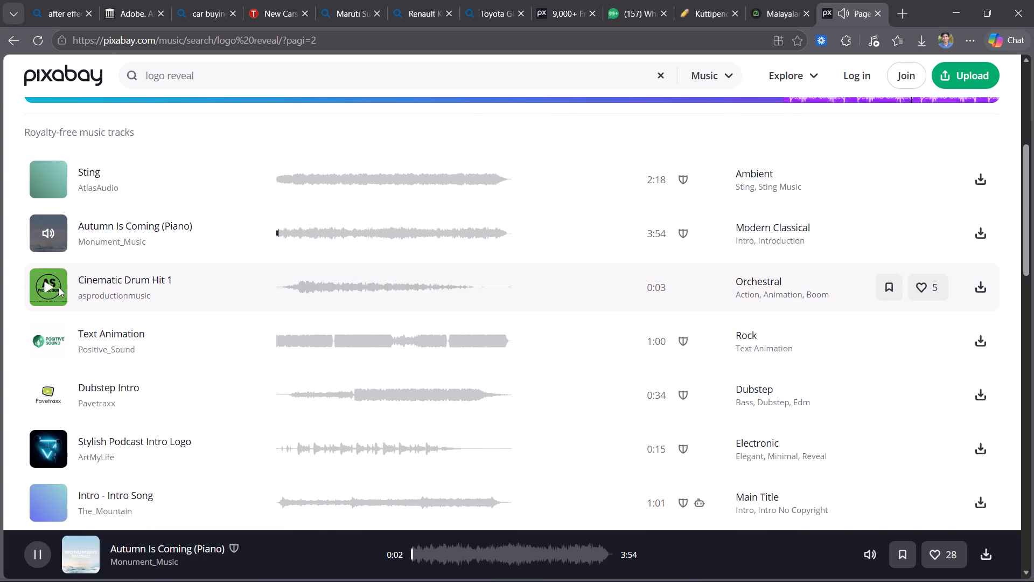
{"action": "left_click", "coordinate": [59, 287]}
Preview the Text Animation, Dubstep Intro and Stylish Podcast Intro Logo tracks, skipping ahead to about 0:12 in Dubstep Intro.
{"action": "scroll", "coordinate": [73, 296], "scroll_direction": "down", "scroll_amount": 1}
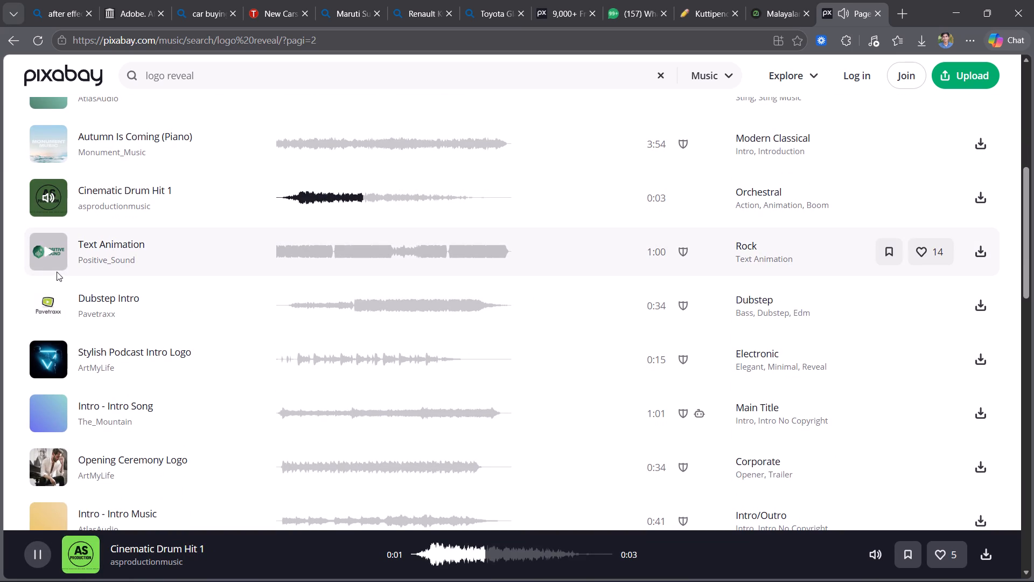
{"action": "left_click", "coordinate": [47, 253]}
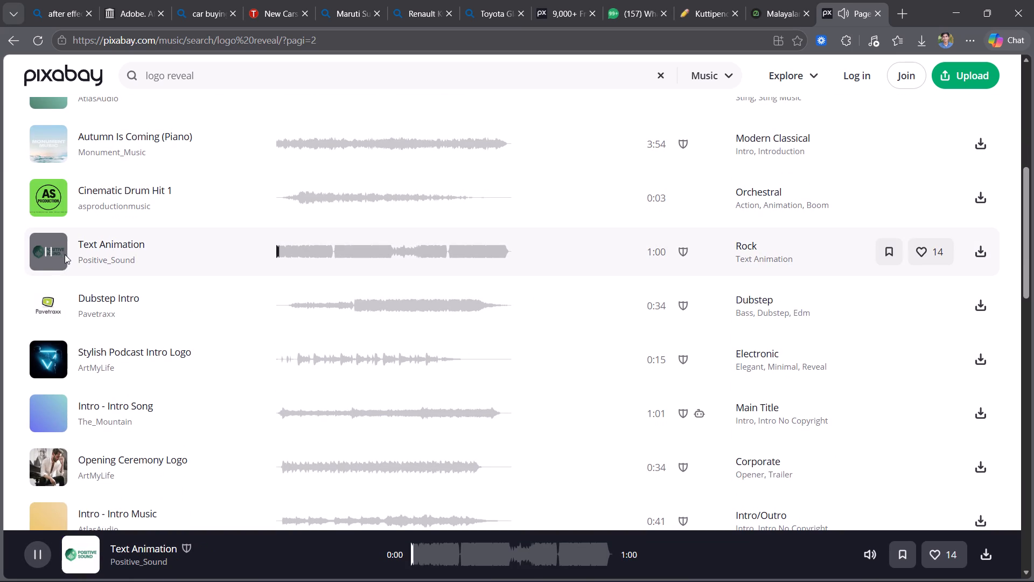
{"action": "left_click", "coordinate": [52, 301]}
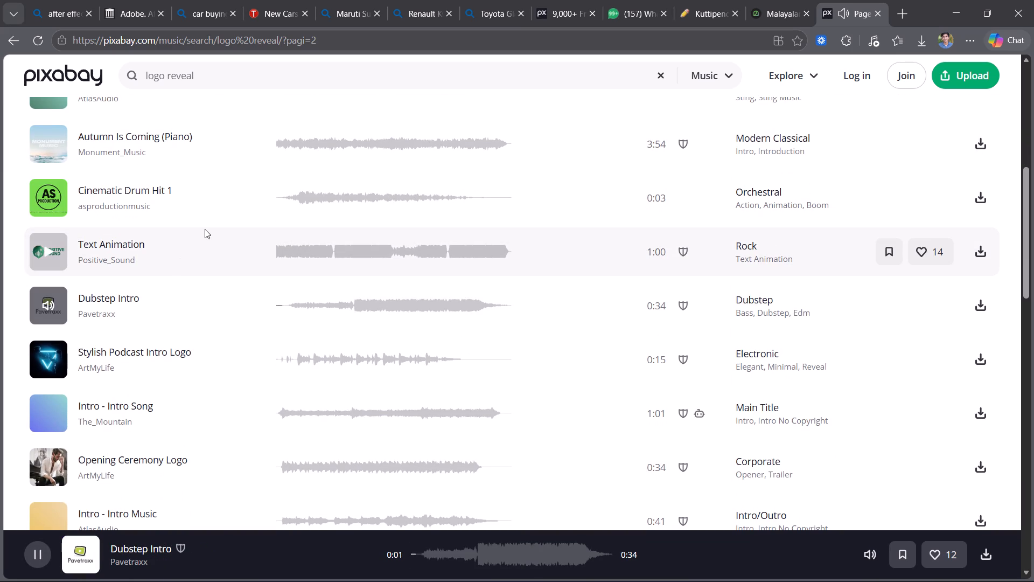
{"action": "scroll", "coordinate": [204, 260], "scroll_direction": "down", "scroll_amount": 1}
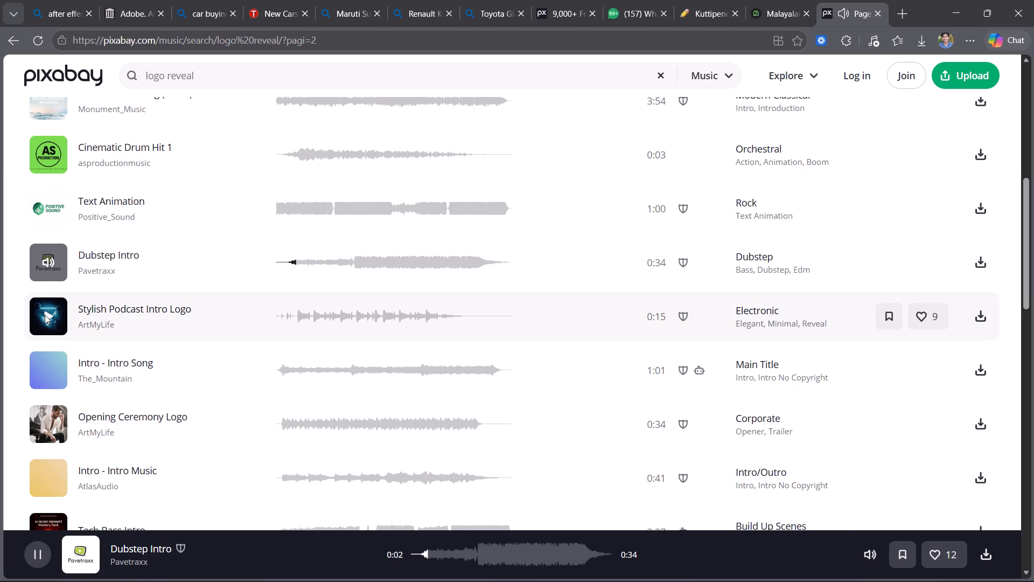
{"action": "left_click", "coordinate": [359, 256]}
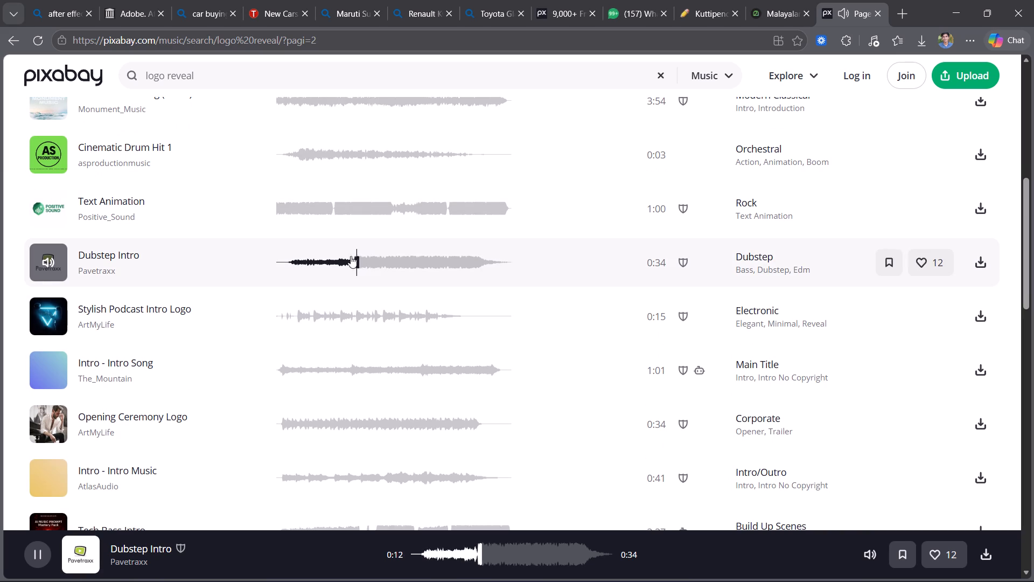
{"action": "left_click", "coordinate": [41, 316]}
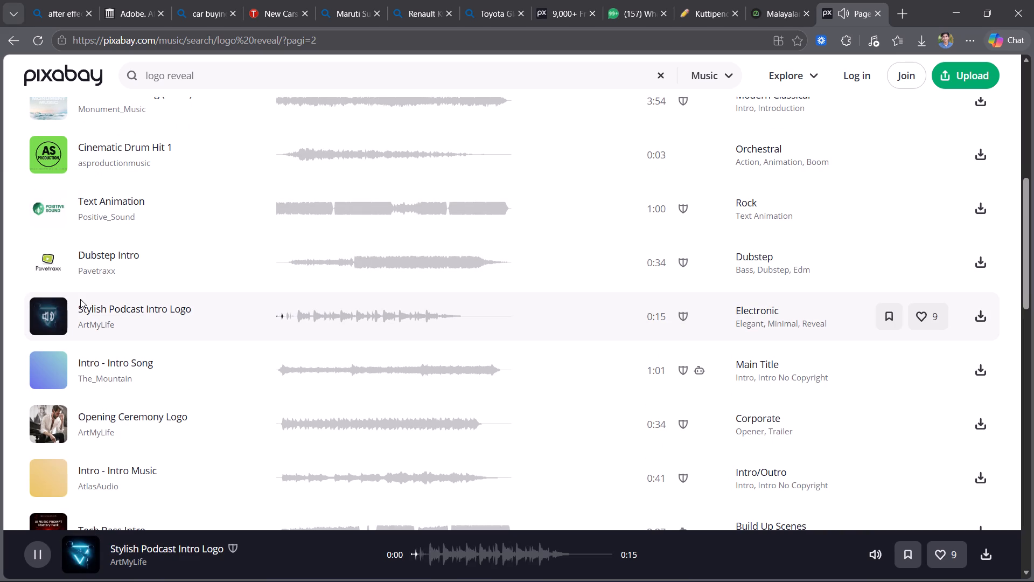
Preview the Intro - Intro Song, Opening Ceremony Logo and Intro - Intro Music tracks, skipping ahead within each.
{"action": "left_click", "coordinate": [58, 369]}
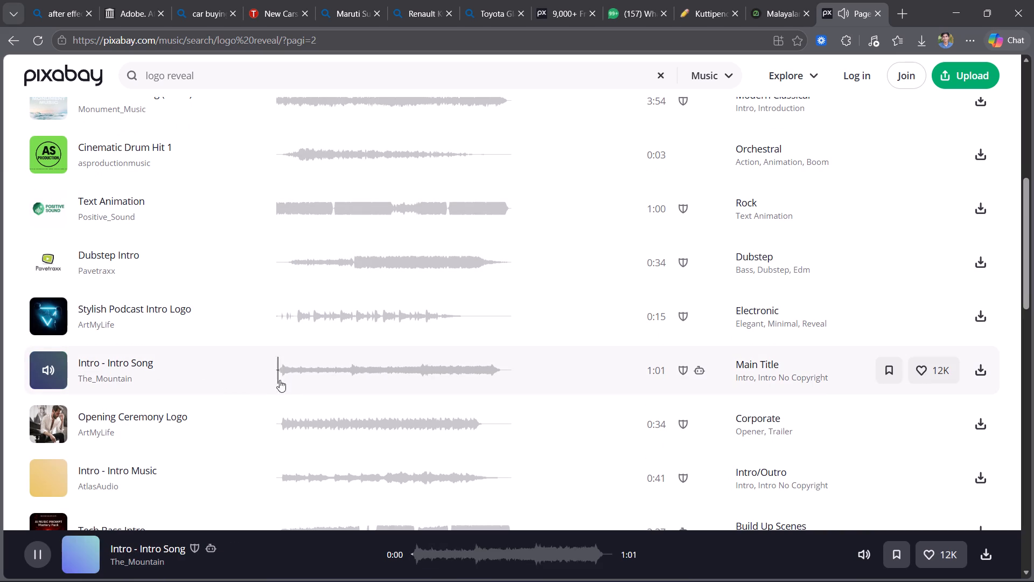
{"action": "left_click", "coordinate": [329, 374]}
{"action": "left_click", "coordinate": [44, 423]}
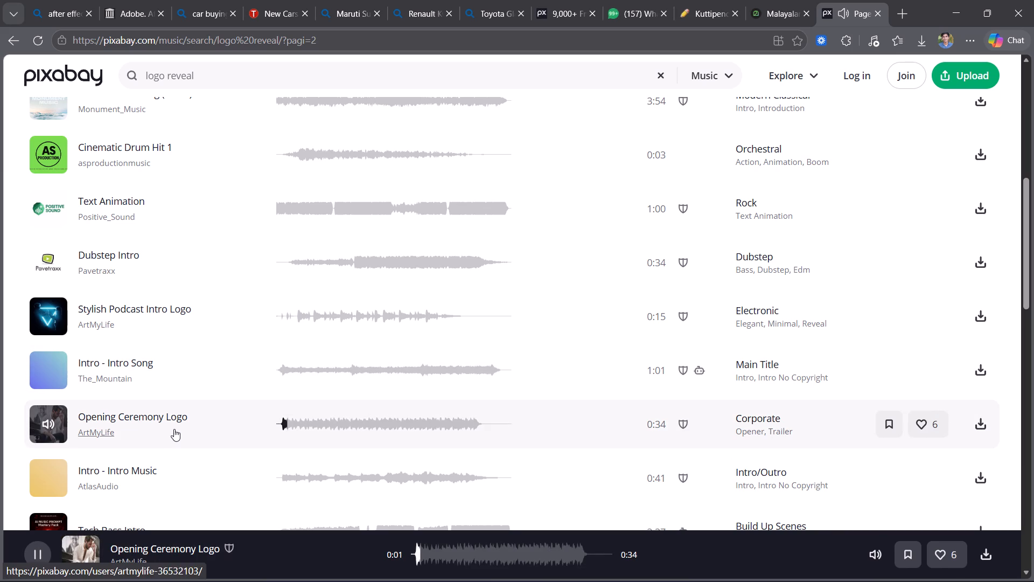
{"action": "left_click", "coordinate": [344, 423]}
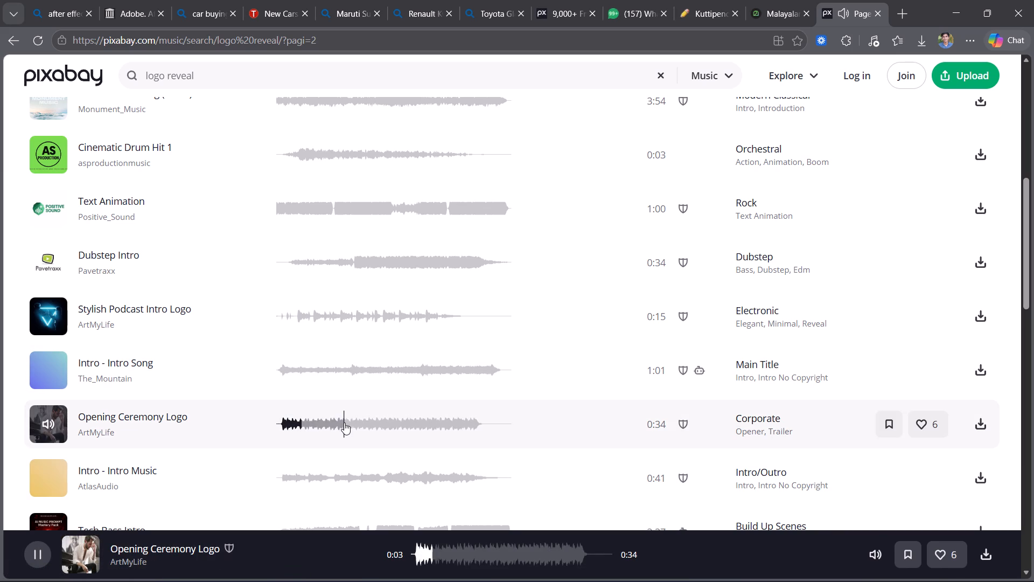
{"action": "left_click", "coordinate": [53, 475]}
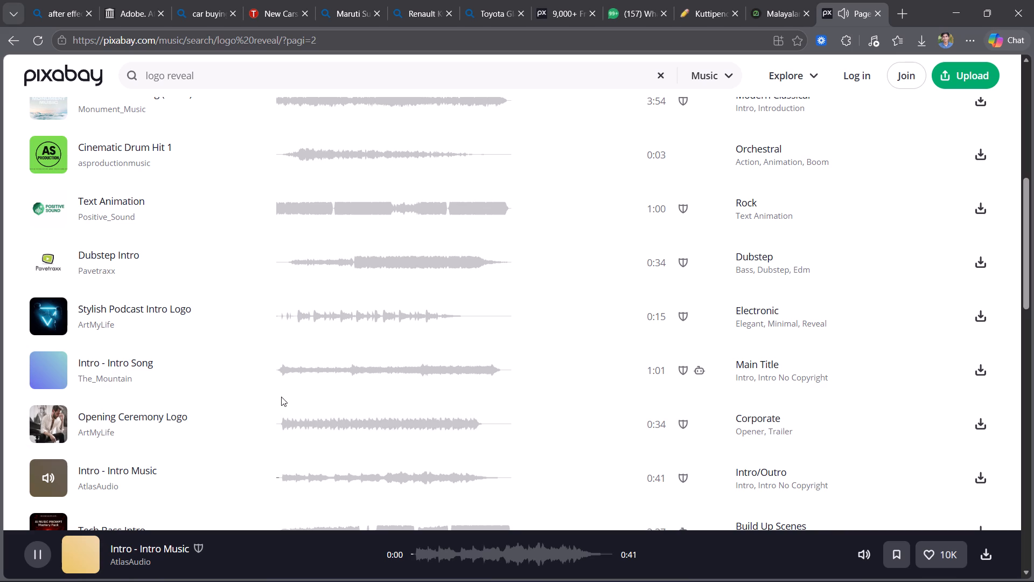
{"action": "scroll", "coordinate": [281, 396], "scroll_direction": "down", "scroll_amount": 2}
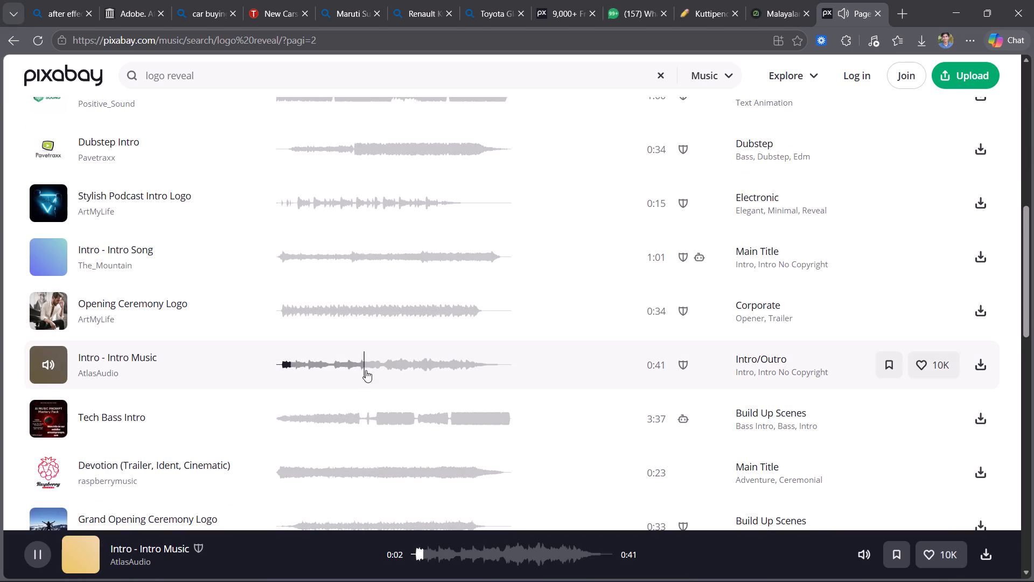
{"action": "left_click", "coordinate": [366, 369]}
Preview the Tech Bass Intro, Devotion (Trailer, Ident, Cinematic) and Grand Opening Ceremony Logo tracks.
{"action": "left_click", "coordinate": [47, 420]}
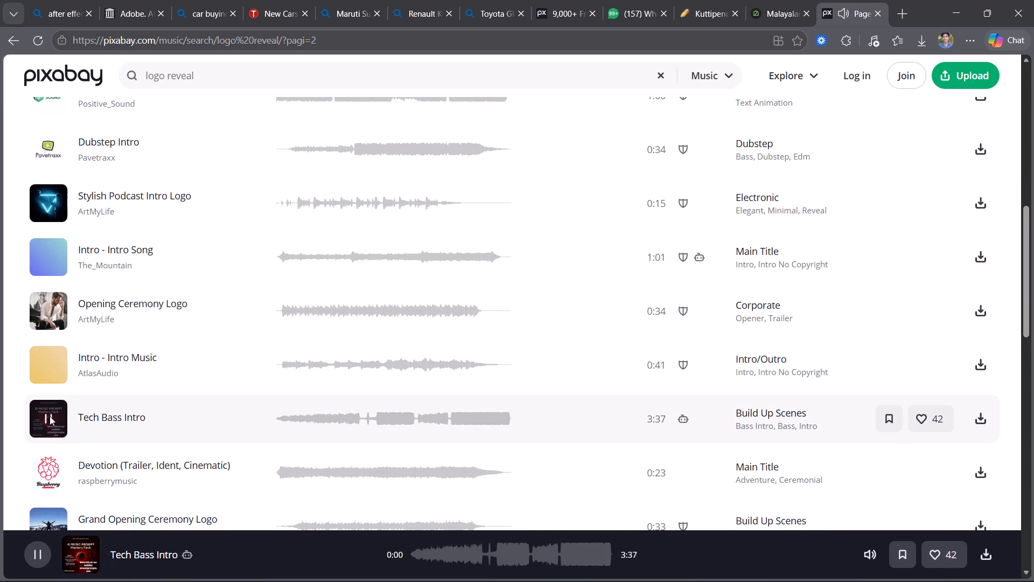
{"action": "left_click", "coordinate": [319, 423]}
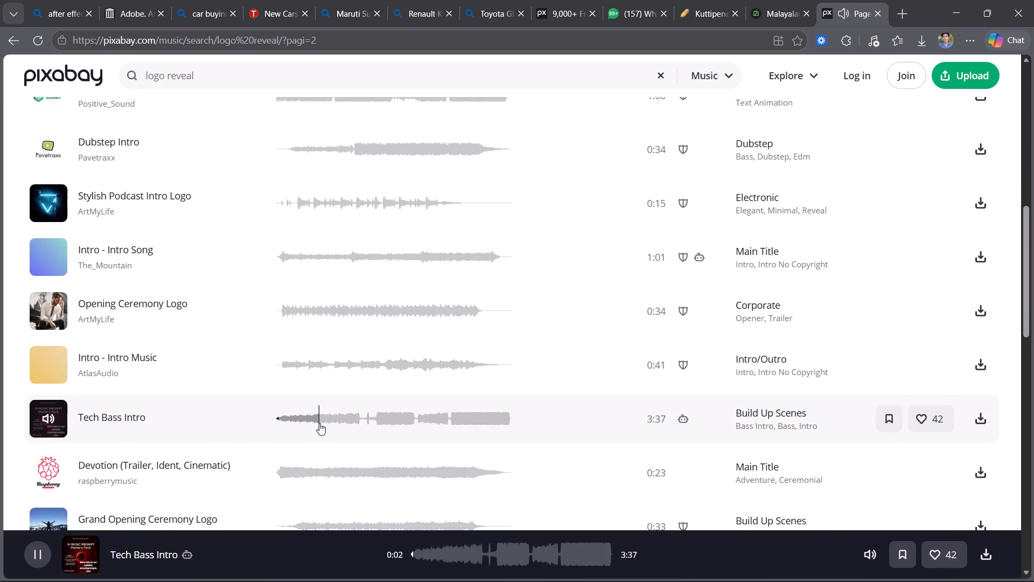
{"action": "left_click", "coordinate": [51, 482]}
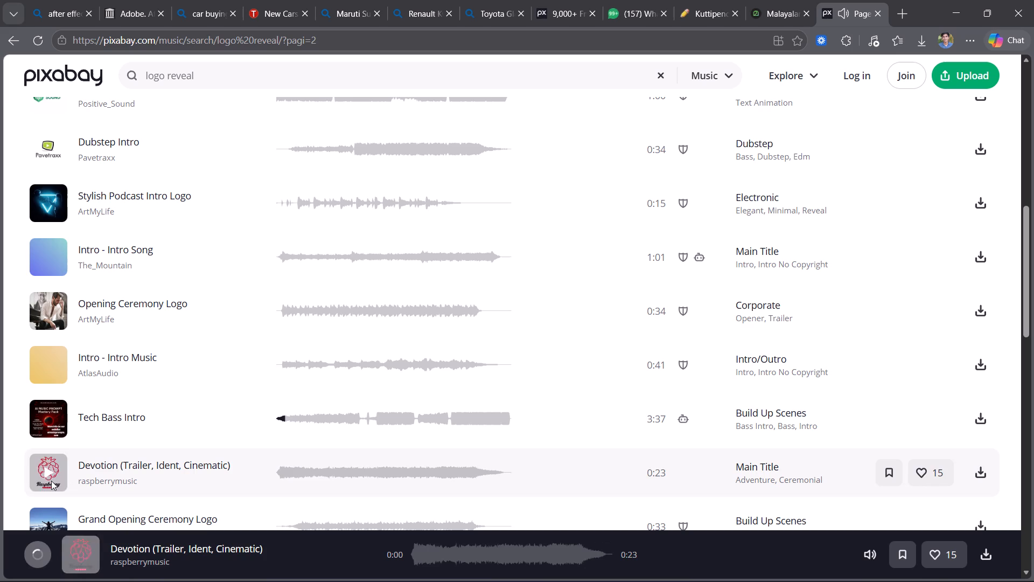
{"action": "scroll", "coordinate": [161, 455], "scroll_direction": "down", "scroll_amount": 2}
{"action": "left_click", "coordinate": [351, 350]}
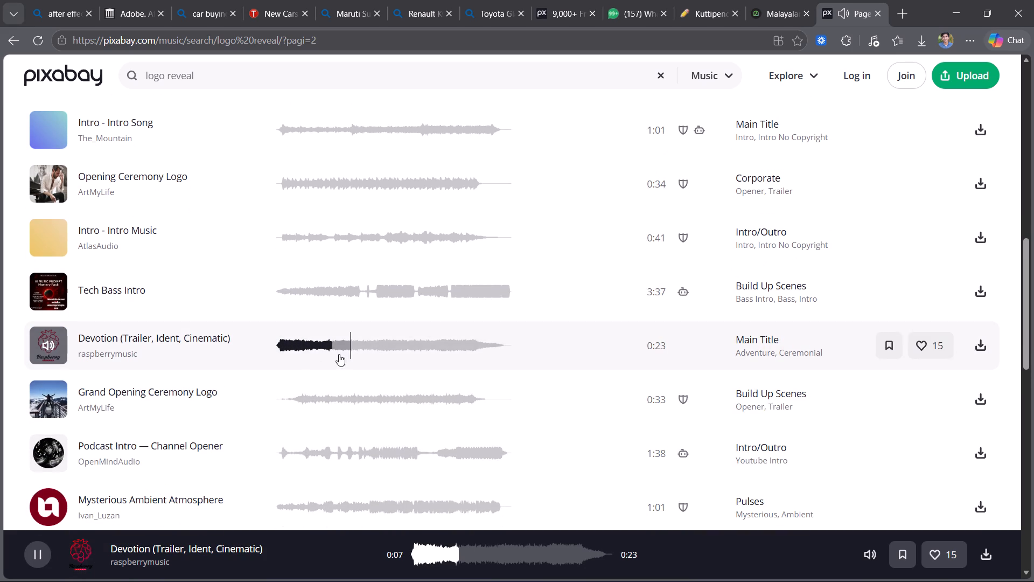
{"action": "left_click", "coordinate": [53, 404]}
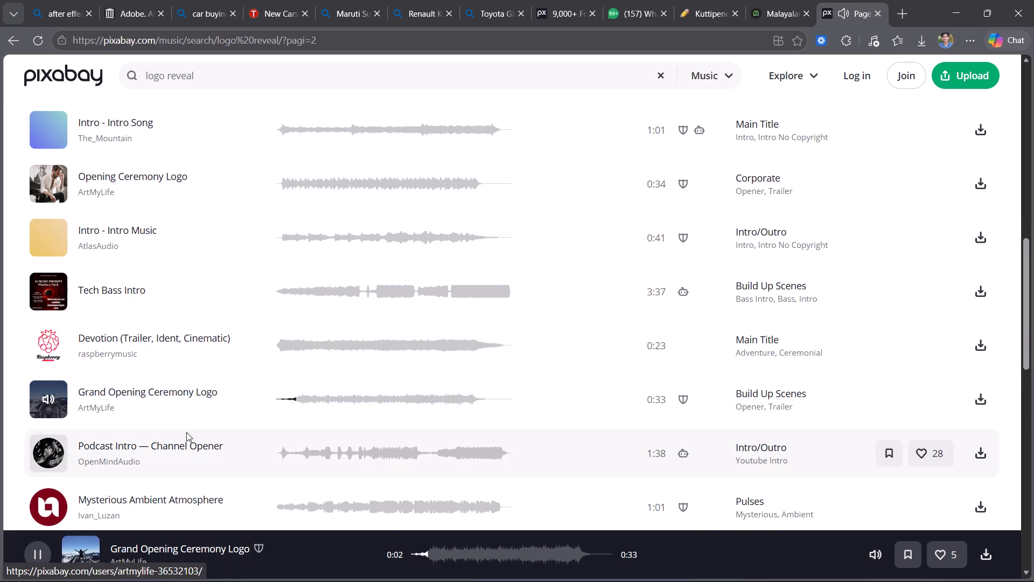
Preview several points of the Podcast Intro — Channel Opener and Mysterious Ambient Atmosphere tracks.
{"action": "left_click", "coordinate": [50, 450]}
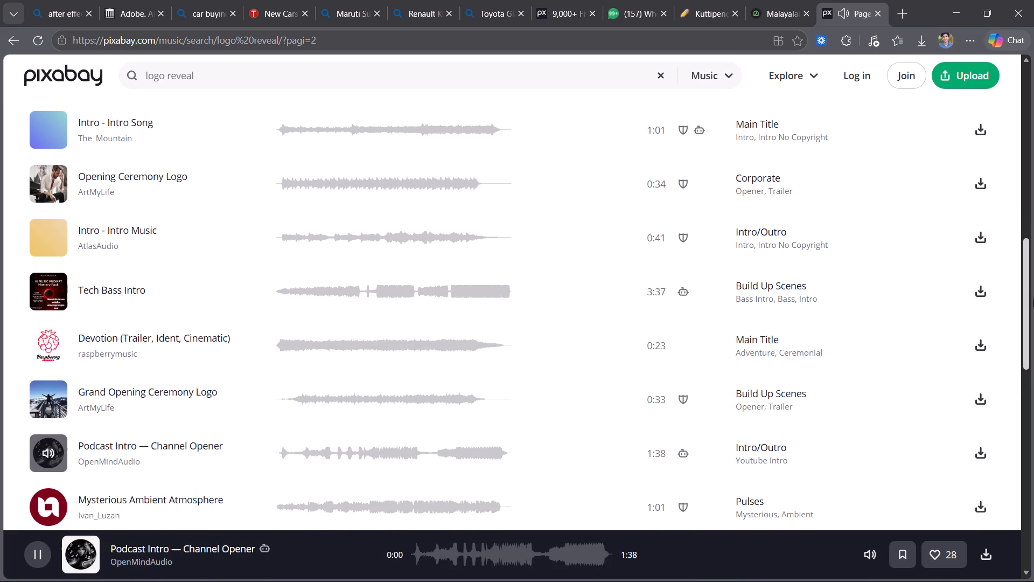
{"action": "left_click_drag", "start_coordinate": [1030, 291], "coordinate": [1033, 343]}
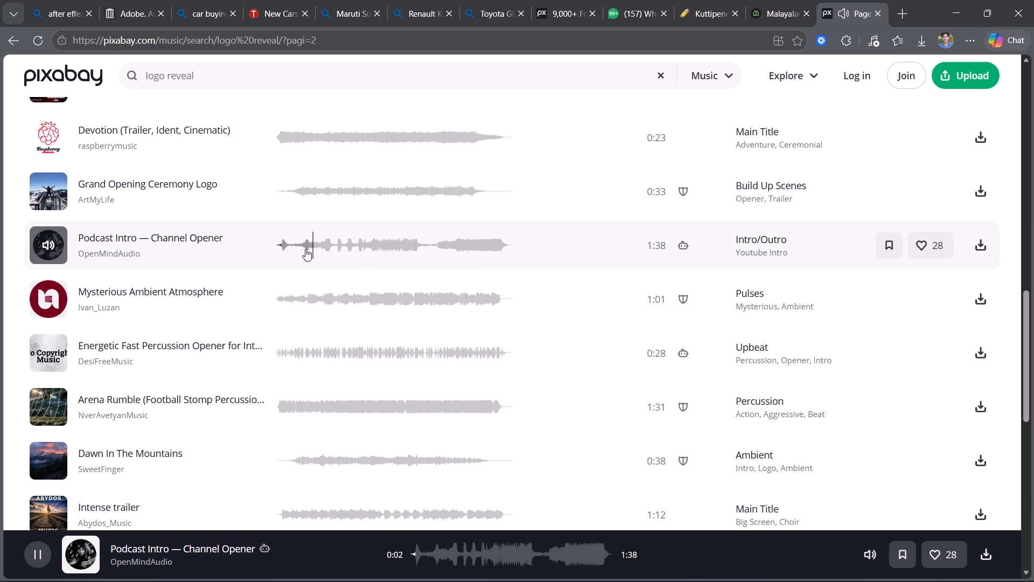
{"action": "left_click", "coordinate": [301, 245]}
{"action": "left_click", "coordinate": [308, 245]}
{"action": "left_click", "coordinate": [351, 246]}
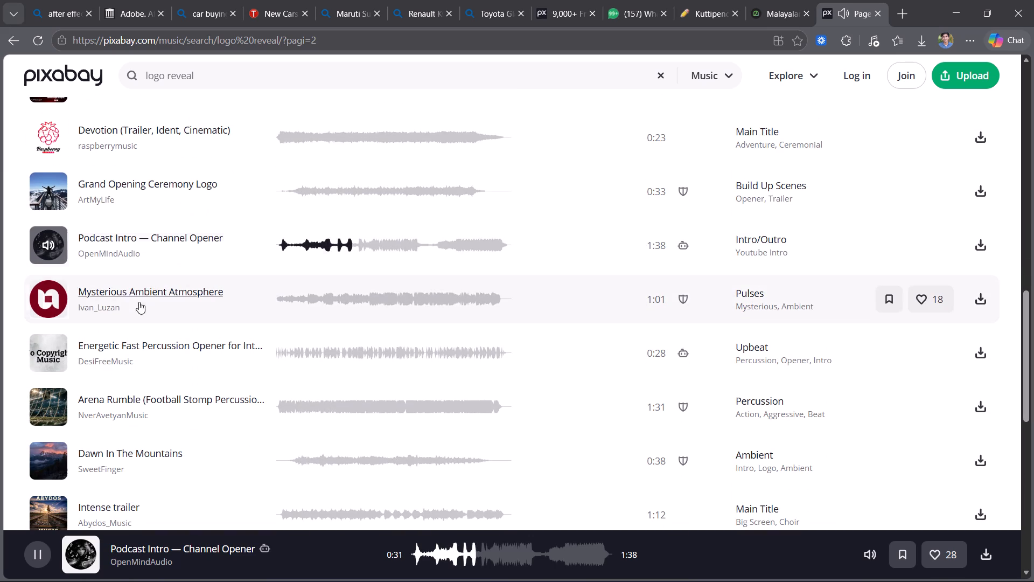
{"action": "left_click", "coordinate": [45, 299]}
{"action": "left_click", "coordinate": [292, 297]}
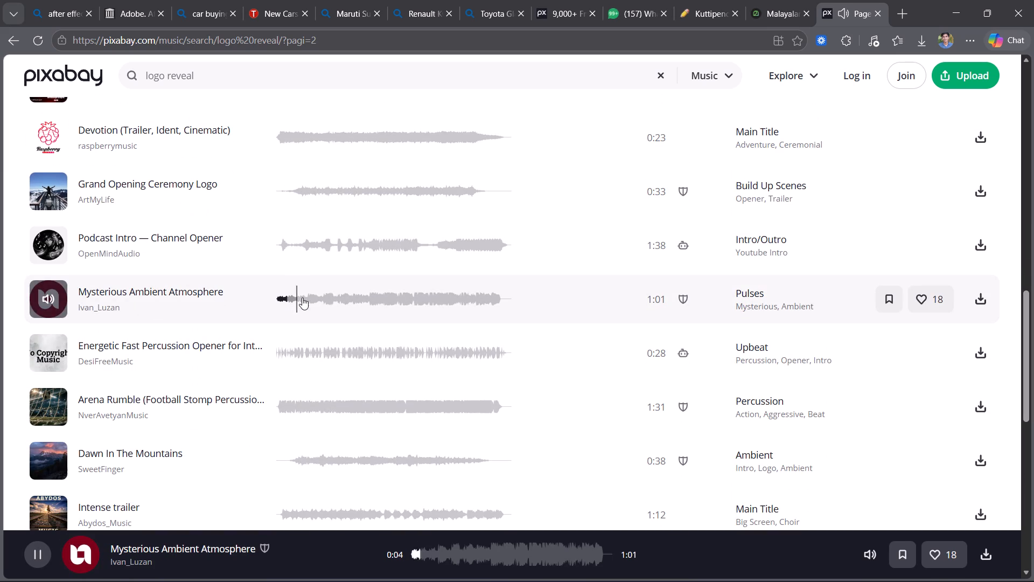
{"action": "left_click", "coordinate": [311, 297]}
{"action": "left_click", "coordinate": [330, 297]}
{"action": "left_click", "coordinate": [365, 299]}
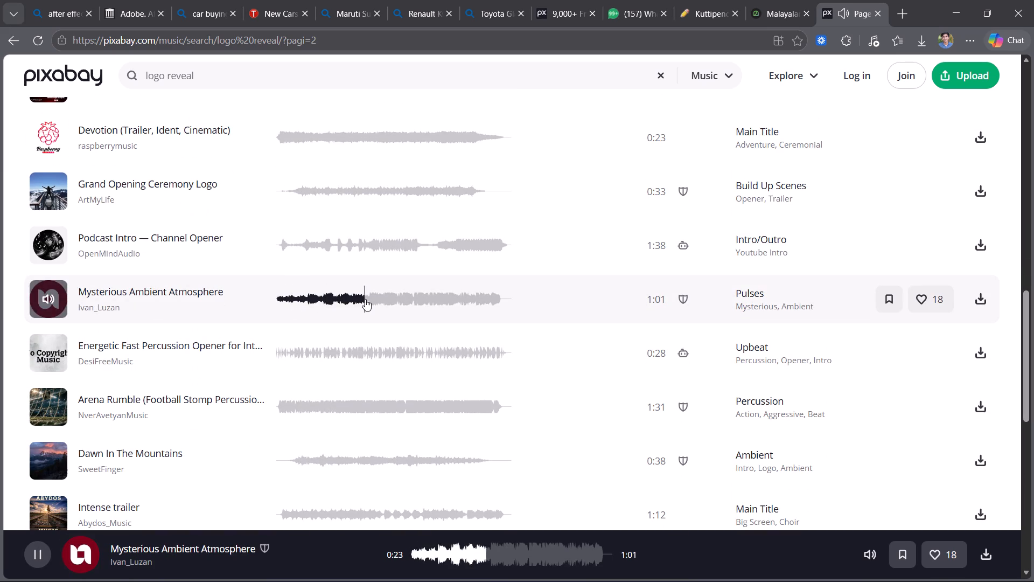
Preview several points of the Energetic Fast Percussion Opener and Arena Rumble (Football Stomp Percussion) tracks.
{"action": "left_click", "coordinate": [51, 352]}
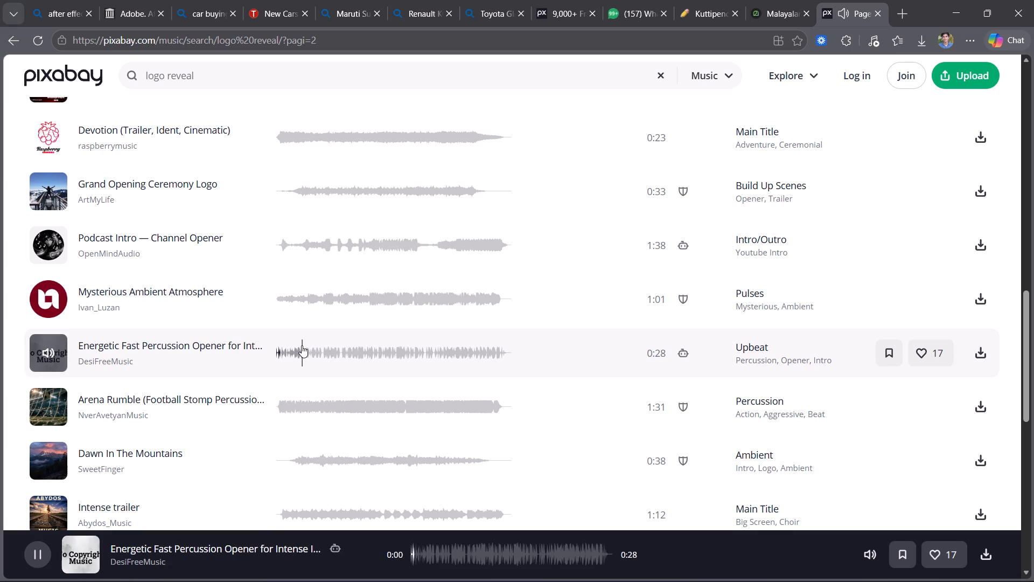
{"action": "left_click", "coordinate": [302, 345]}
{"action": "left_click", "coordinate": [381, 355]}
{"action": "left_click", "coordinate": [54, 403]}
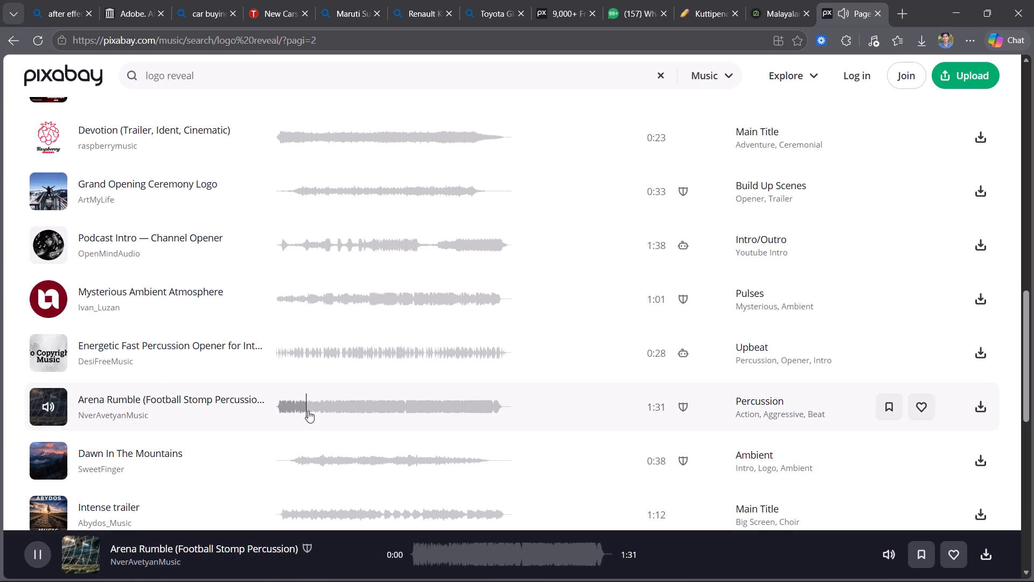
{"action": "left_click", "coordinate": [309, 414]}
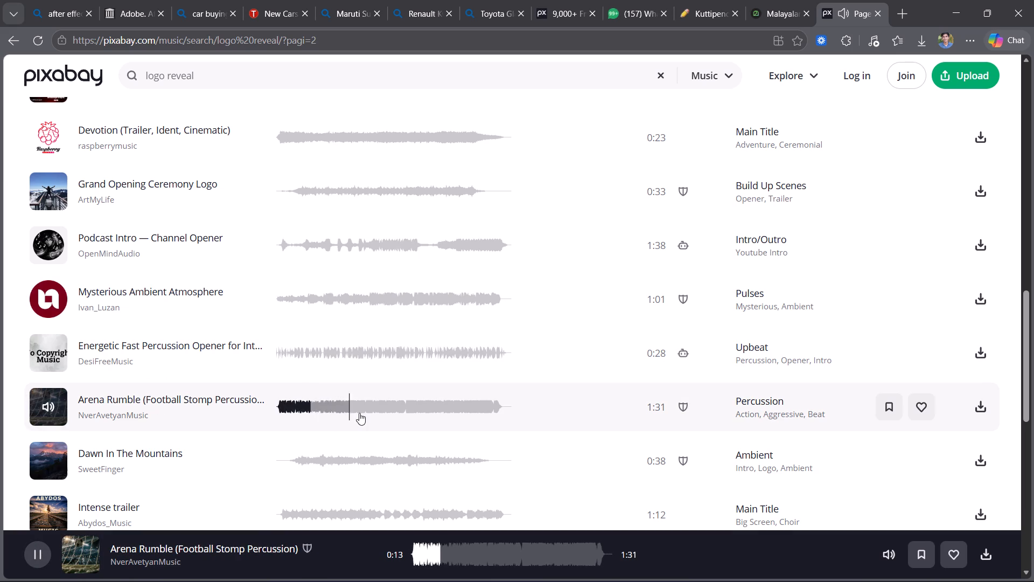
{"action": "left_click", "coordinate": [359, 413]}
Preview the Dawn In The Mountains and Intense trailer tracks, skipping ahead within each.
{"action": "left_click", "coordinate": [43, 460]}
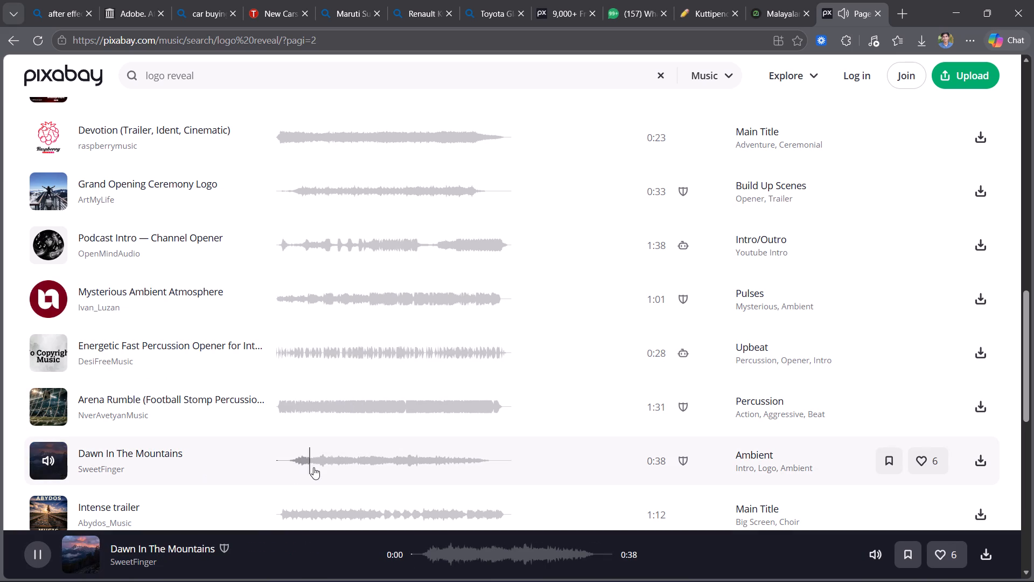
{"action": "scroll", "coordinate": [318, 456], "scroll_direction": "down", "scroll_amount": 2}
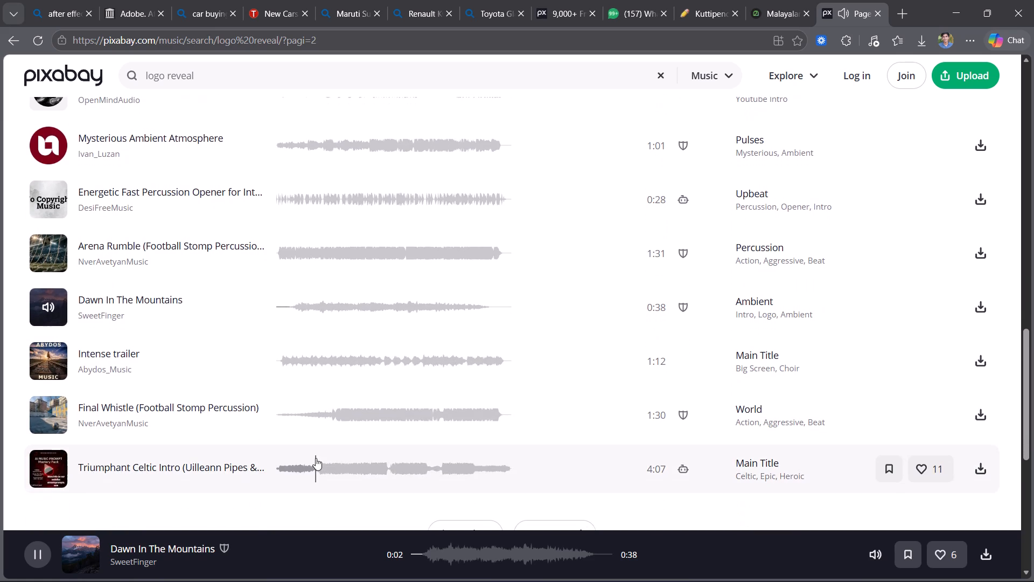
{"action": "scroll", "coordinate": [316, 458], "scroll_direction": "down", "scroll_amount": 1}
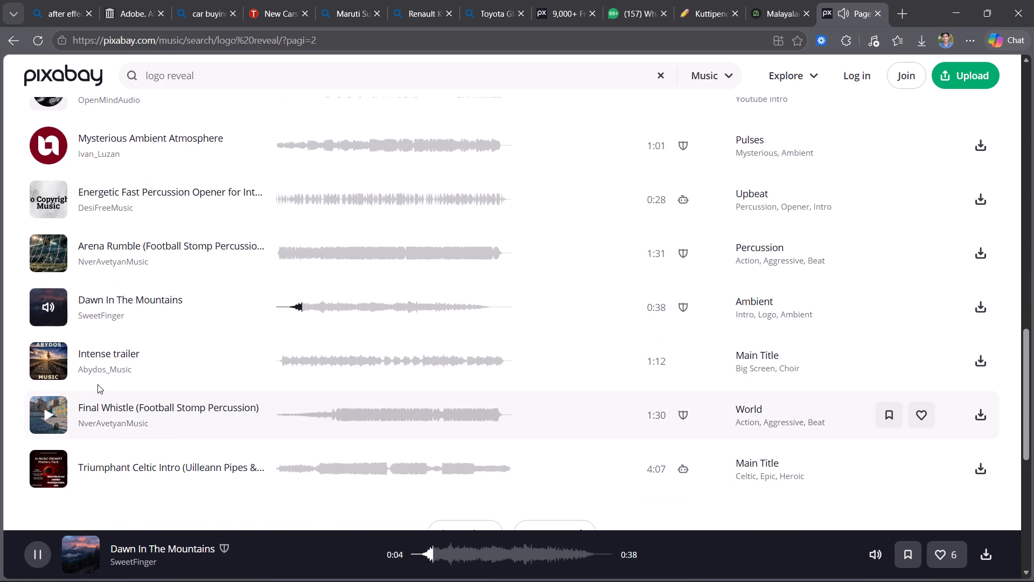
{"action": "left_click", "coordinate": [355, 303]}
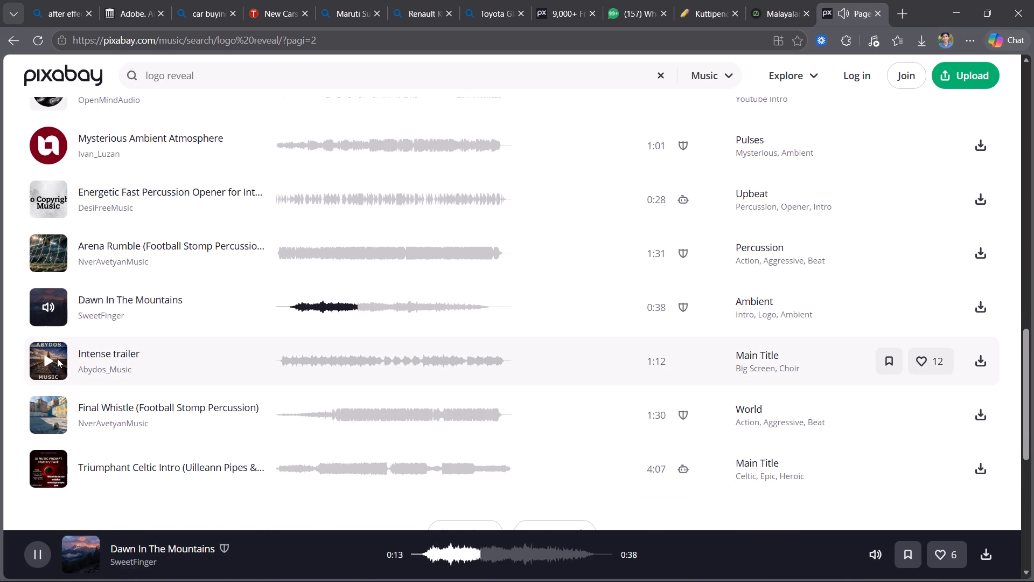
{"action": "left_click", "coordinate": [54, 359]}
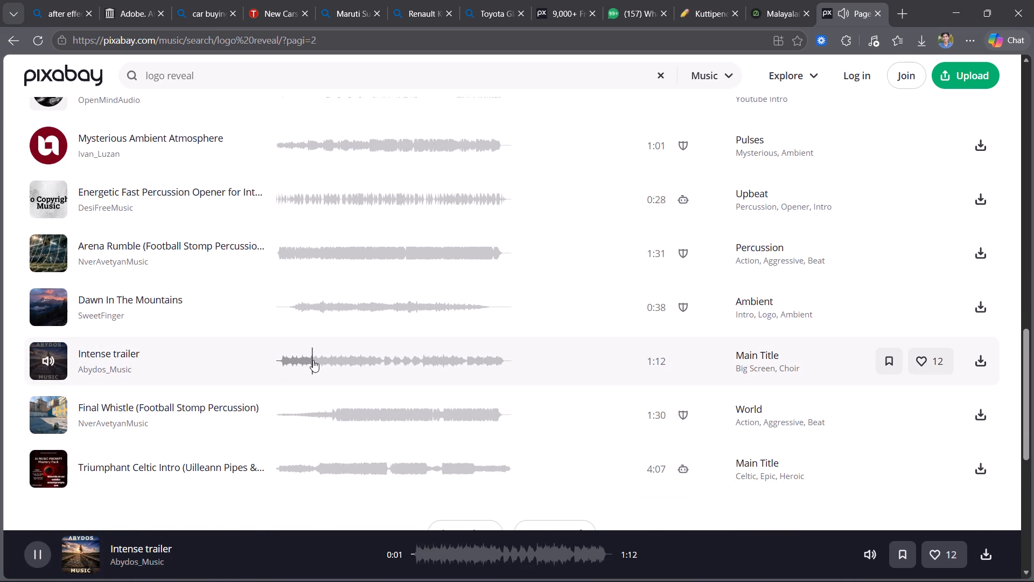
{"action": "left_click", "coordinate": [313, 360]}
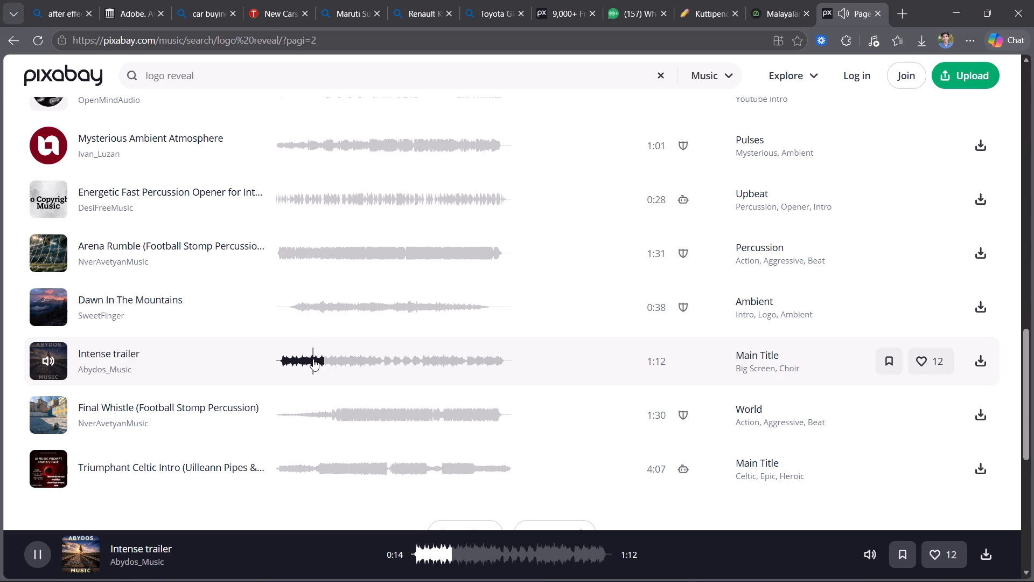
{"action": "left_click", "coordinate": [390, 363]}
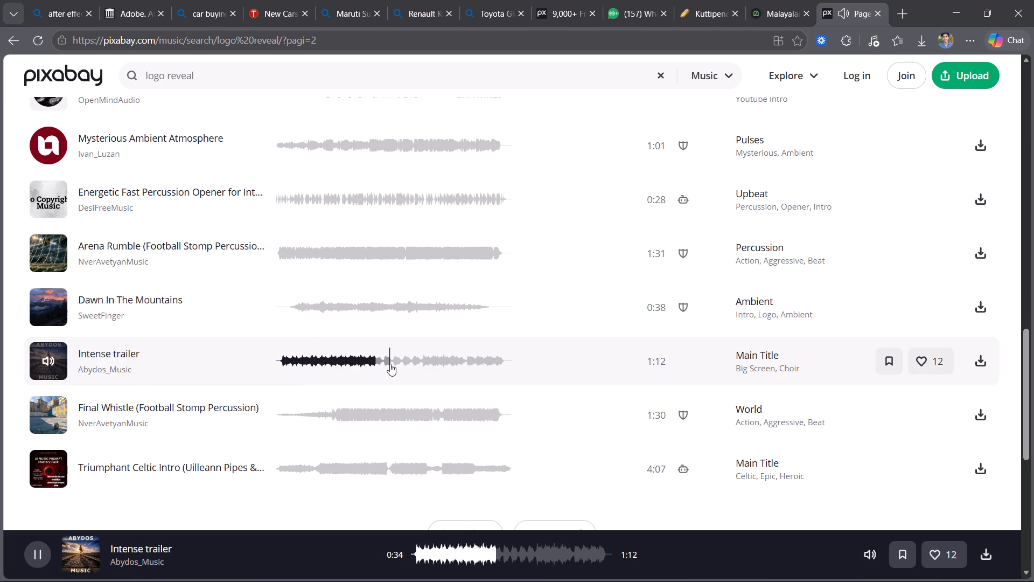
Preview several points of the Final Whistle (Football Stomp Percussion) and Triumphant Celtic Intro tracks.
{"action": "left_click", "coordinate": [52, 413]}
{"action": "left_click", "coordinate": [304, 415]}
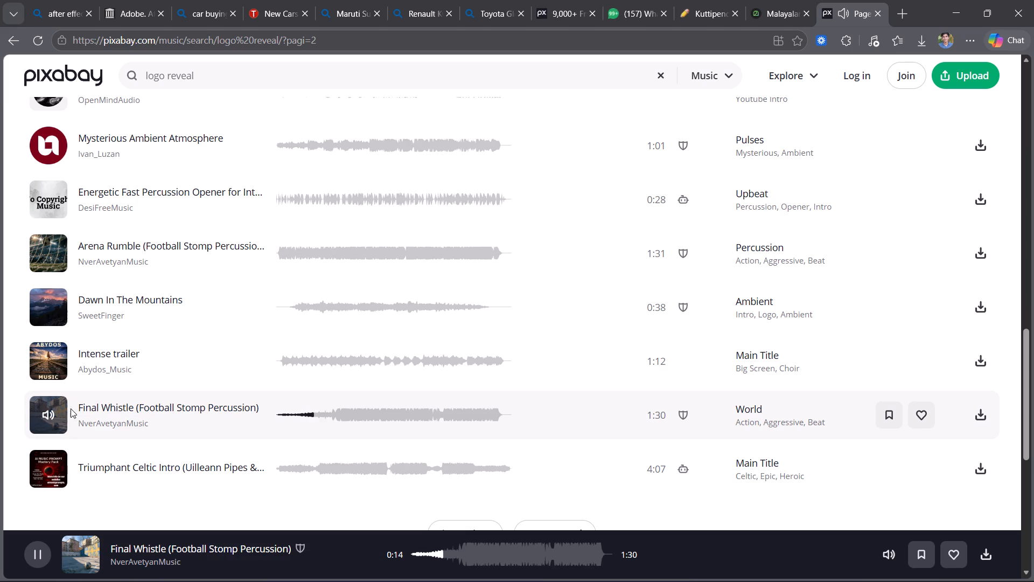
{"action": "left_click", "coordinate": [51, 417]}
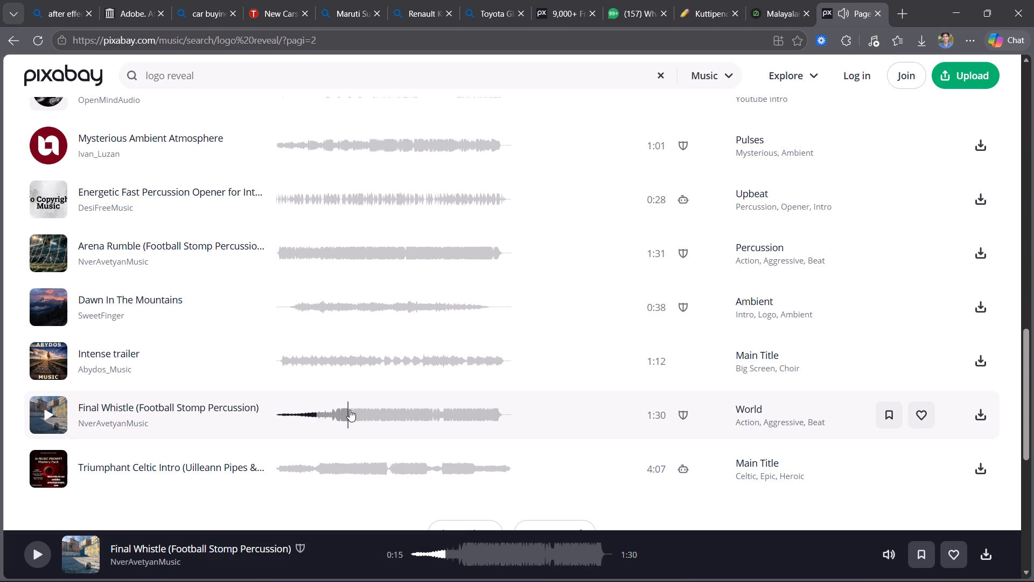
{"action": "left_click", "coordinate": [348, 409]}
{"action": "left_click", "coordinate": [43, 411]}
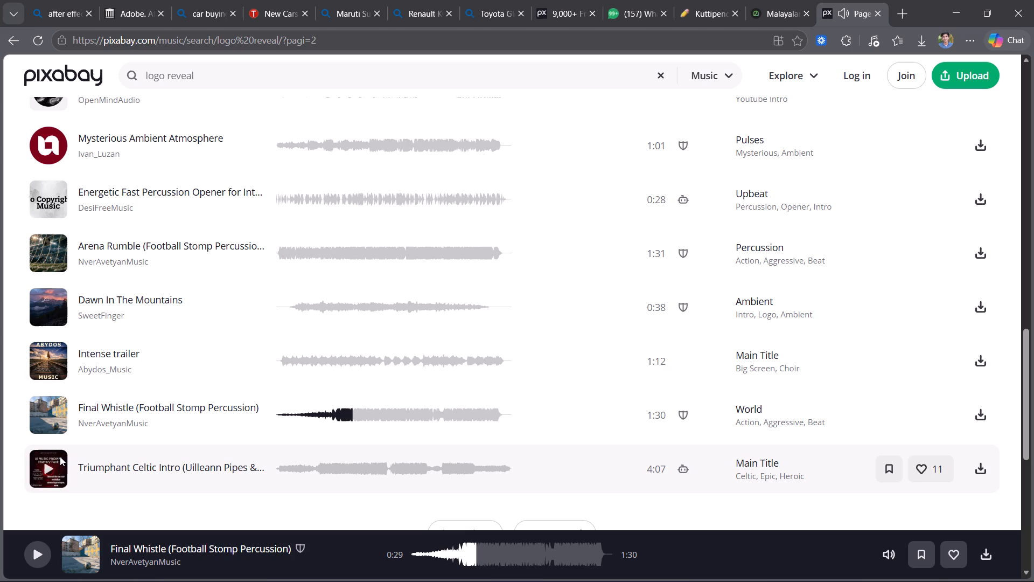
{"action": "left_click", "coordinate": [53, 471]}
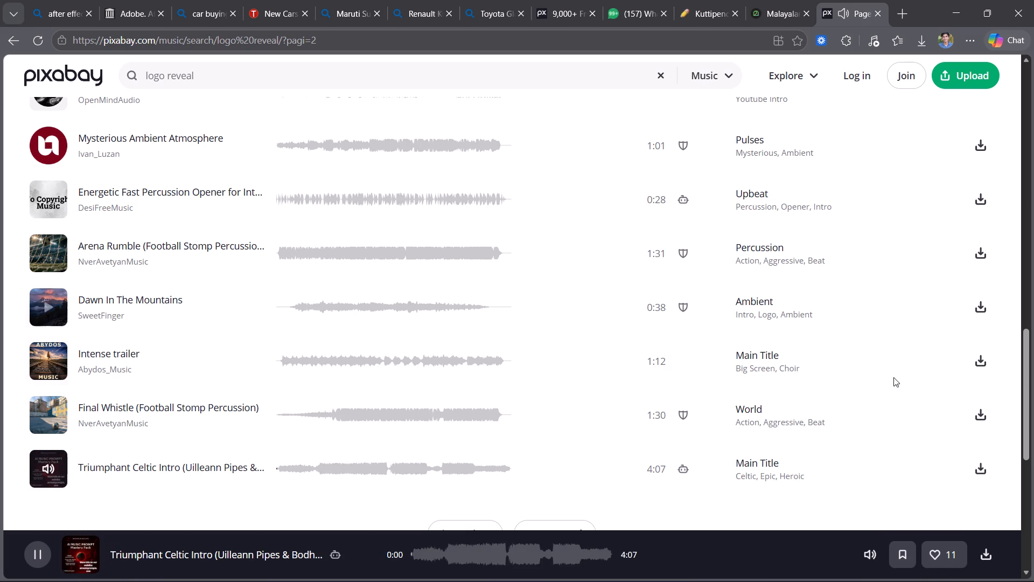
{"action": "left_click_drag", "start_coordinate": [1025, 354], "coordinate": [1033, 393]}
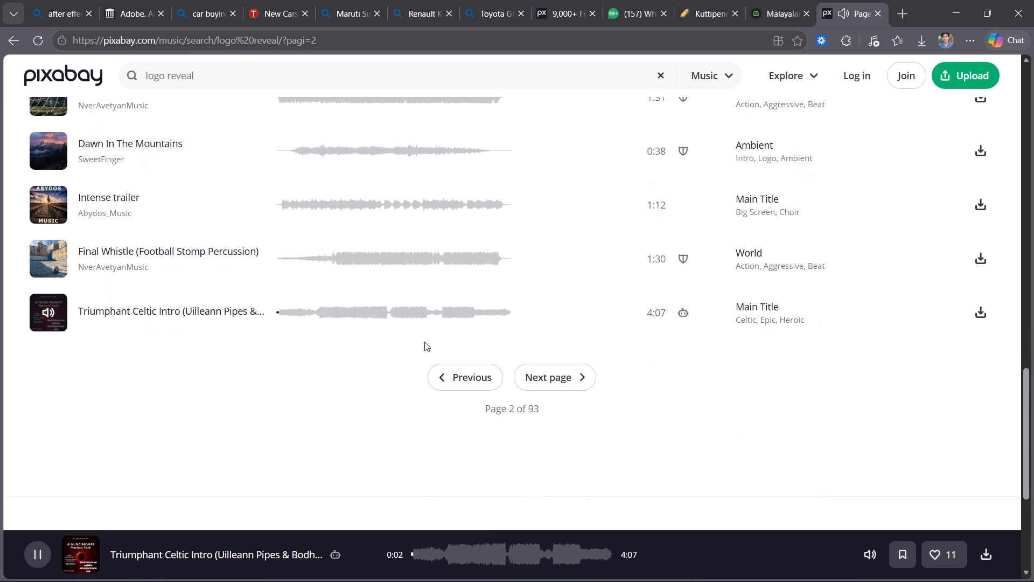
{"action": "left_click", "coordinate": [309, 319]}
{"action": "left_click", "coordinate": [341, 321]}
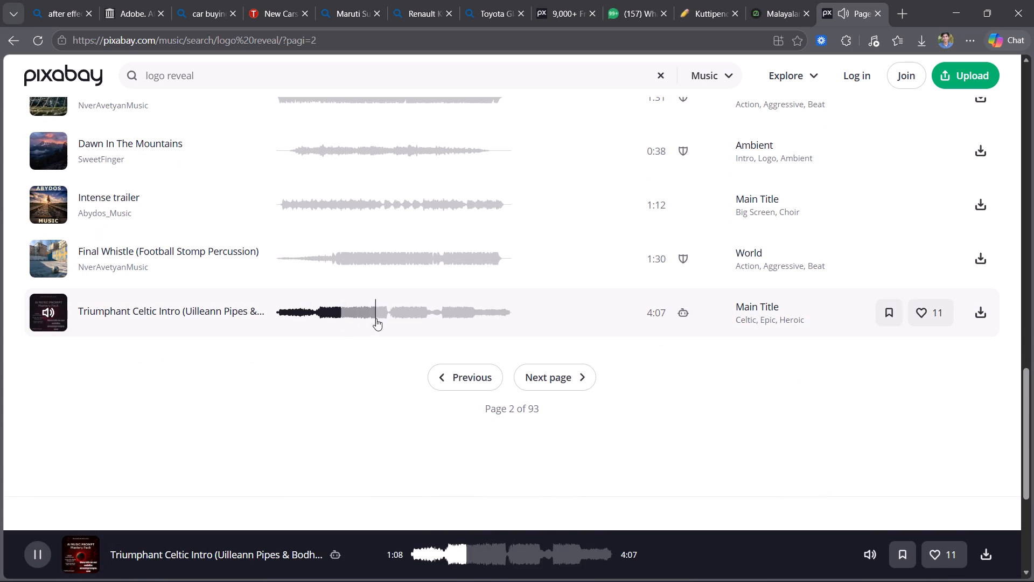
{"action": "left_click", "coordinate": [376, 318]}
Go to page 3 of the logo reveal results and preview several points of Crowd Clap (Football Stomp Percussion).
{"action": "left_click", "coordinate": [549, 373]}
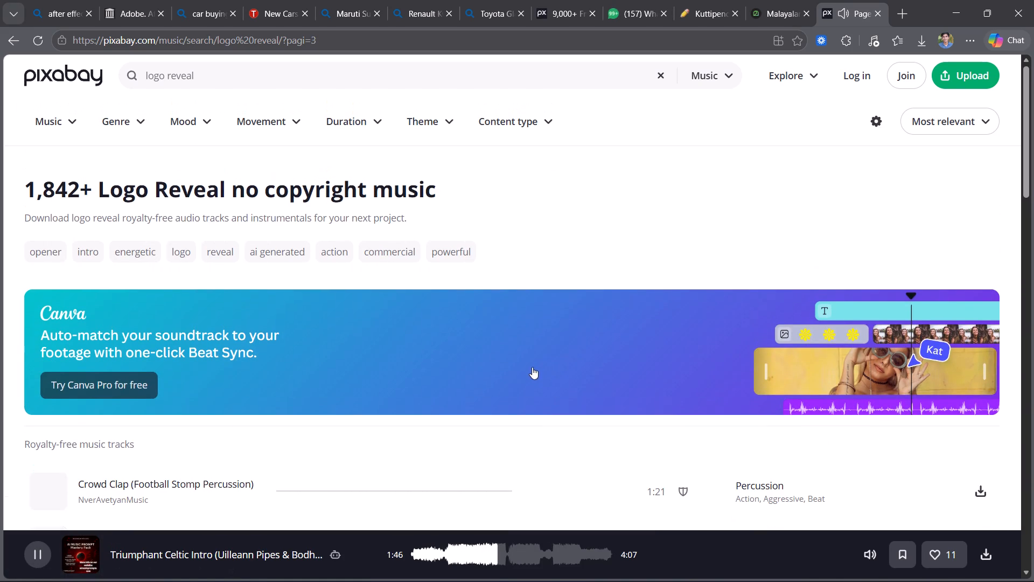
{"action": "scroll", "coordinate": [309, 366], "scroll_direction": "down", "scroll_amount": 2}
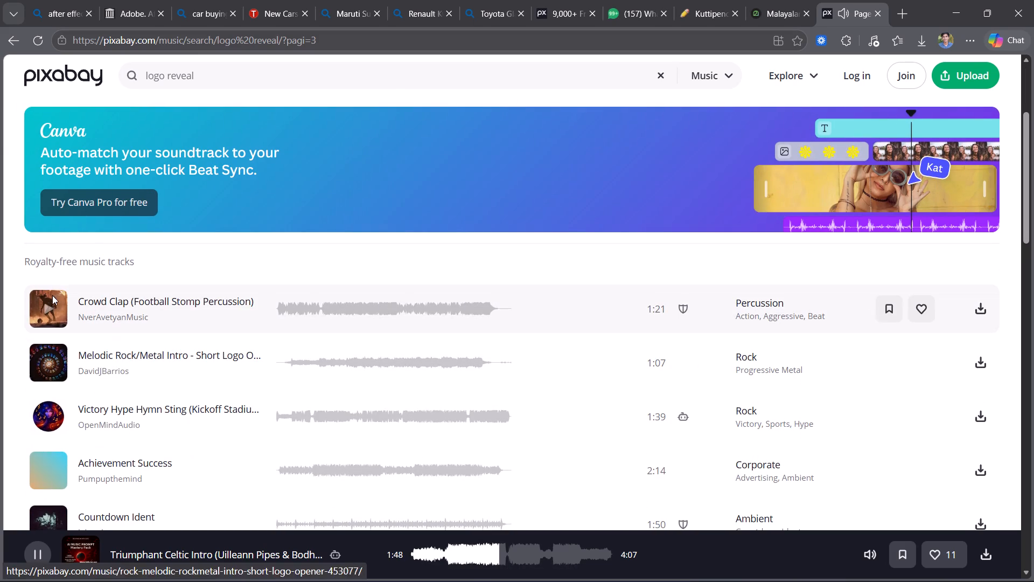
{"action": "left_click", "coordinate": [51, 306]}
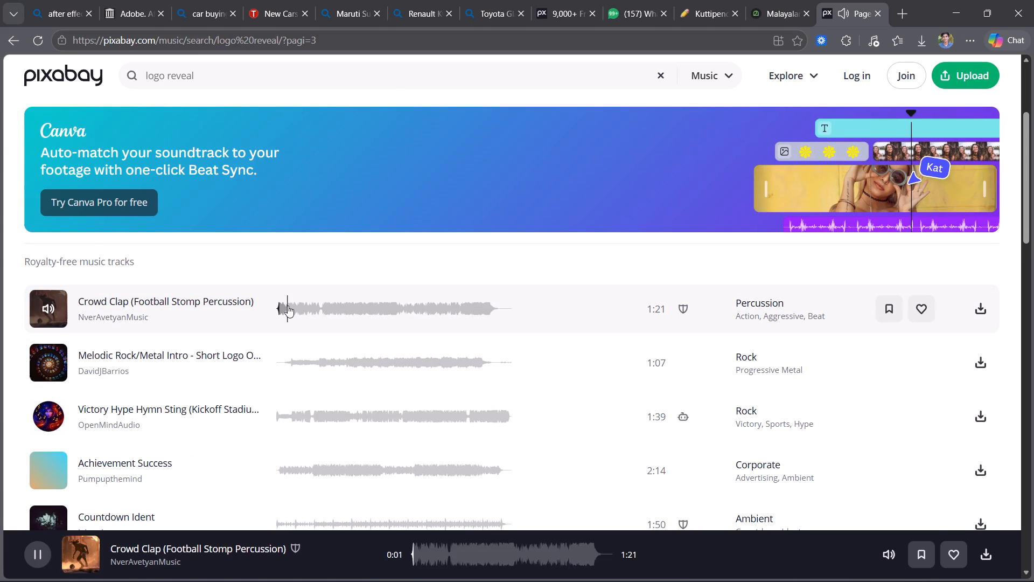
{"action": "left_click", "coordinate": [288, 306]}
{"action": "left_click", "coordinate": [303, 306]}
{"action": "left_click", "coordinate": [334, 306]}
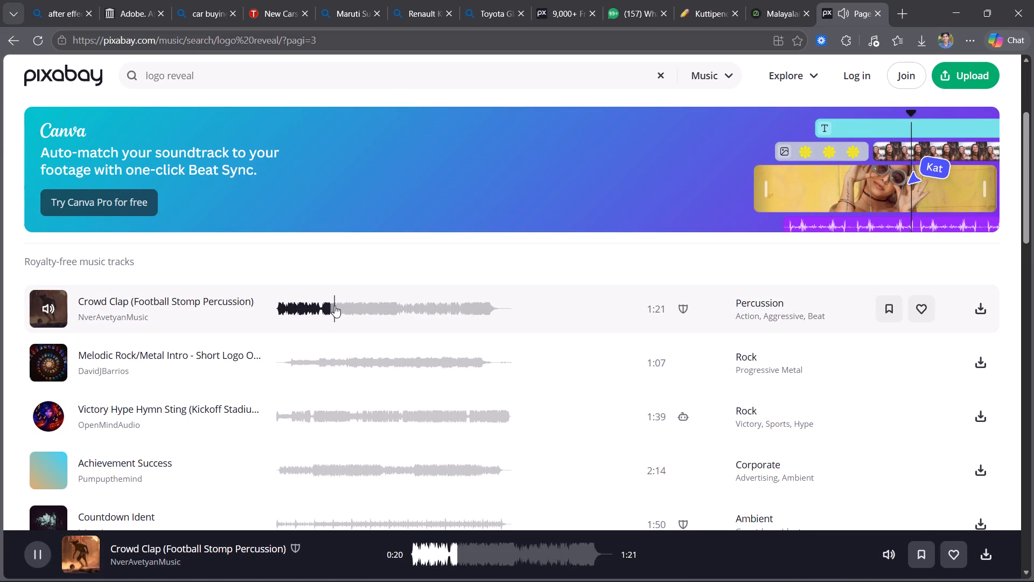
{"action": "left_click", "coordinate": [367, 306]}
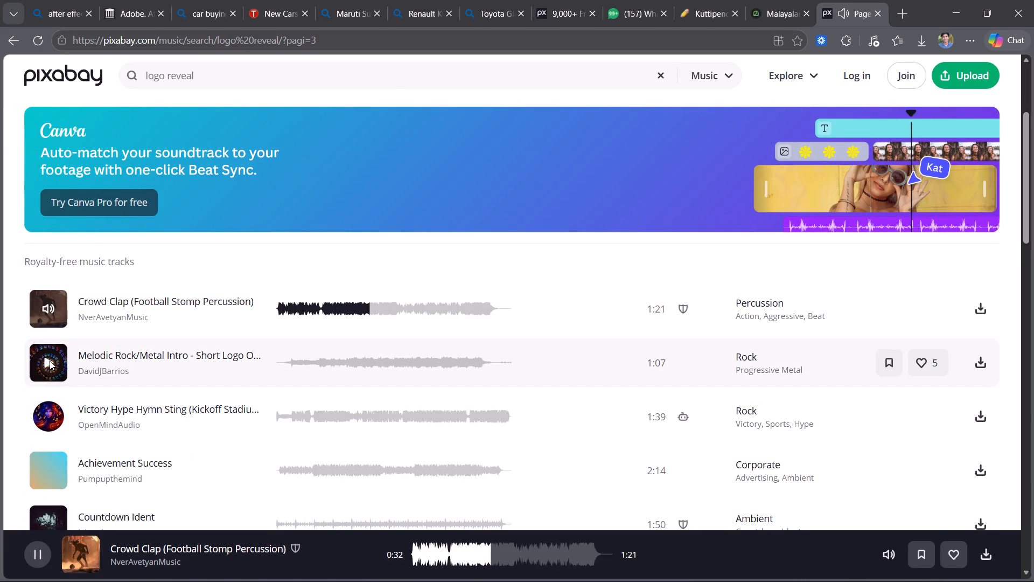
Preview the Melodic Rock/Metal Intro - Short Logo Opener and Victory Hype Hymn Sting tracks, skipping ahead within each.
{"action": "left_click", "coordinate": [50, 361]}
{"action": "left_click", "coordinate": [306, 355]}
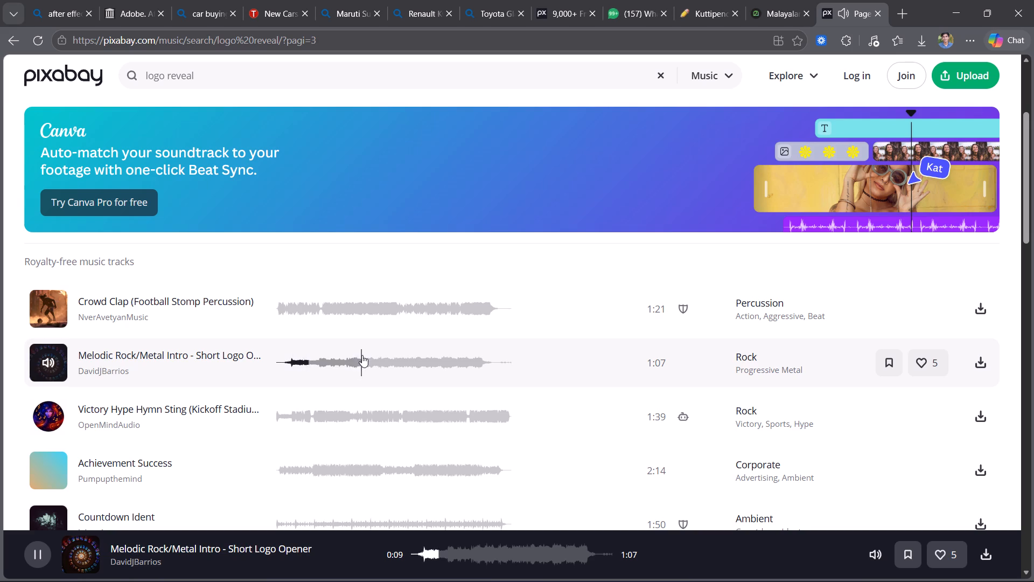
{"action": "left_click", "coordinate": [364, 358]}
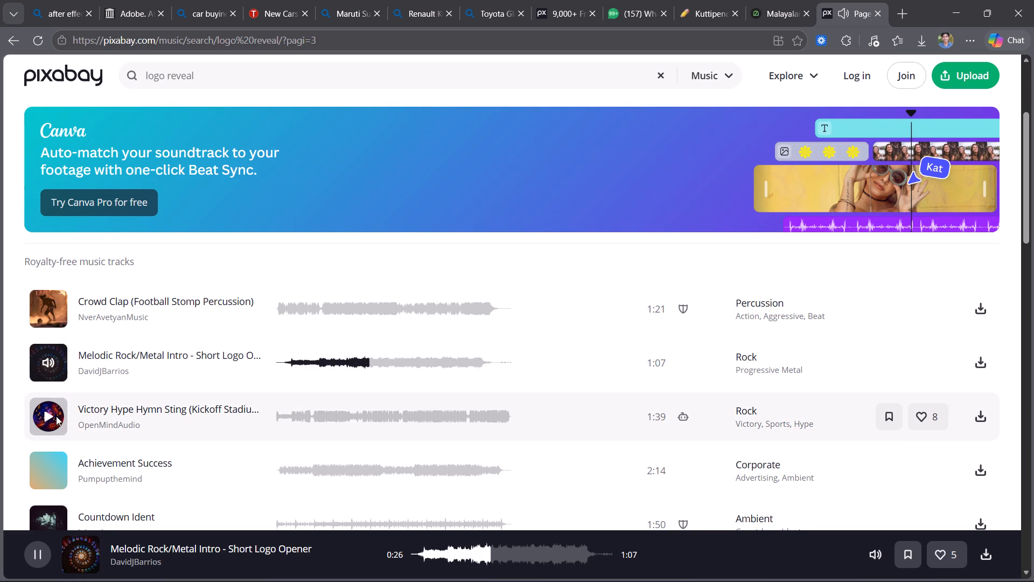
{"action": "left_click", "coordinate": [56, 415]}
{"action": "left_click", "coordinate": [308, 420]}
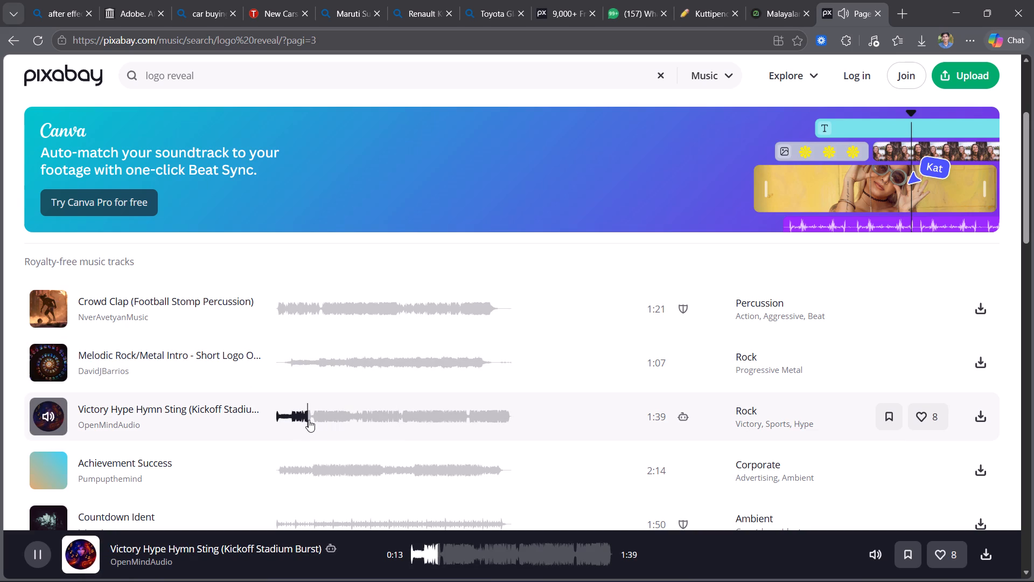
{"action": "left_click", "coordinate": [346, 418]}
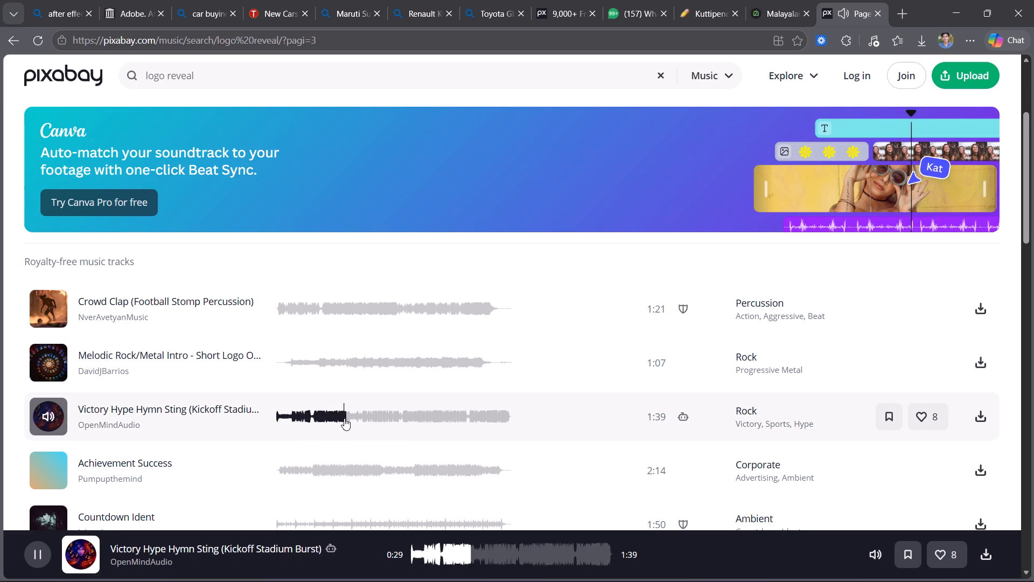
Preview the Achievement Success and Countdown Ident tracks, skipping ahead within each.
{"action": "left_click", "coordinate": [51, 472]}
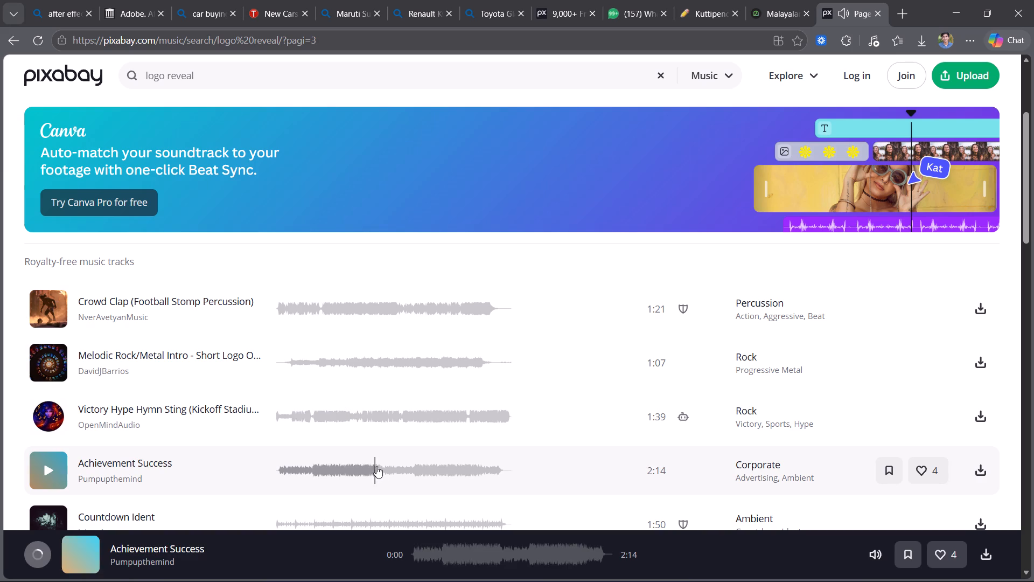
{"action": "left_click", "coordinate": [325, 473]}
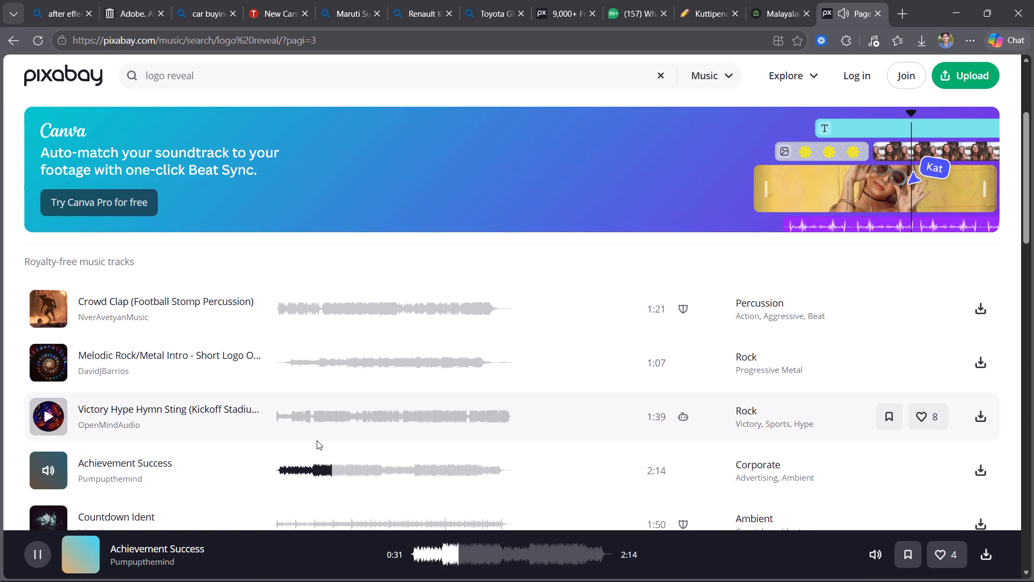
{"action": "scroll", "coordinate": [315, 419], "scroll_direction": "down", "scroll_amount": 4}
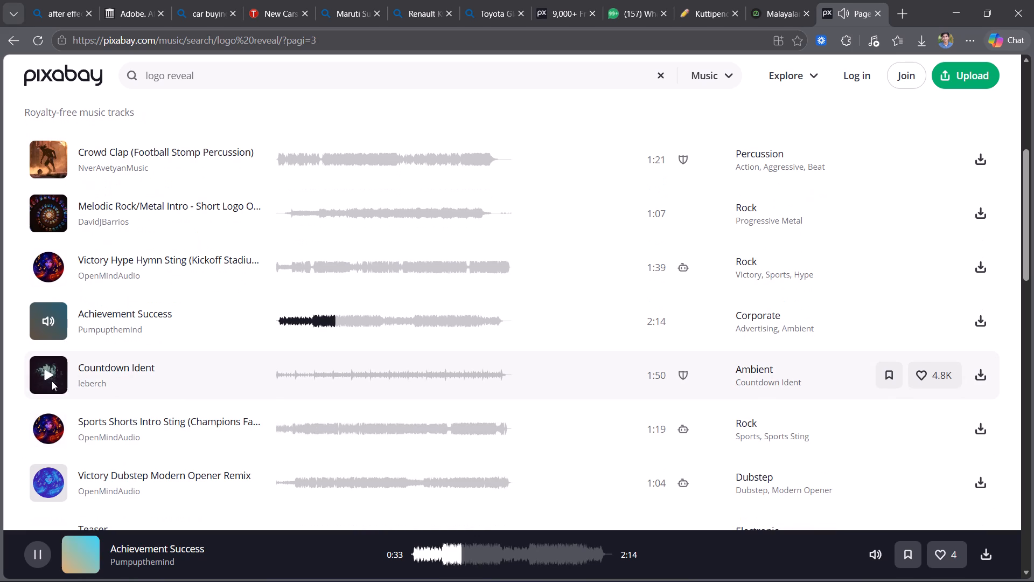
{"action": "left_click_drag", "start_coordinate": [51, 380], "coordinate": [45, 386]}
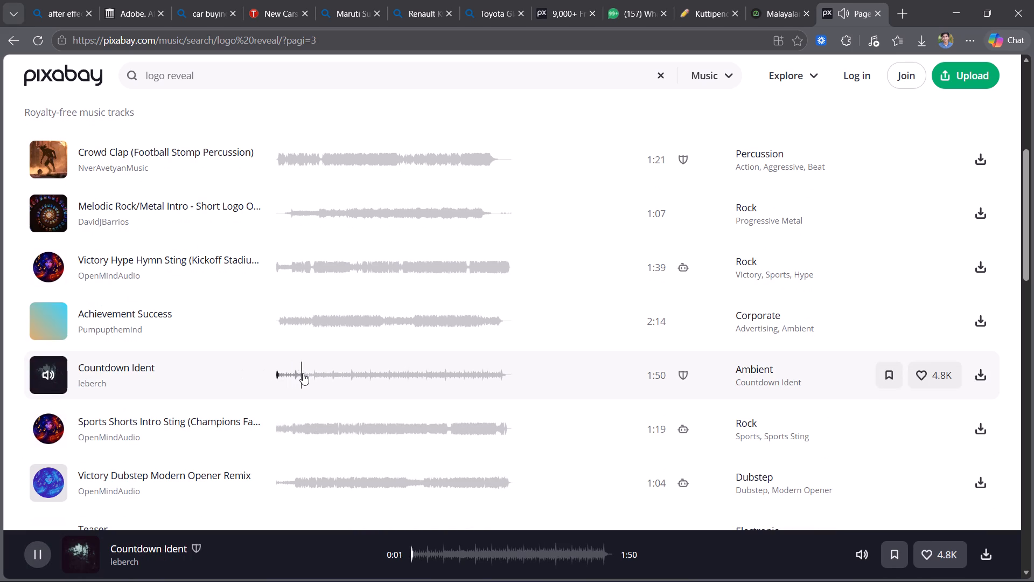
{"action": "left_click", "coordinate": [303, 373]}
{"action": "left_click", "coordinate": [346, 375]}
Preview the Sports Shorts Intro Sting and Victory Dubstep Modern Opener Remix tracks, skipping ahead within each.
{"action": "left_click", "coordinate": [44, 430]}
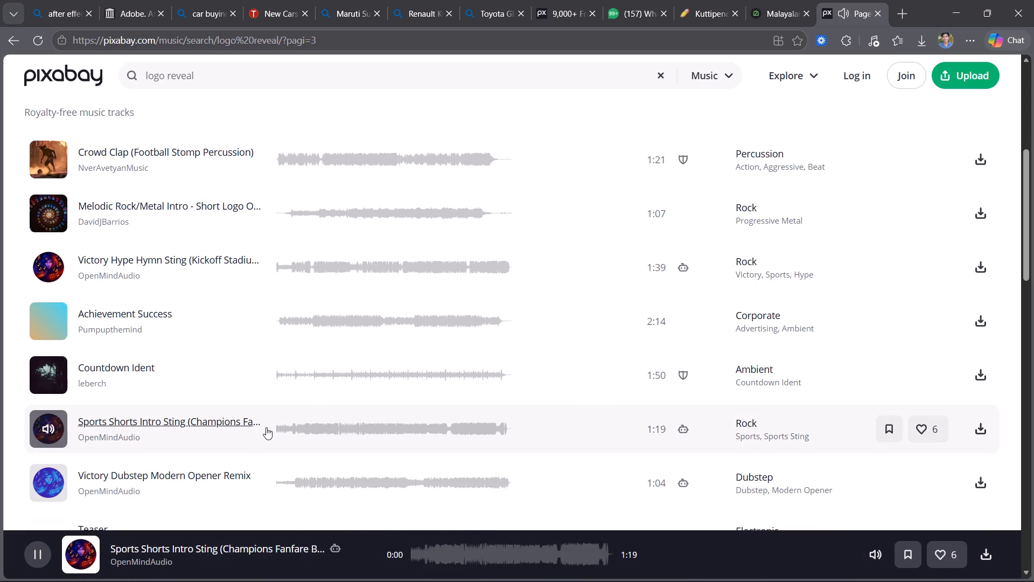
{"action": "left_click", "coordinate": [321, 432]}
{"action": "left_click", "coordinate": [50, 430]}
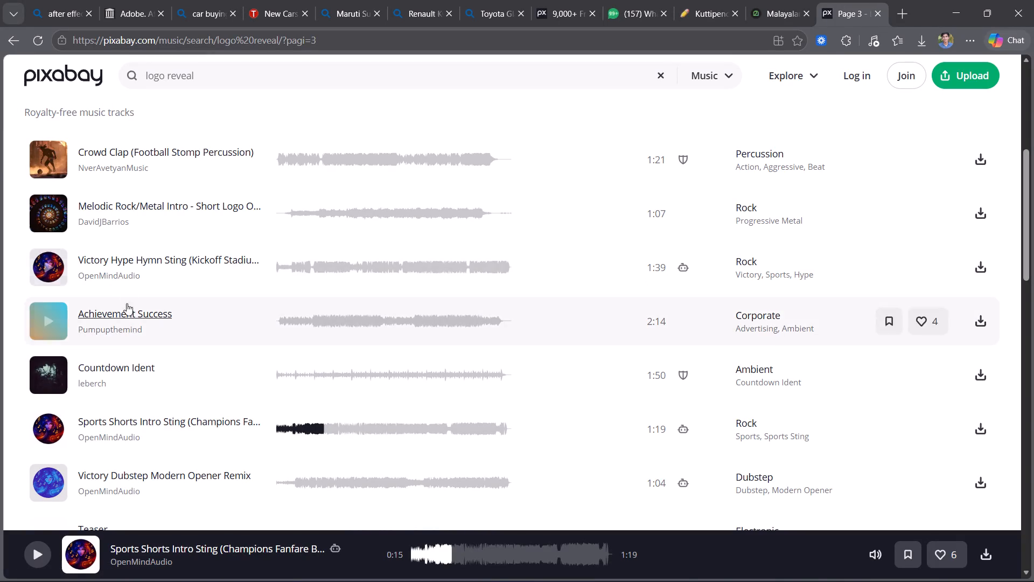
{"action": "scroll", "coordinate": [148, 451], "scroll_direction": "down", "scroll_amount": 1}
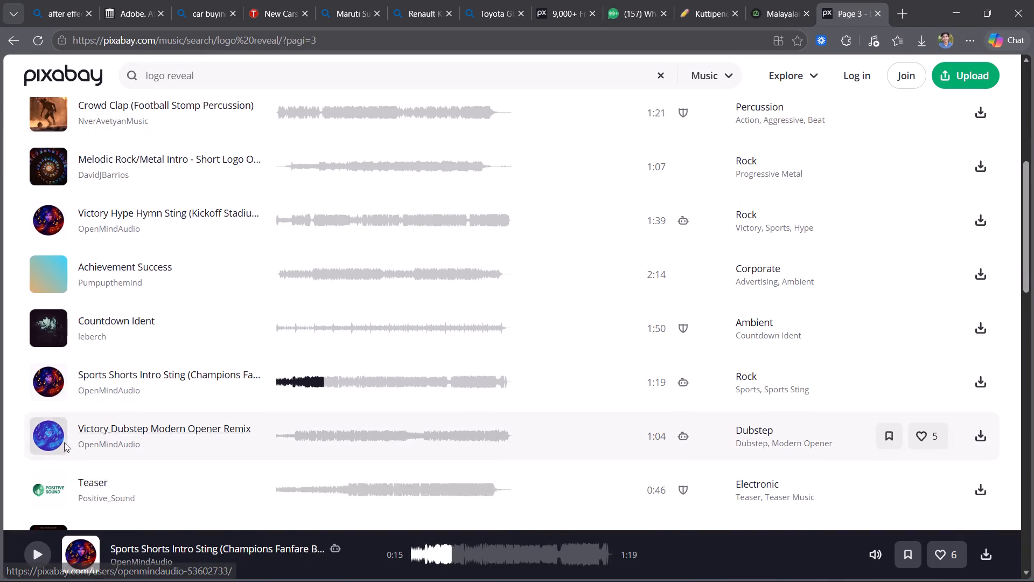
{"action": "scroll", "coordinate": [64, 442], "scroll_direction": "down", "scroll_amount": 1}
{"action": "left_click", "coordinate": [43, 425]}
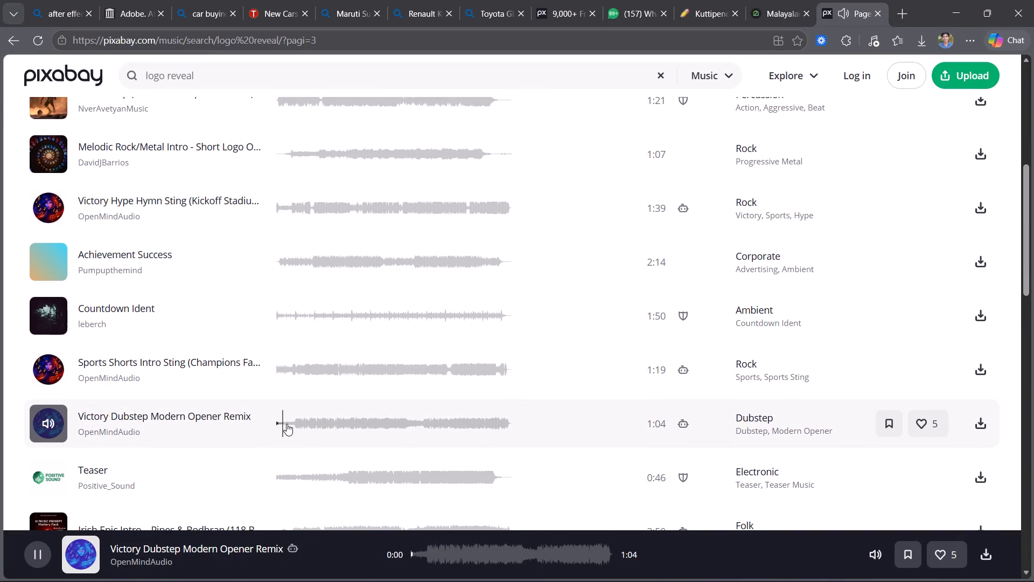
{"action": "left_click", "coordinate": [292, 421]}
{"action": "left_click", "coordinate": [298, 415]}
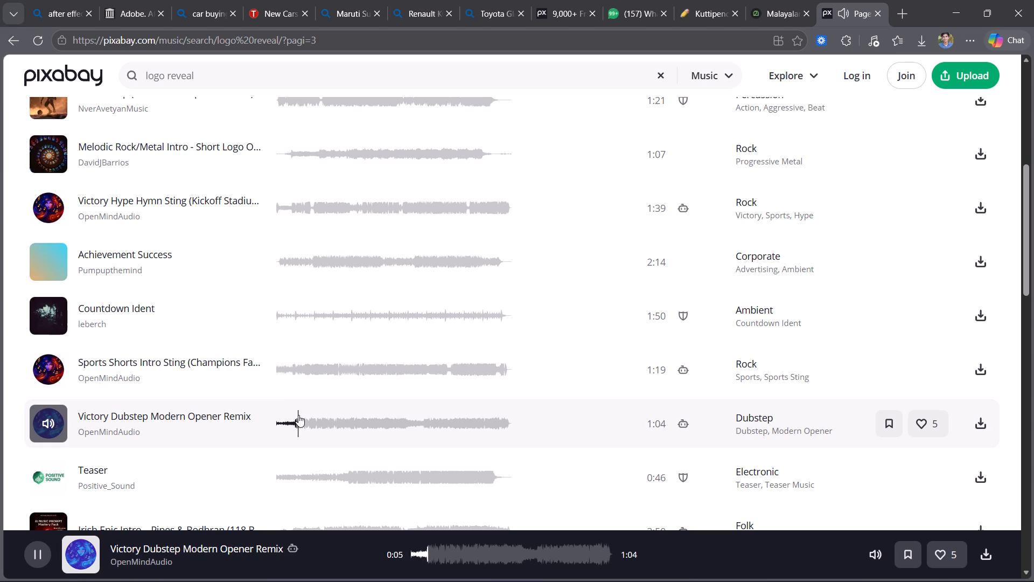
{"action": "left_click", "coordinate": [330, 418]}
{"action": "scroll", "coordinate": [237, 419], "scroll_direction": "down", "scroll_amount": 1}
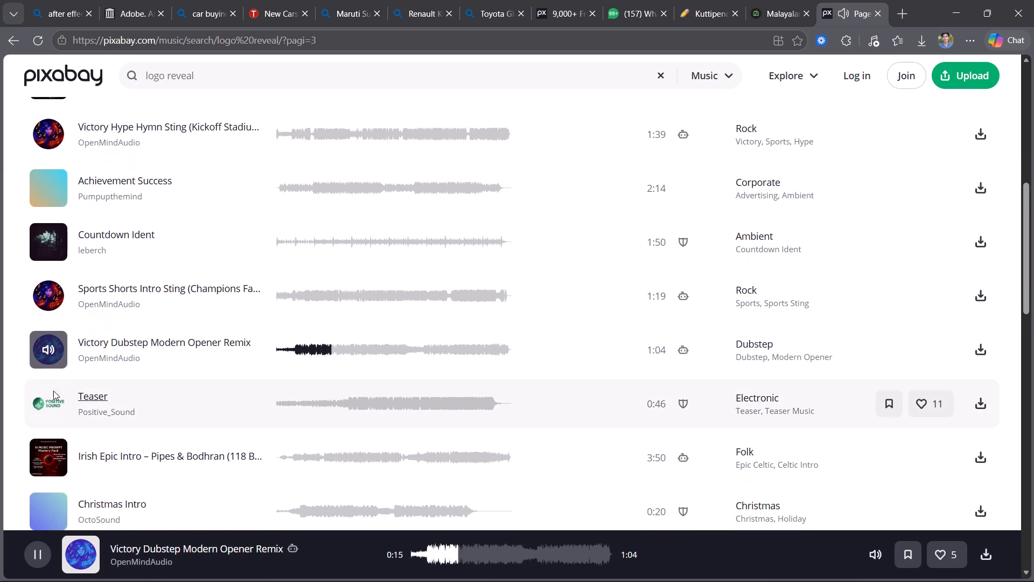
Preview the Teaser and Irish Epic Intro – Pipes & Bodhran tracks, skipping ahead within each.
{"action": "scroll", "coordinate": [53, 391], "scroll_direction": "down", "scroll_amount": 1}
{"action": "left_click", "coordinate": [47, 407]}
{"action": "left_click", "coordinate": [297, 408]}
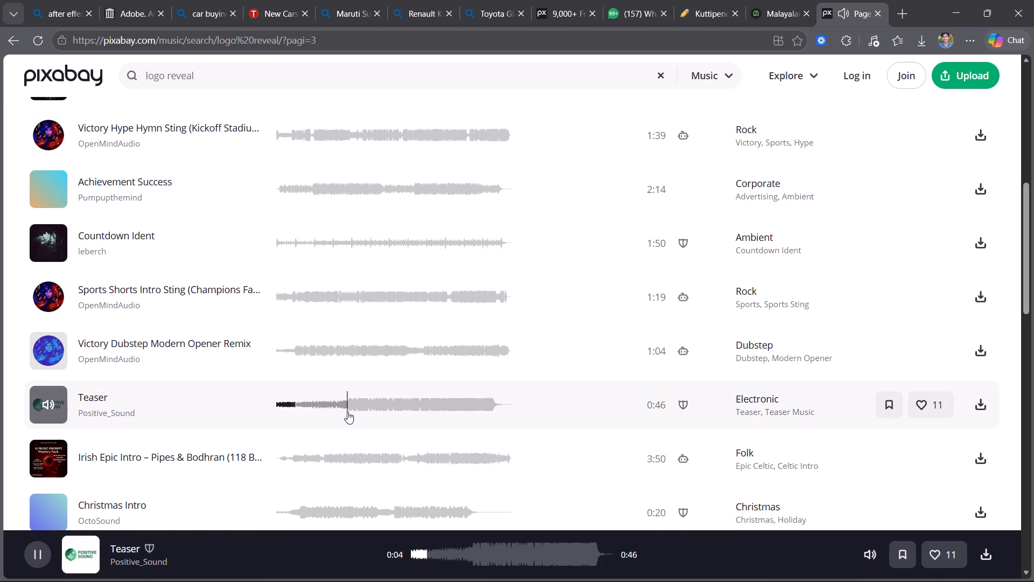
{"action": "left_click", "coordinate": [348, 412]}
{"action": "left_click", "coordinate": [382, 411]}
{"action": "scroll", "coordinate": [187, 463], "scroll_direction": "down", "scroll_amount": 1}
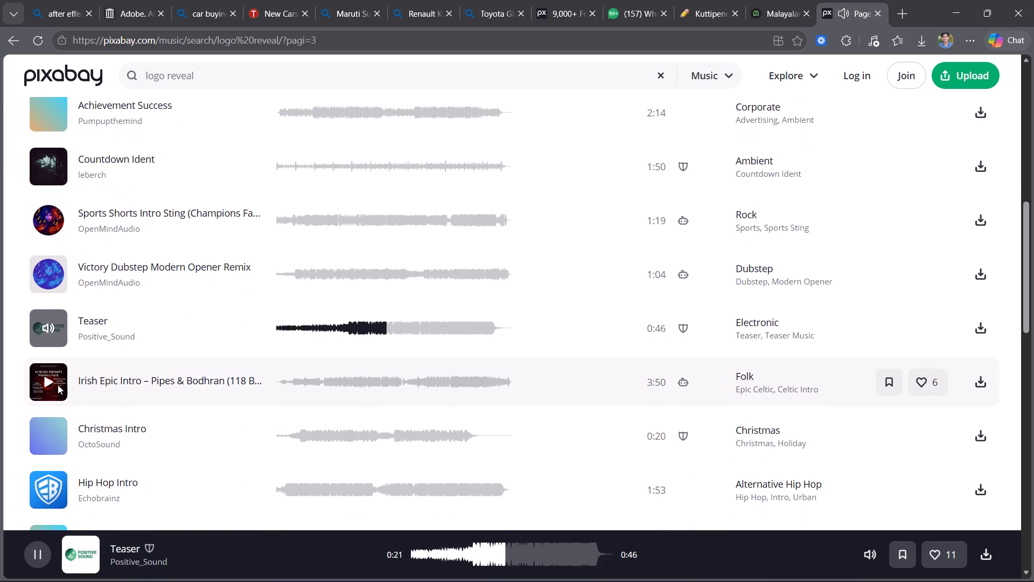
{"action": "left_click", "coordinate": [55, 385]}
{"action": "left_click", "coordinate": [323, 383]}
{"action": "left_click", "coordinate": [359, 389]}
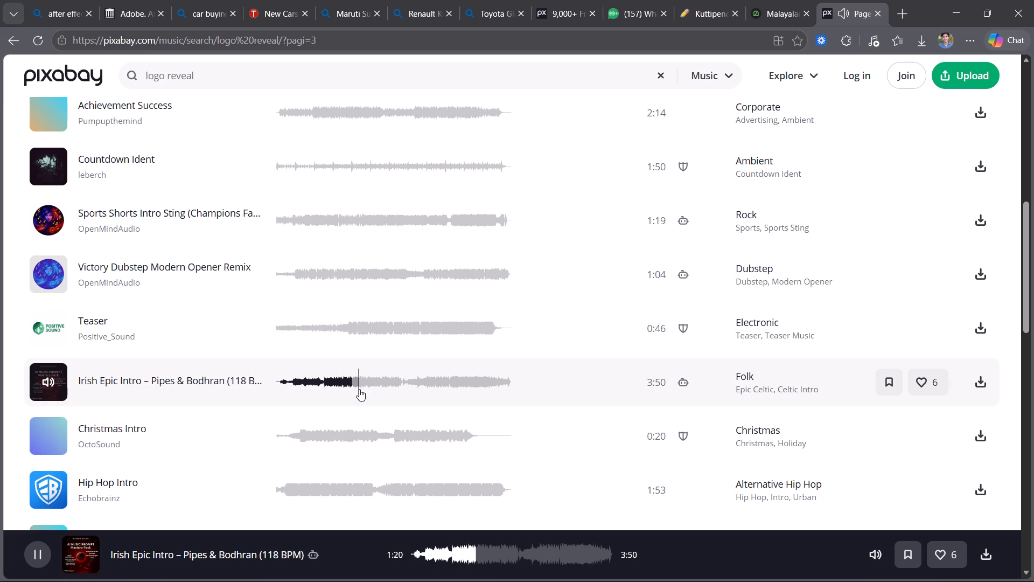
{"action": "left_click", "coordinate": [385, 386]}
Preview the Christmas Intro and Hip Hop Intro tracks, skipping ahead within each.
{"action": "left_click", "coordinate": [57, 436]}
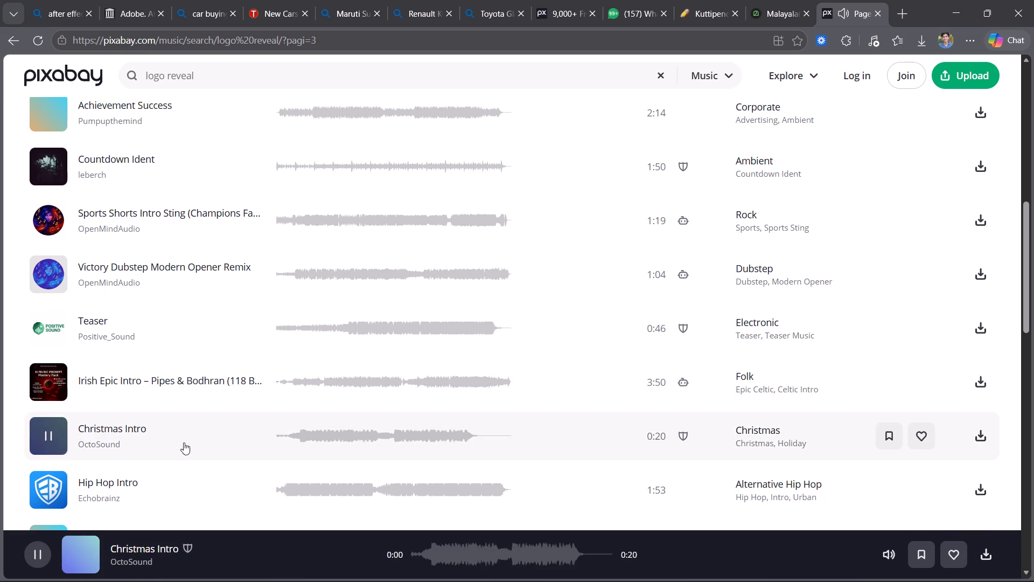
{"action": "left_click", "coordinate": [331, 440]}
{"action": "left_click", "coordinate": [376, 438]}
{"action": "scroll", "coordinate": [166, 455], "scroll_direction": "down", "scroll_amount": 1}
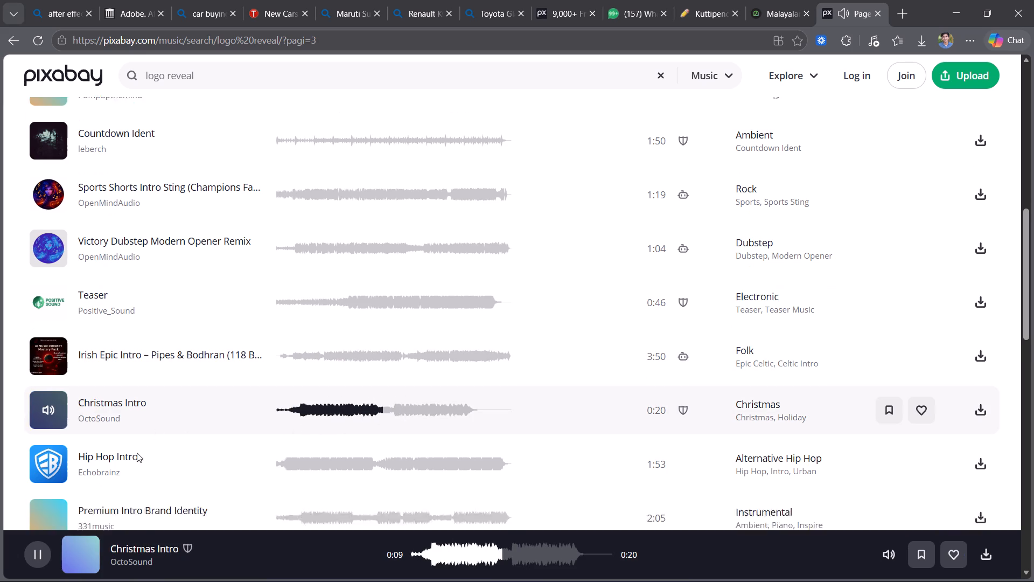
{"action": "scroll", "coordinate": [137, 453], "scroll_direction": "down", "scroll_amount": 1}
{"action": "left_click", "coordinate": [53, 396]}
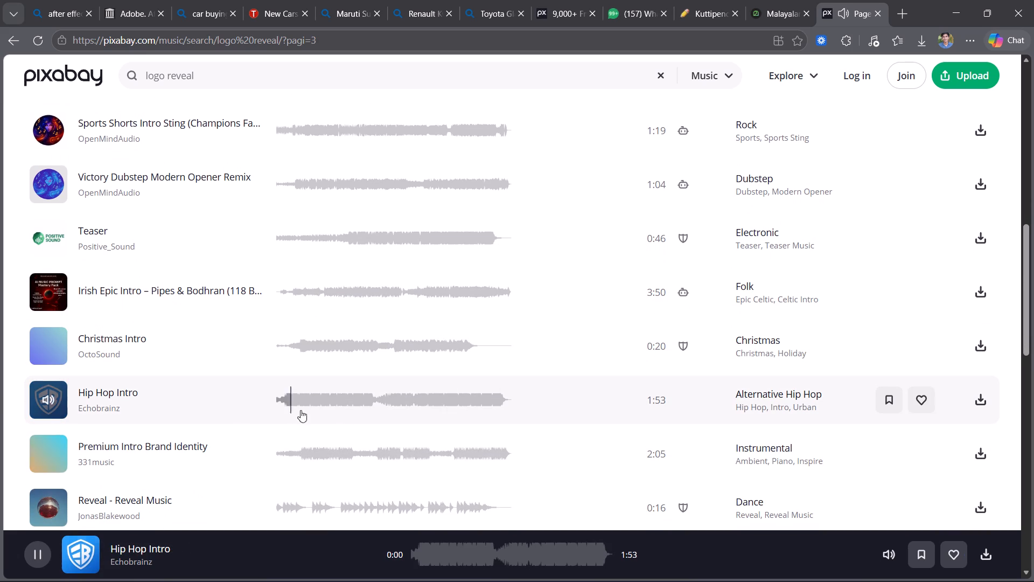
{"action": "left_click", "coordinate": [352, 410]}
{"action": "left_click", "coordinate": [384, 406]}
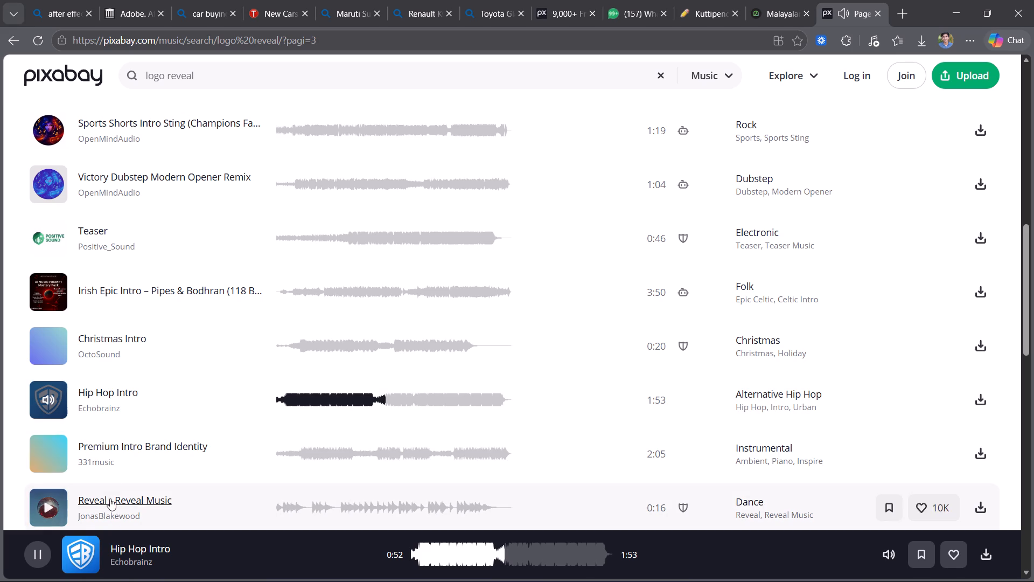
Preview the Premium Intro Brand Identity, Reveal - Reveal Music and Product Reveal tracks, sampling different points of the first two.
{"action": "scroll", "coordinate": [128, 414], "scroll_direction": "down", "scroll_amount": 1}
{"action": "left_click", "coordinate": [44, 351]}
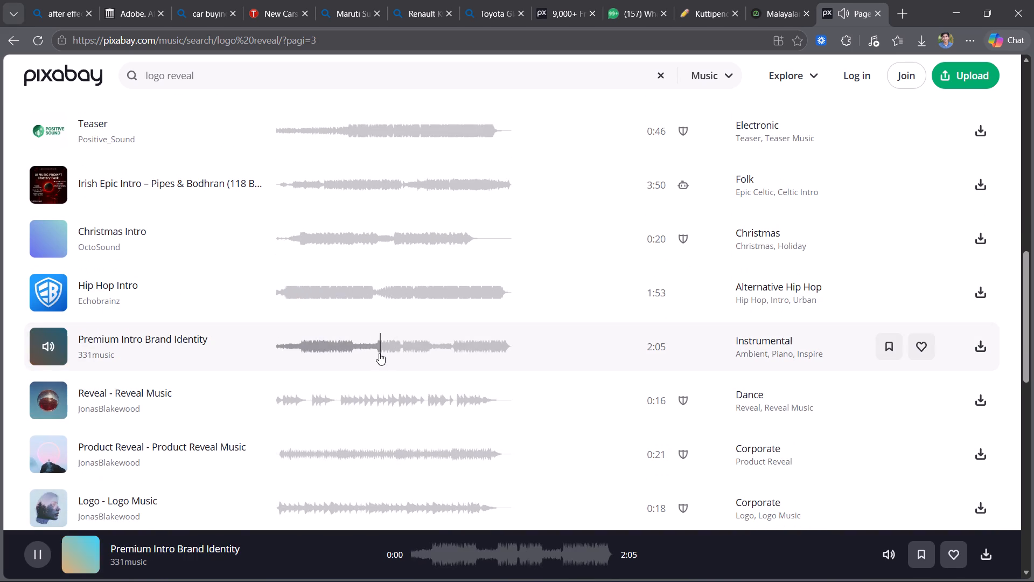
{"action": "left_click", "coordinate": [379, 353]}
{"action": "left_click", "coordinate": [330, 357]}
{"action": "left_click", "coordinate": [55, 401]}
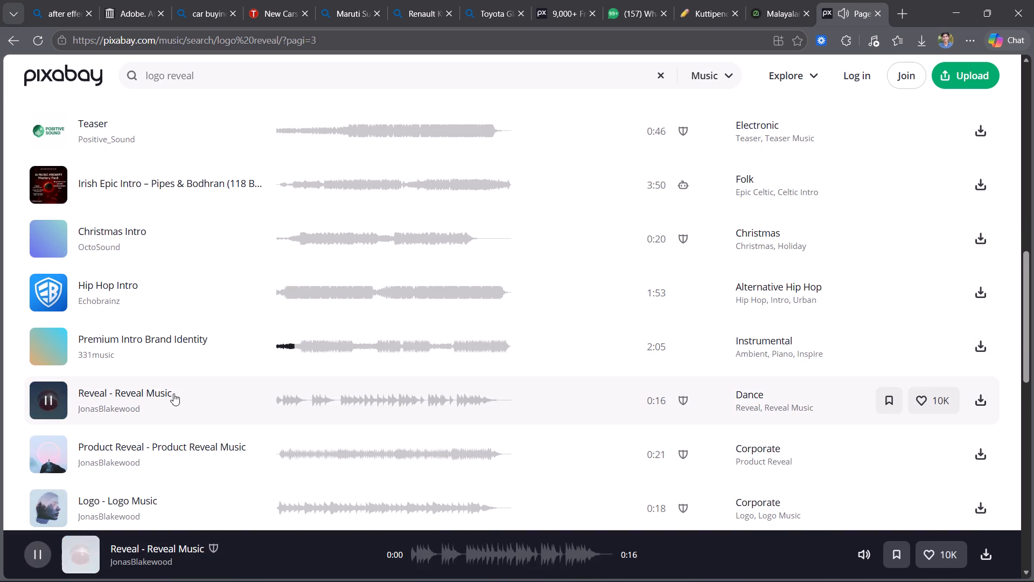
{"action": "left_click", "coordinate": [300, 396]}
{"action": "left_click", "coordinate": [362, 400]}
{"action": "left_click", "coordinate": [51, 455]}
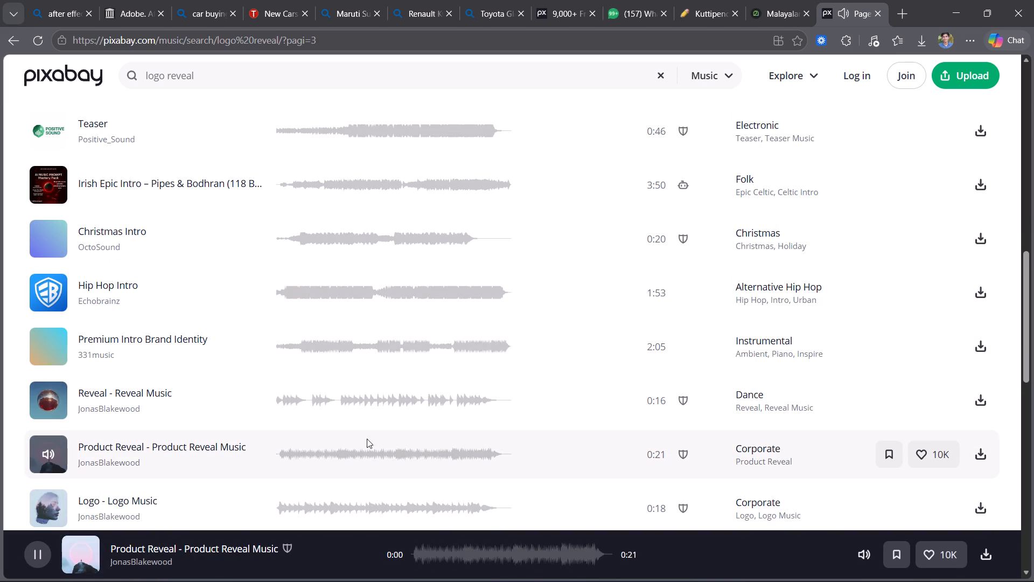
Preview the openings of Funk Logo, Logo Intro - Logo Intro Music, Background Beat Logo and The_Mountain's Logo track.
{"action": "scroll", "coordinate": [321, 454], "scroll_direction": "down", "scroll_amount": 3}
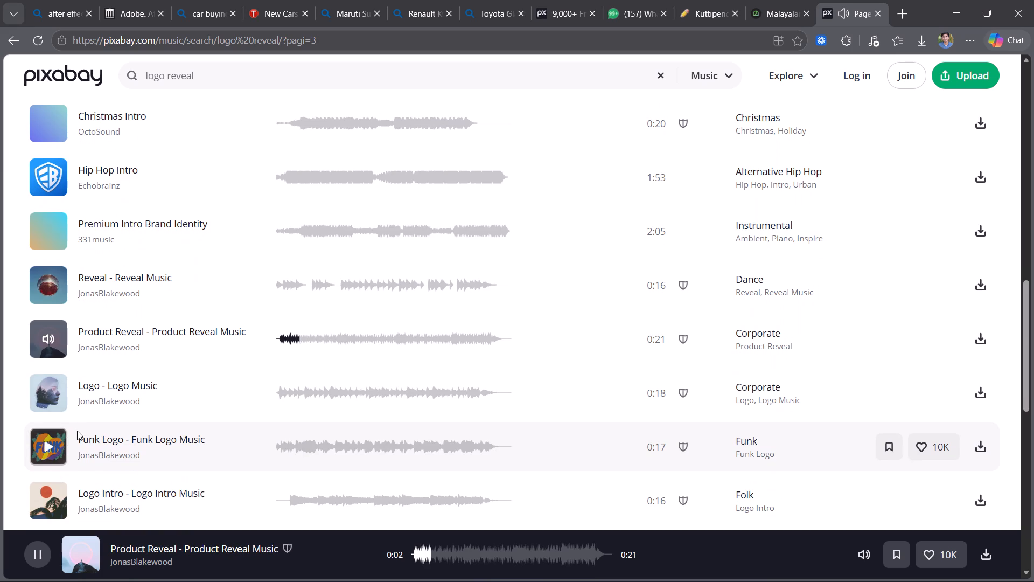
{"action": "left_click", "coordinate": [53, 446]}
{"action": "scroll", "coordinate": [287, 426], "scroll_direction": "down", "scroll_amount": 2}
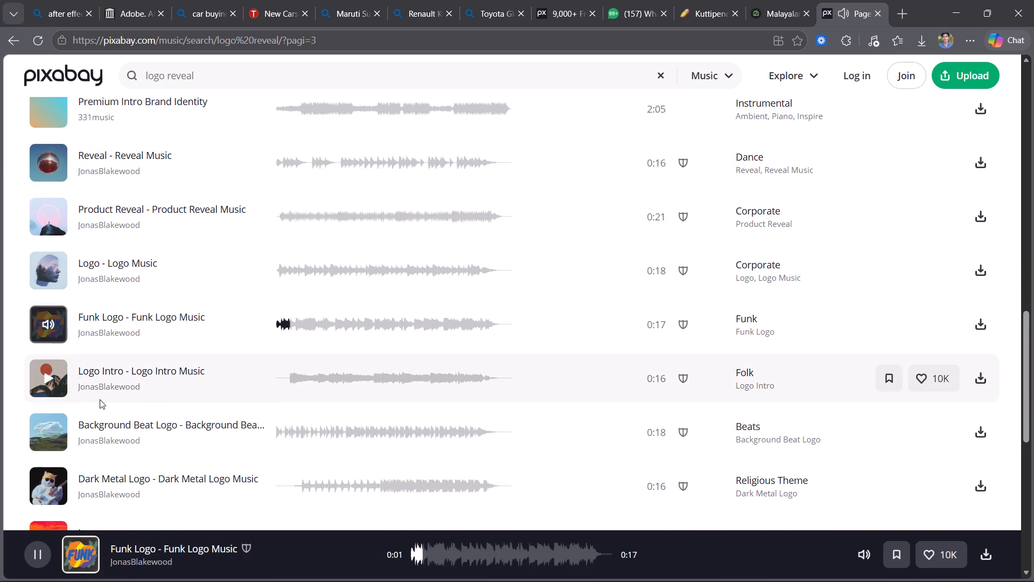
{"action": "left_click", "coordinate": [53, 382]}
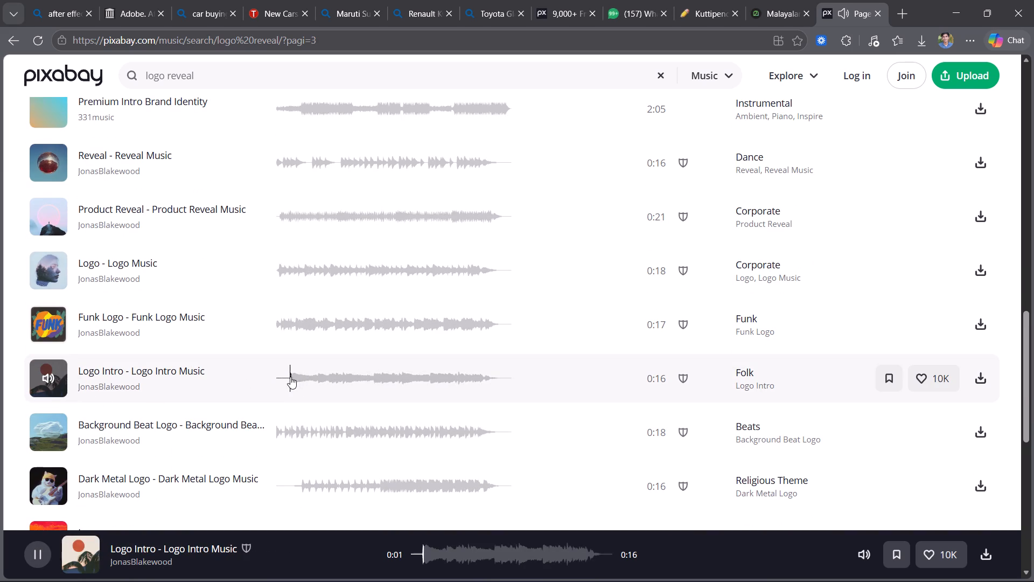
{"action": "left_click", "coordinate": [49, 436]}
{"action": "scroll", "coordinate": [166, 435], "scroll_direction": "down", "scroll_amount": 4}
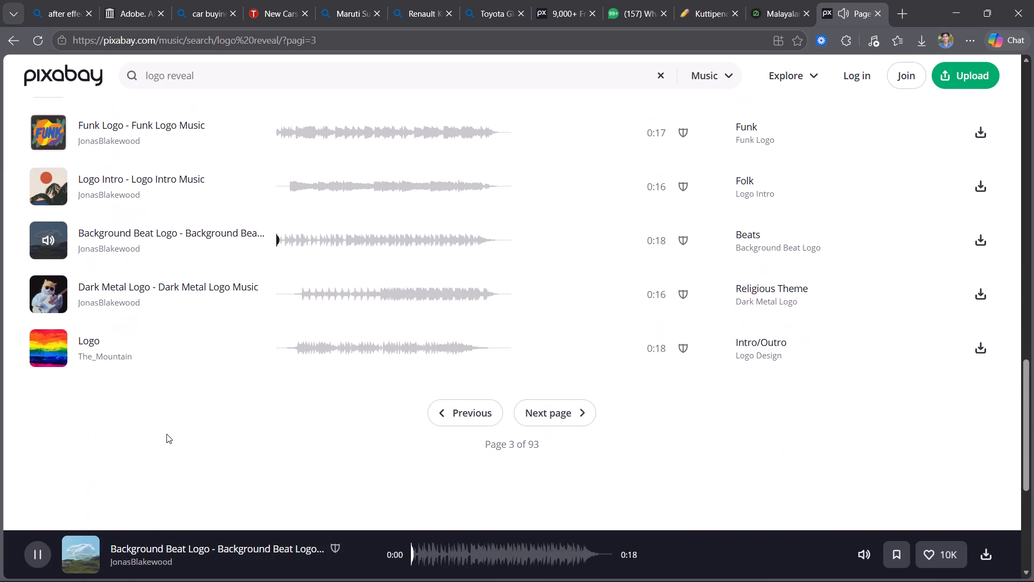
{"action": "left_click", "coordinate": [53, 352]}
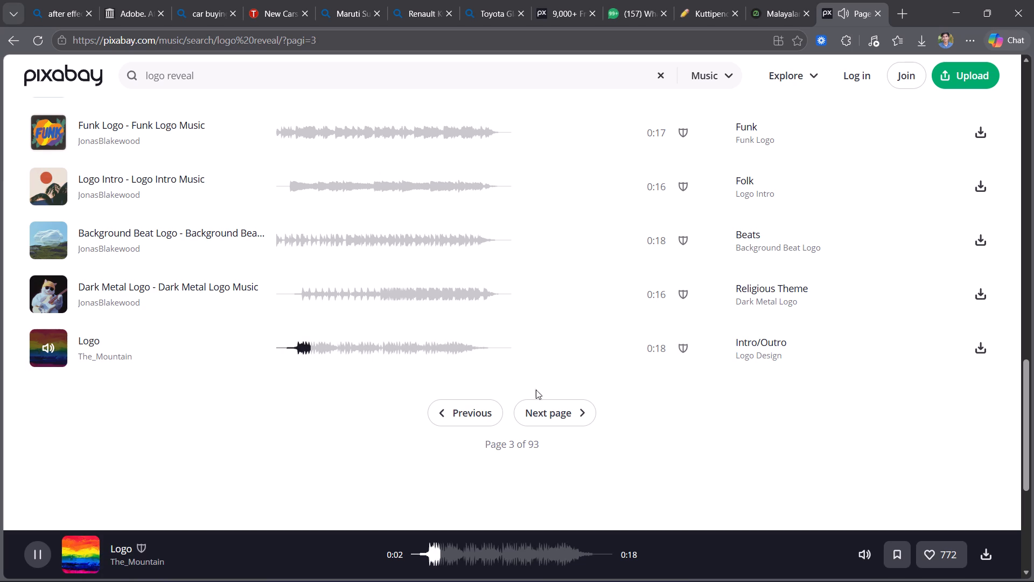
Go to page 4 of the logo reveal results and preview the Logo Intro track by The_Mountain.
{"action": "left_click", "coordinate": [544, 421]}
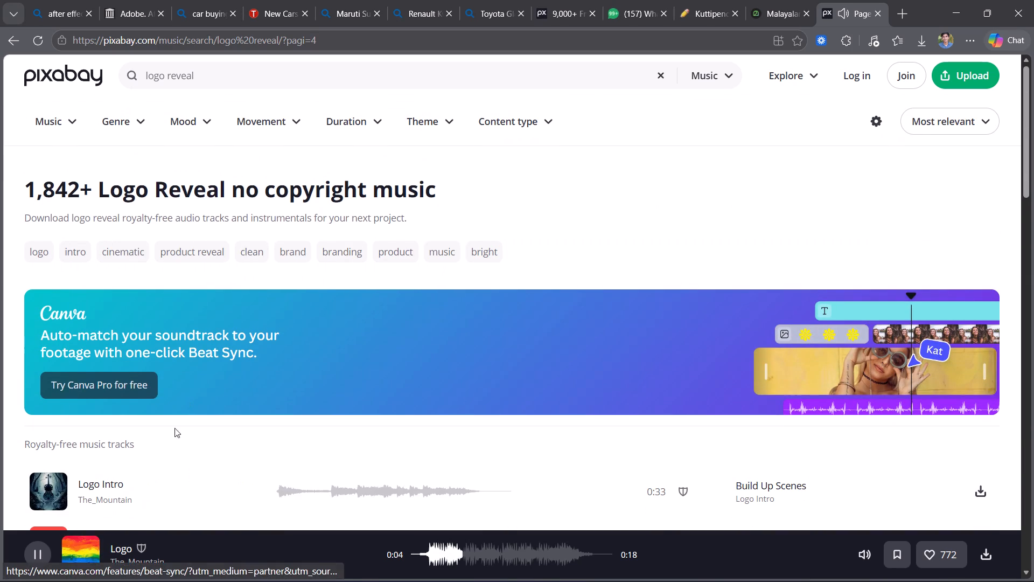
{"action": "left_click", "coordinate": [53, 488]}
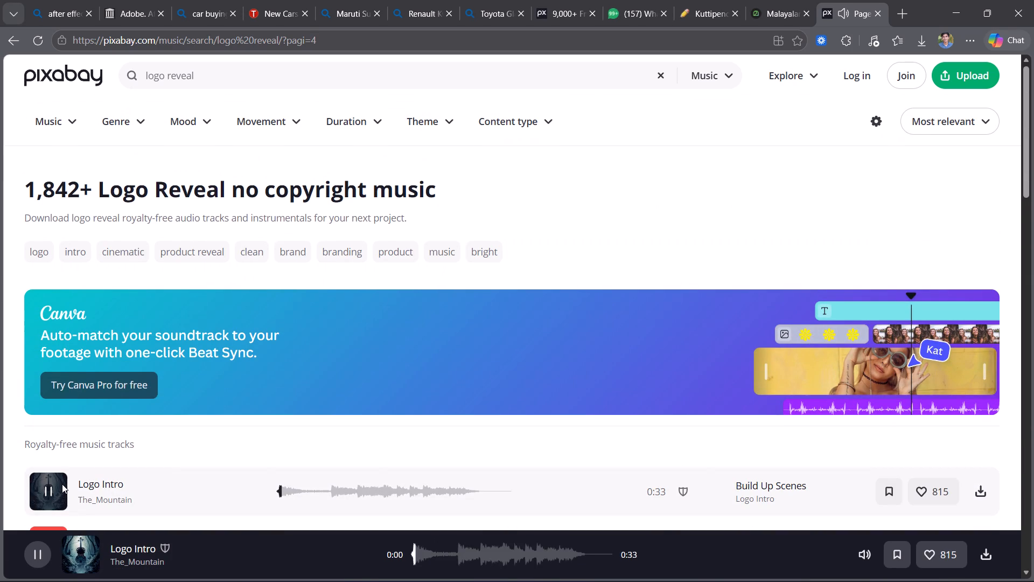
{"action": "scroll", "coordinate": [205, 464], "scroll_direction": "down", "scroll_amount": 1}
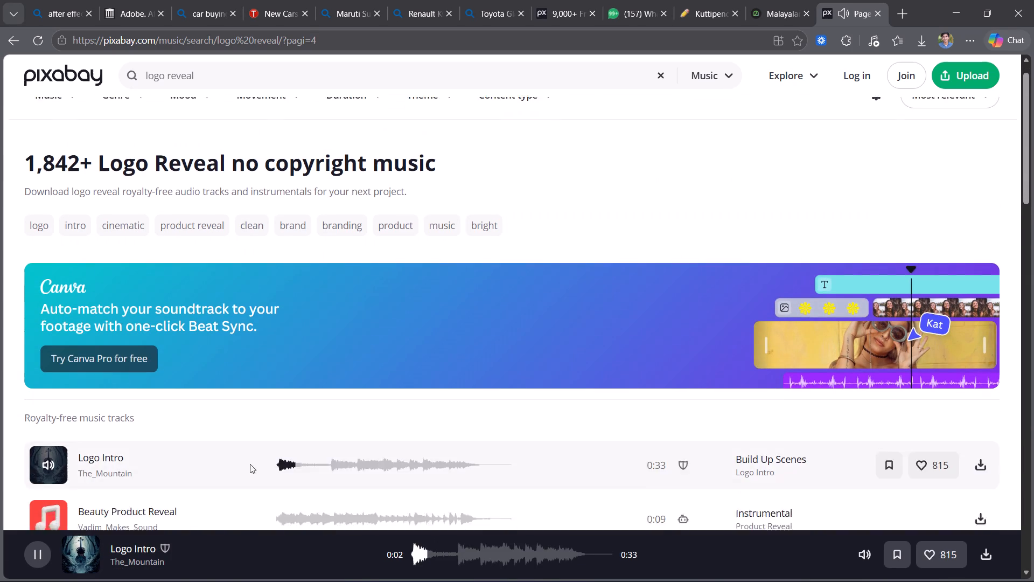
{"action": "scroll", "coordinate": [250, 464], "scroll_direction": "down", "scroll_amount": 2}
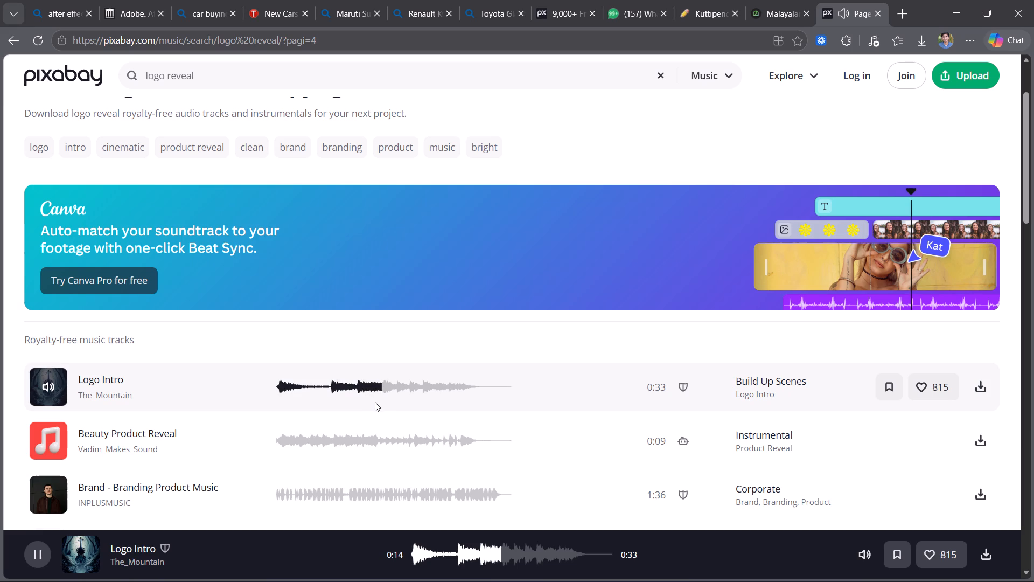
Download The_Mountain's Logo Intro track and dismiss the thank-you pop-up.
{"action": "left_click", "coordinate": [984, 390]}
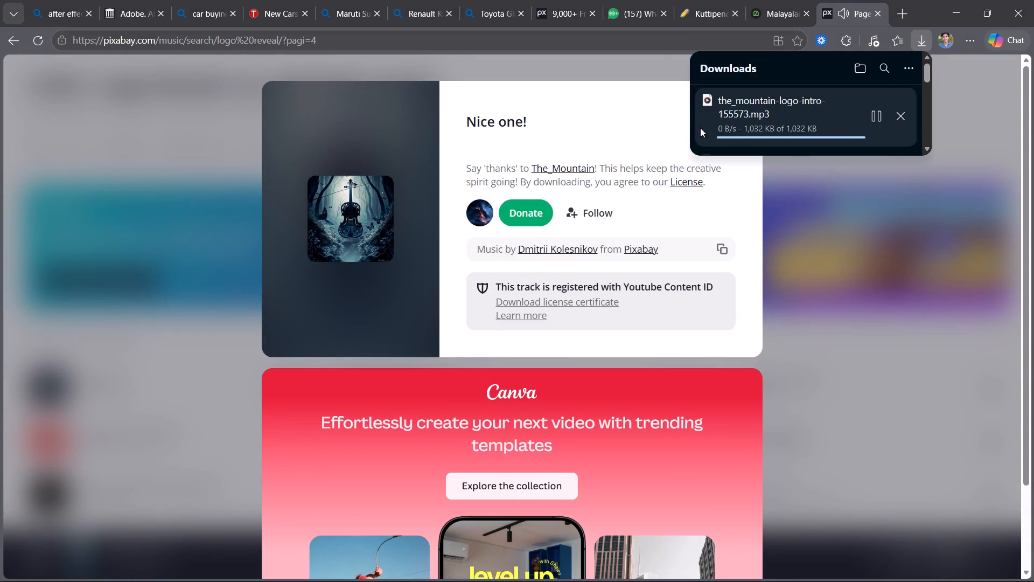
{"action": "left_click", "coordinate": [675, 128]}
{"action": "left_click", "coordinate": [727, 123]}
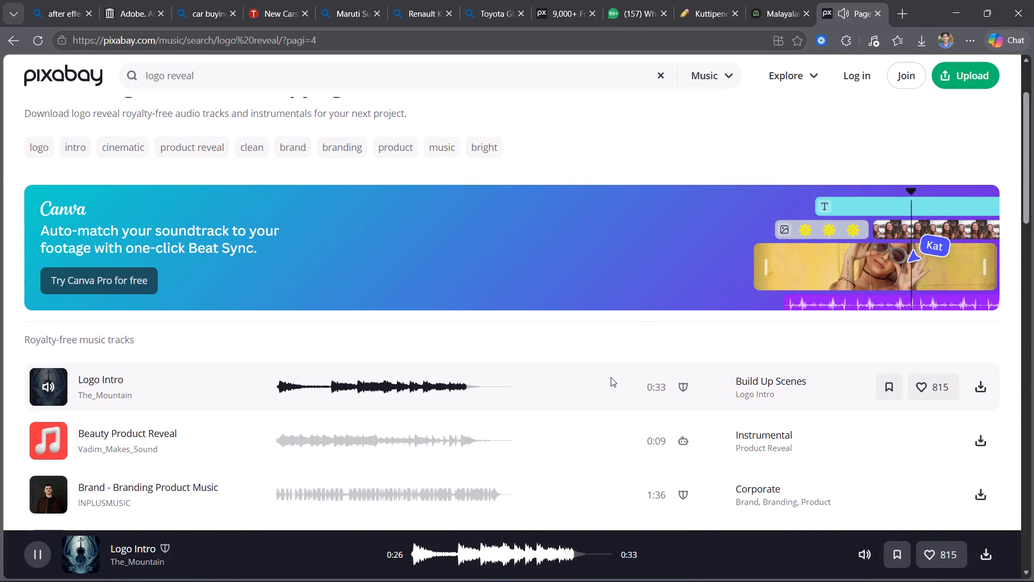
Switch to After Effects and import the_mountain-logo-intro-155573.mp3 from the downloads folder on drive E into the project.
{"action": "left_click", "coordinate": [528, 573]}
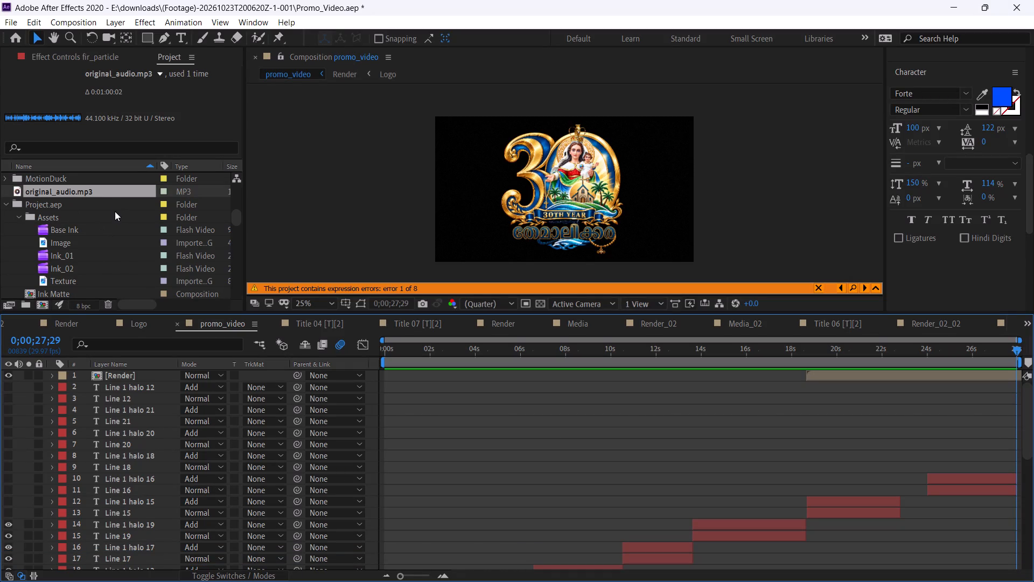
{"action": "left_click", "coordinate": [12, 24]}
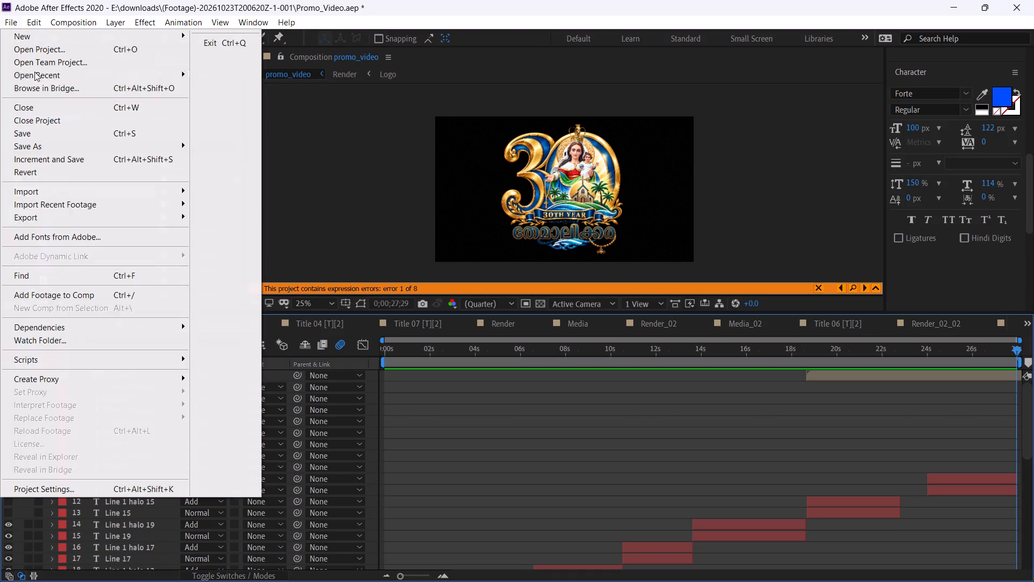
{"action": "left_click", "coordinate": [232, 198]}
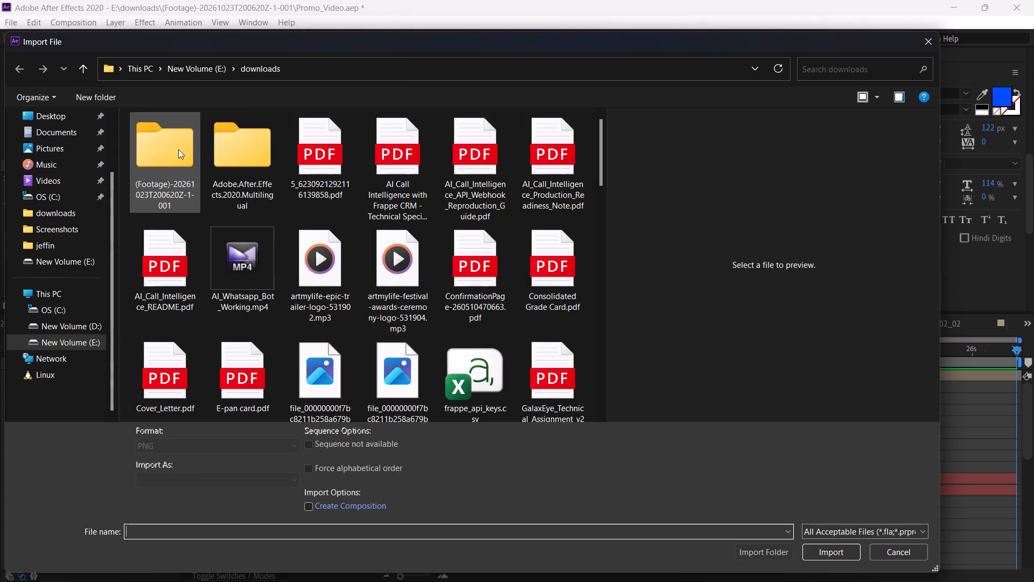
{"action": "scroll", "coordinate": [320, 264], "scroll_direction": "down", "scroll_amount": 9}
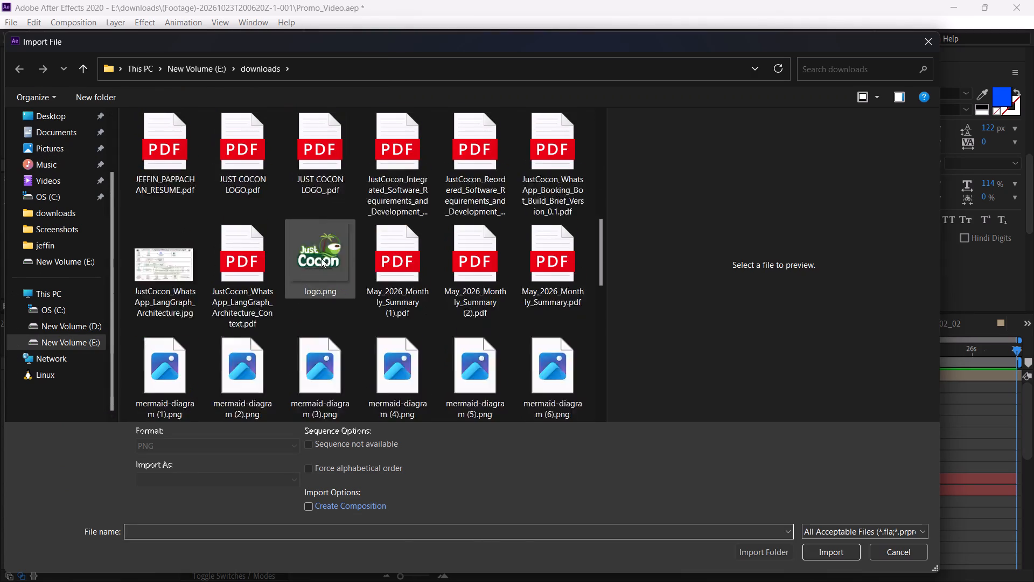
{"action": "scroll", "coordinate": [321, 258], "scroll_direction": "down", "scroll_amount": 4}
{"action": "scroll", "coordinate": [239, 257], "scroll_direction": "up", "scroll_amount": 1}
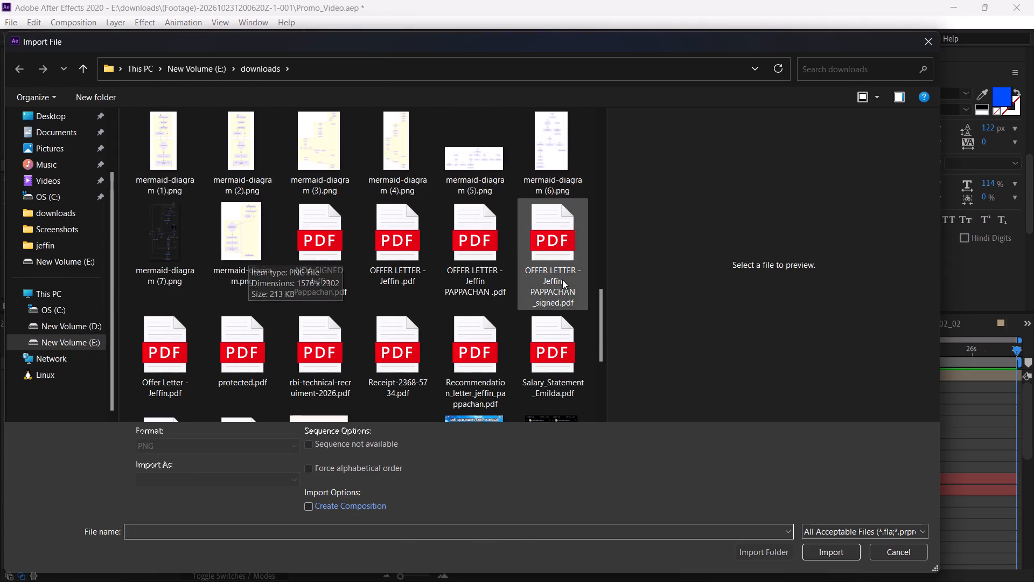
{"action": "left_click_drag", "start_coordinate": [602, 313], "coordinate": [583, 192]}
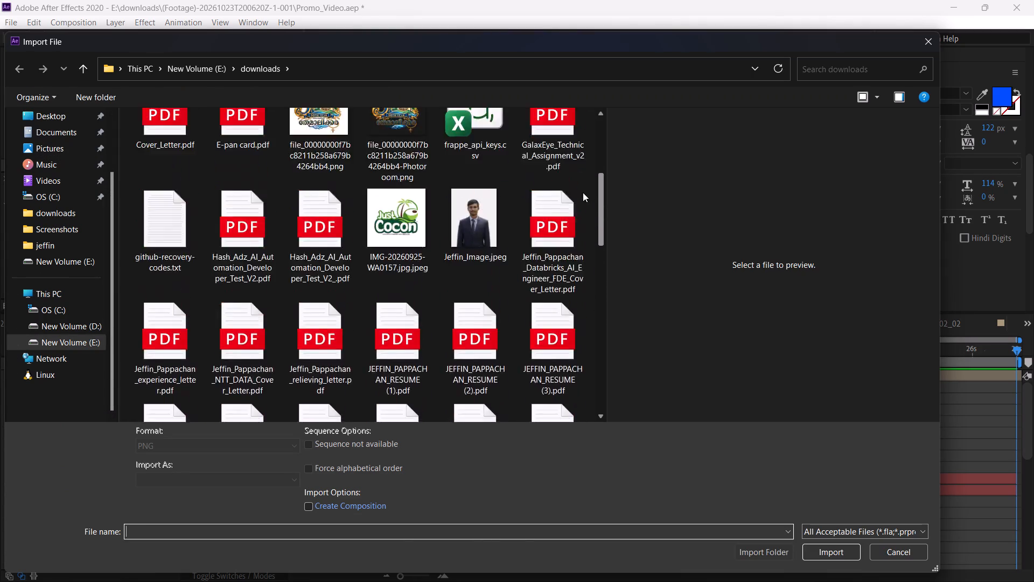
{"action": "left_click_drag", "start_coordinate": [583, 192], "coordinate": [588, 160]}
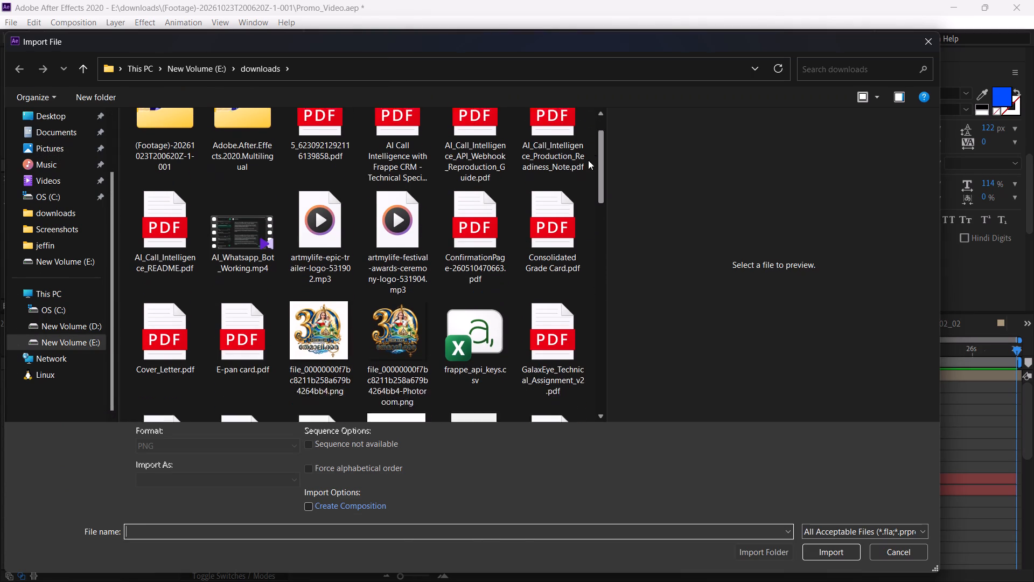
{"action": "left_click_drag", "start_coordinate": [588, 160], "coordinate": [581, 222]}
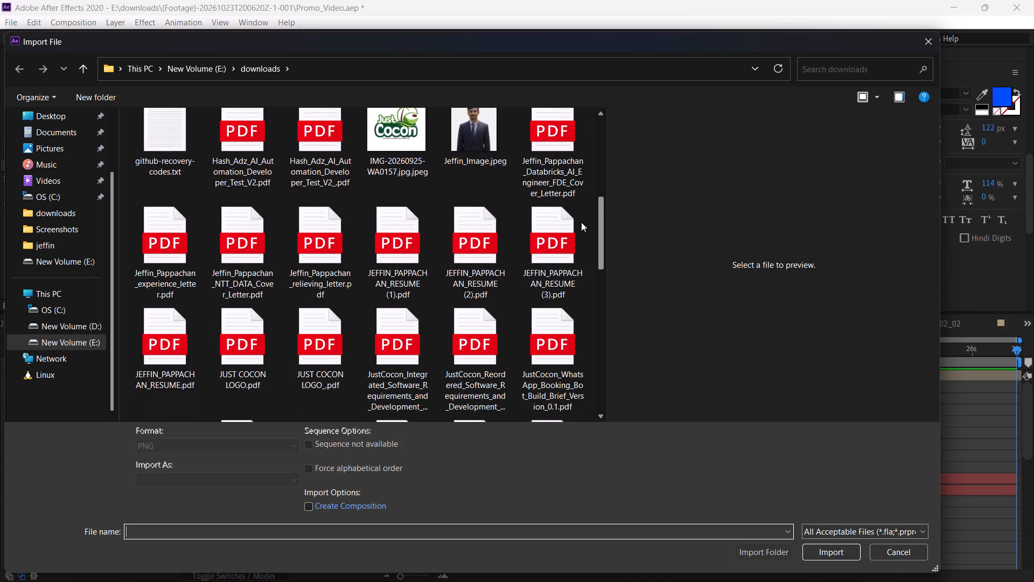
{"action": "left_click_drag", "start_coordinate": [581, 222], "coordinate": [585, 334]}
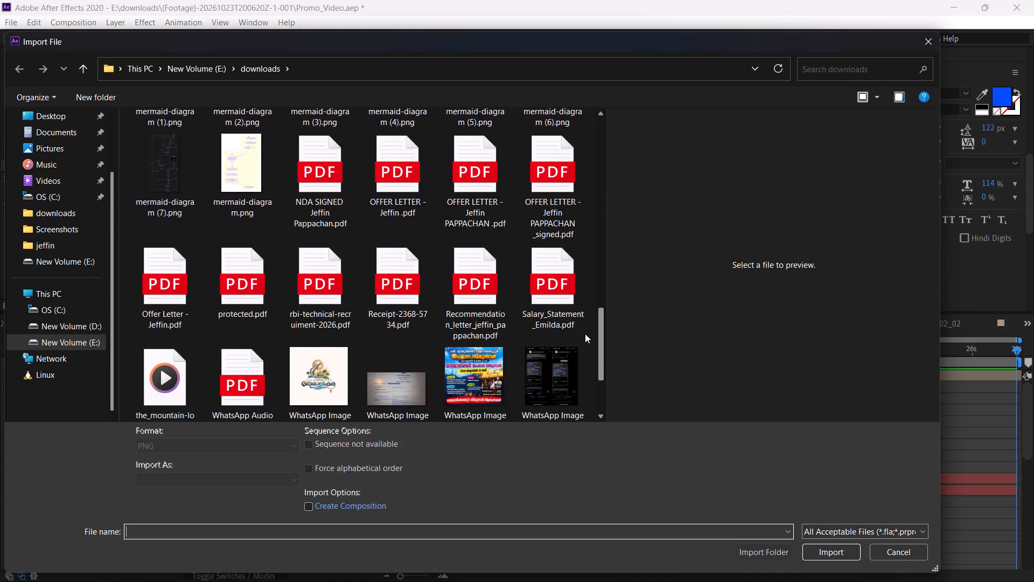
{"action": "left_click_drag", "start_coordinate": [585, 334], "coordinate": [588, 378]}
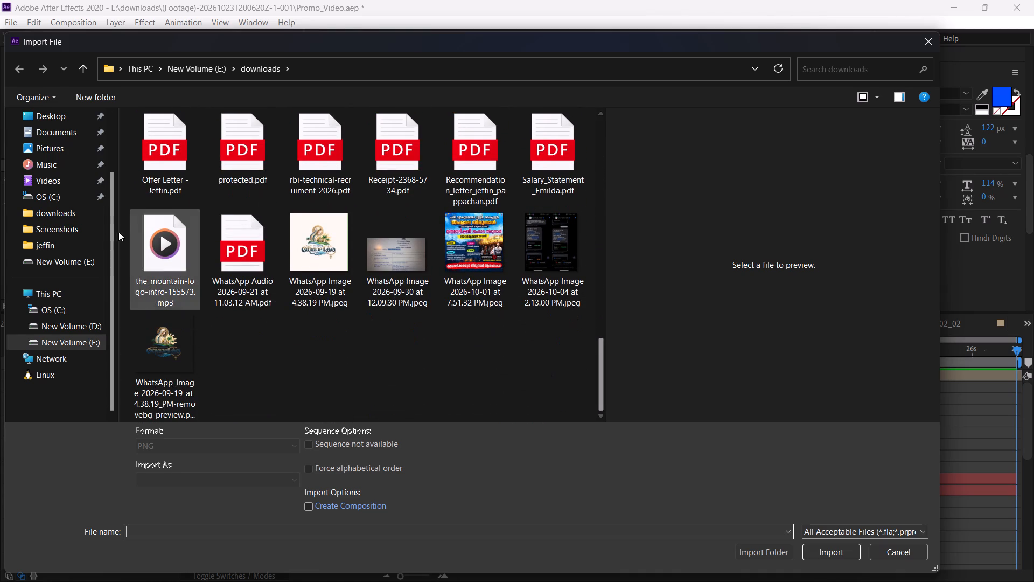
{"action": "left_click", "coordinate": [147, 236]}
{"action": "left_click", "coordinate": [834, 559]}
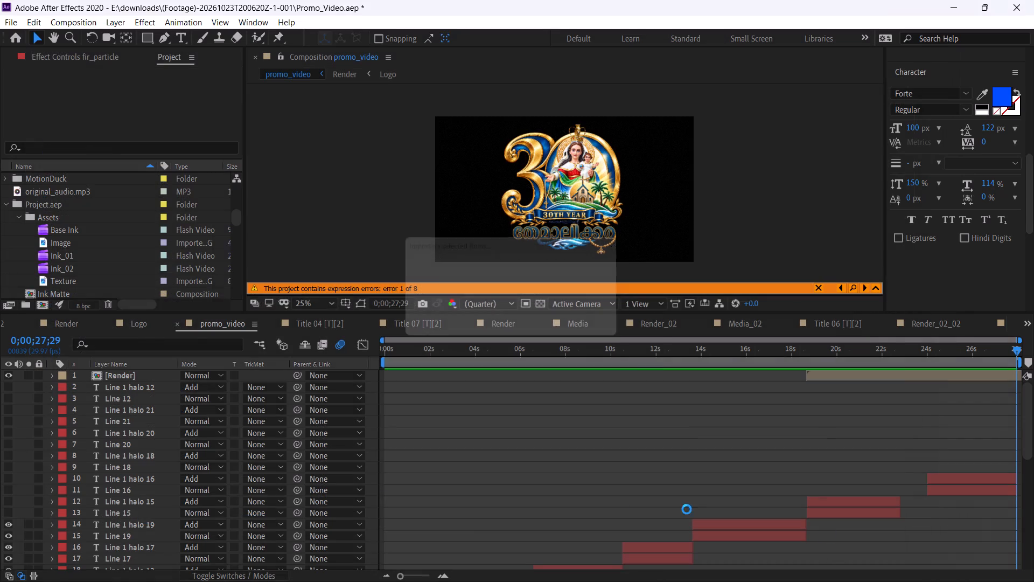
{"action": "left_click", "coordinate": [357, 573]}
{"action": "left_click", "coordinate": [359, 573]}
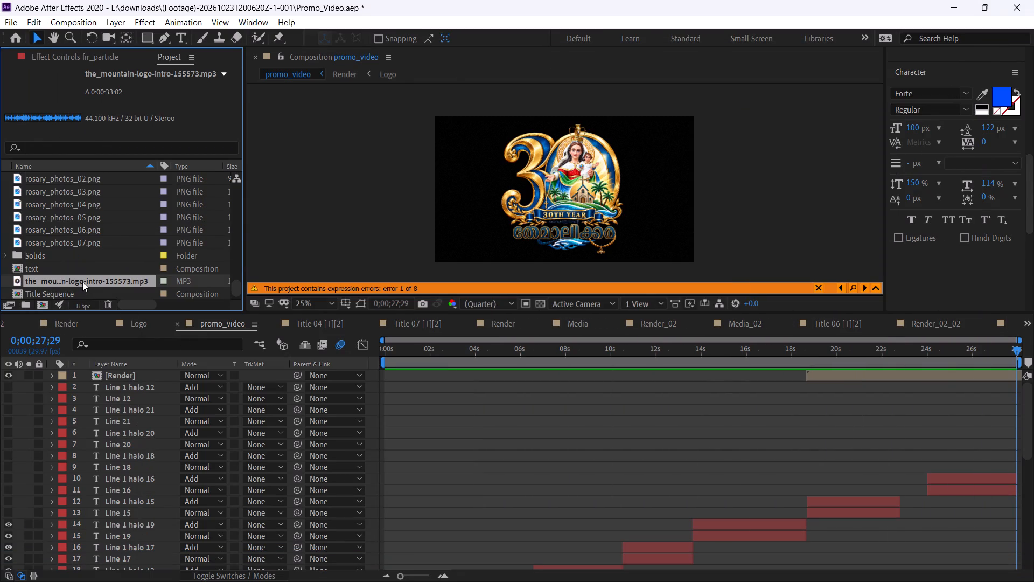
Add the_mountain-logo-intro-155573.mp3 from the project to the promo_video timeline, among the title line layers.
{"action": "left_click_drag", "start_coordinate": [82, 281], "coordinate": [141, 512]}
{"action": "scroll", "coordinate": [137, 517], "scroll_direction": "down", "scroll_amount": 1}
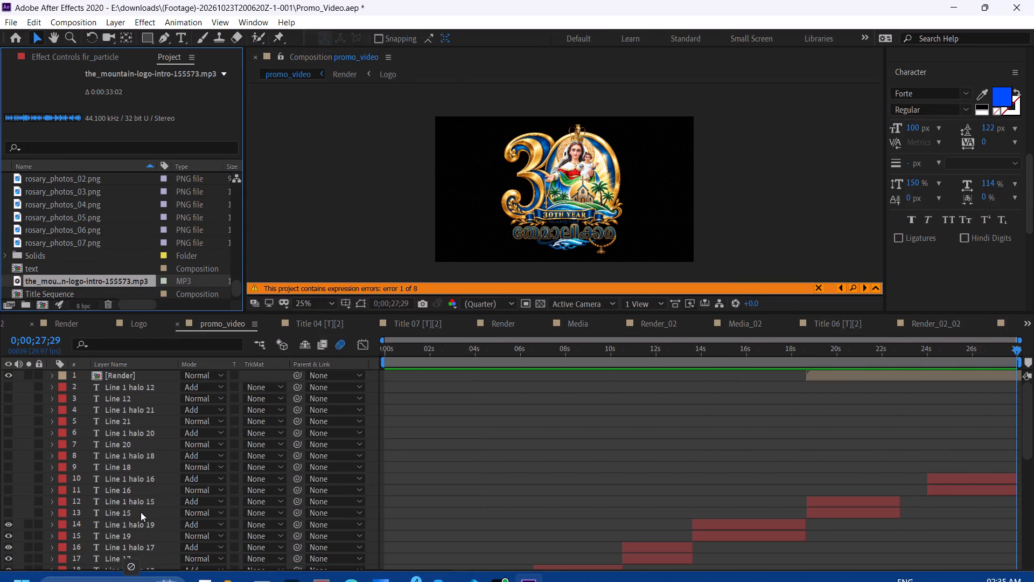
{"action": "scroll", "coordinate": [141, 512], "scroll_direction": "down", "scroll_amount": 1}
{"action": "left_click_drag", "start_coordinate": [141, 512], "coordinate": [159, 551]}
{"action": "scroll", "coordinate": [141, 512], "scroll_direction": "down", "scroll_amount": 5}
{"action": "scroll", "coordinate": [211, 479], "scroll_direction": "down", "scroll_amount": 4}
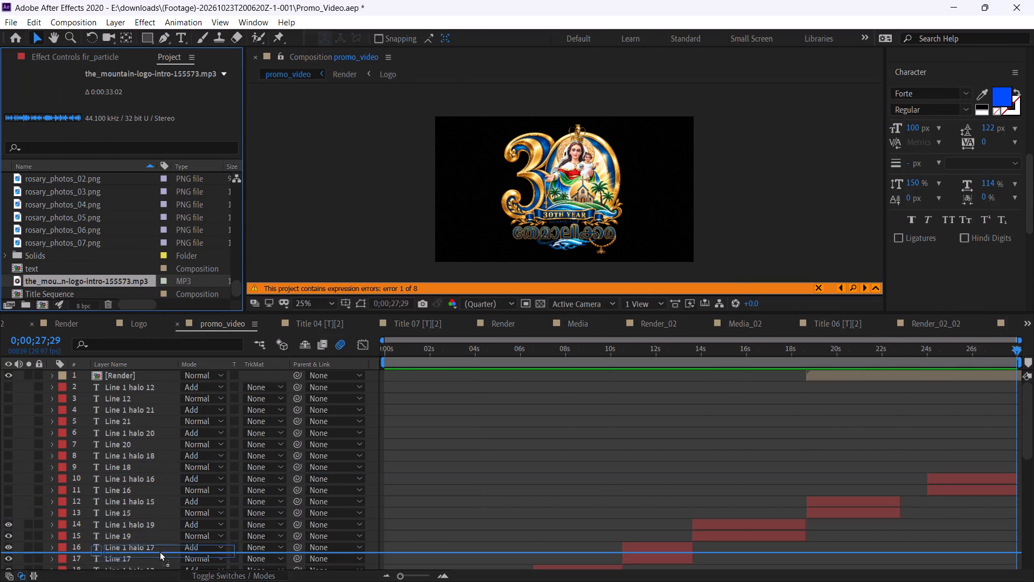
{"action": "left_click_drag", "start_coordinate": [159, 551], "coordinate": [142, 562]}
Move the the_mountain-logo-intro layer down the layer stack to between BG base and original_audio.mp3.
{"action": "scroll", "coordinate": [164, 501], "scroll_direction": "down", "scroll_amount": 1}
{"action": "scroll", "coordinate": [164, 500], "scroll_direction": "up", "scroll_amount": 2}
{"action": "scroll", "coordinate": [164, 498], "scroll_direction": "down", "scroll_amount": 7}
{"action": "scroll", "coordinate": [166, 490], "scroll_direction": "up", "scroll_amount": 1}
{"action": "scroll", "coordinate": [167, 490], "scroll_direction": "down", "scroll_amount": 1}
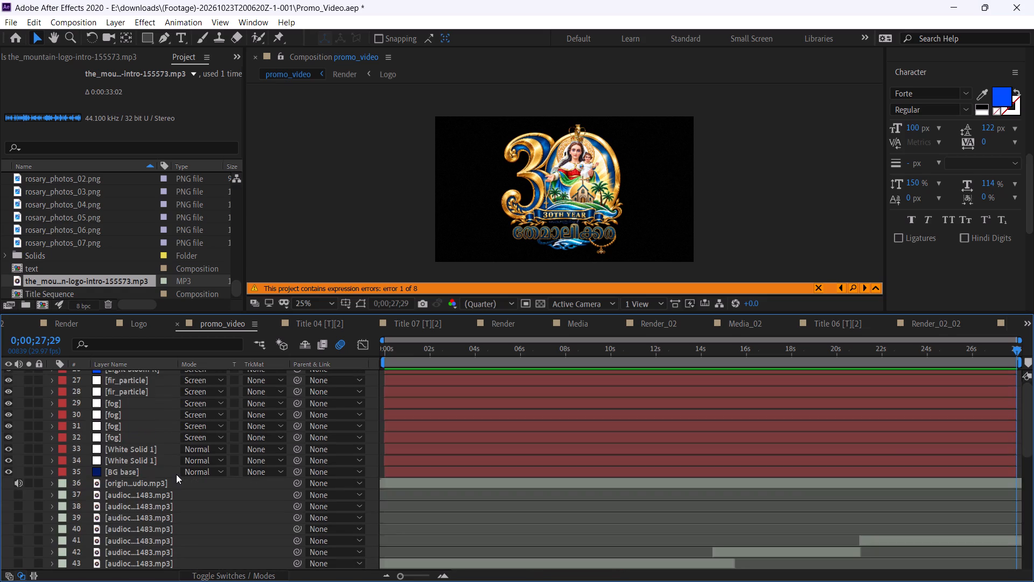
{"action": "scroll", "coordinate": [157, 459], "scroll_direction": "down", "scroll_amount": 1}
{"action": "scroll", "coordinate": [157, 459], "scroll_direction": "up", "scroll_amount": 1}
{"action": "scroll", "coordinate": [157, 459], "scroll_direction": "down", "scroll_amount": 1}
{"action": "scroll", "coordinate": [157, 459], "scroll_direction": "up", "scroll_amount": 6}
{"action": "scroll", "coordinate": [150, 460], "scroll_direction": "down", "scroll_amount": 1}
{"action": "scroll", "coordinate": [150, 460], "scroll_direction": "up", "scroll_amount": 1}
{"action": "scroll", "coordinate": [150, 460], "scroll_direction": "down", "scroll_amount": 1}
{"action": "scroll", "coordinate": [150, 460], "scroll_direction": "up", "scroll_amount": 2}
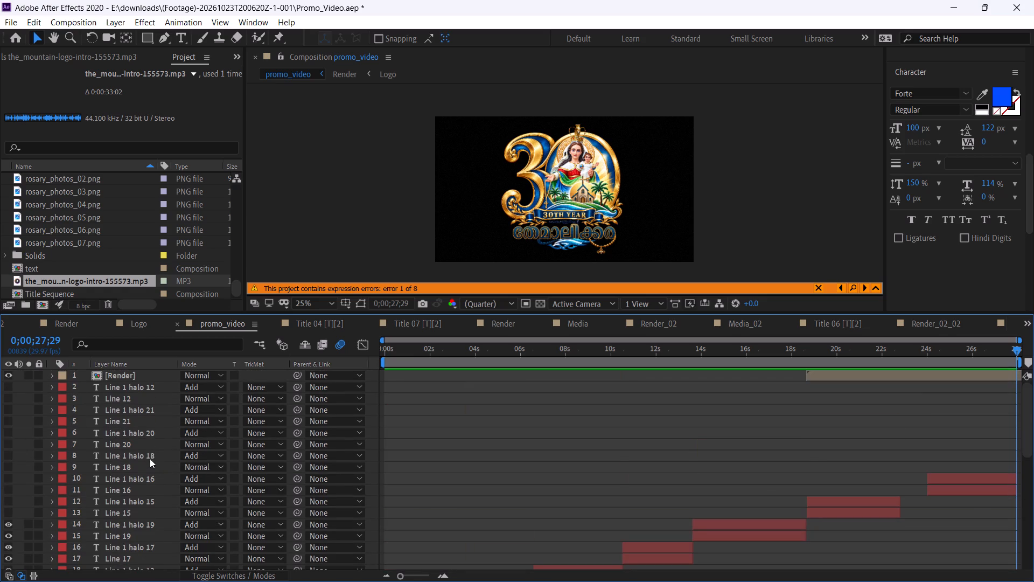
{"action": "scroll", "coordinate": [150, 456], "scroll_direction": "up", "scroll_amount": 1}
{"action": "scroll", "coordinate": [150, 456], "scroll_direction": "down", "scroll_amount": 1}
{"action": "scroll", "coordinate": [150, 455], "scroll_direction": "up", "scroll_amount": 1}
{"action": "scroll", "coordinate": [139, 491], "scroll_direction": "down", "scroll_amount": 1}
{"action": "scroll", "coordinate": [139, 491], "scroll_direction": "up", "scroll_amount": 3}
{"action": "scroll", "coordinate": [139, 491], "scroll_direction": "down", "scroll_amount": 2}
{"action": "scroll", "coordinate": [139, 491], "scroll_direction": "up", "scroll_amount": 1}
{"action": "scroll", "coordinate": [139, 491], "scroll_direction": "down", "scroll_amount": 2}
{"action": "scroll", "coordinate": [140, 486], "scroll_direction": "up", "scroll_amount": 1}
{"action": "scroll", "coordinate": [140, 486], "scroll_direction": "down", "scroll_amount": 1}
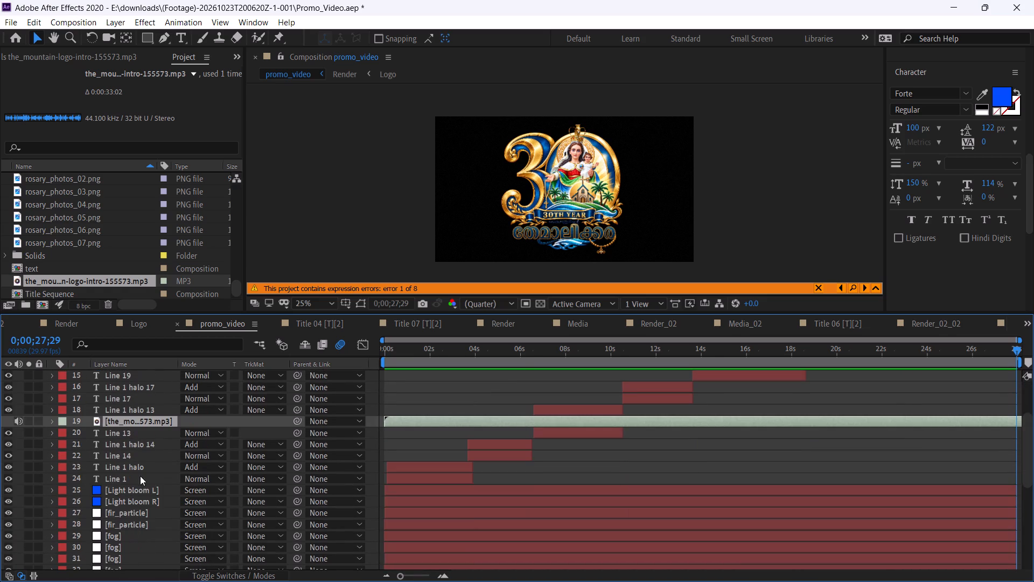
{"action": "scroll", "coordinate": [140, 459], "scroll_direction": "down", "scroll_amount": 1}
{"action": "left_click_drag", "start_coordinate": [142, 420], "coordinate": [140, 559]}
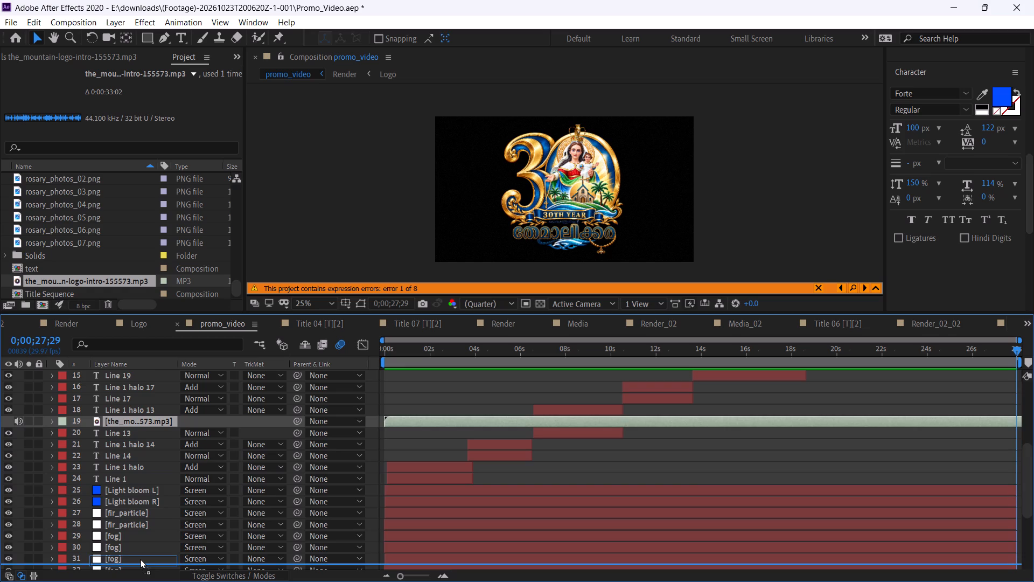
{"action": "left_click_drag", "start_coordinate": [140, 559], "coordinate": [140, 560]}
{"action": "scroll", "coordinate": [143, 544], "scroll_direction": "down", "scroll_amount": 1}
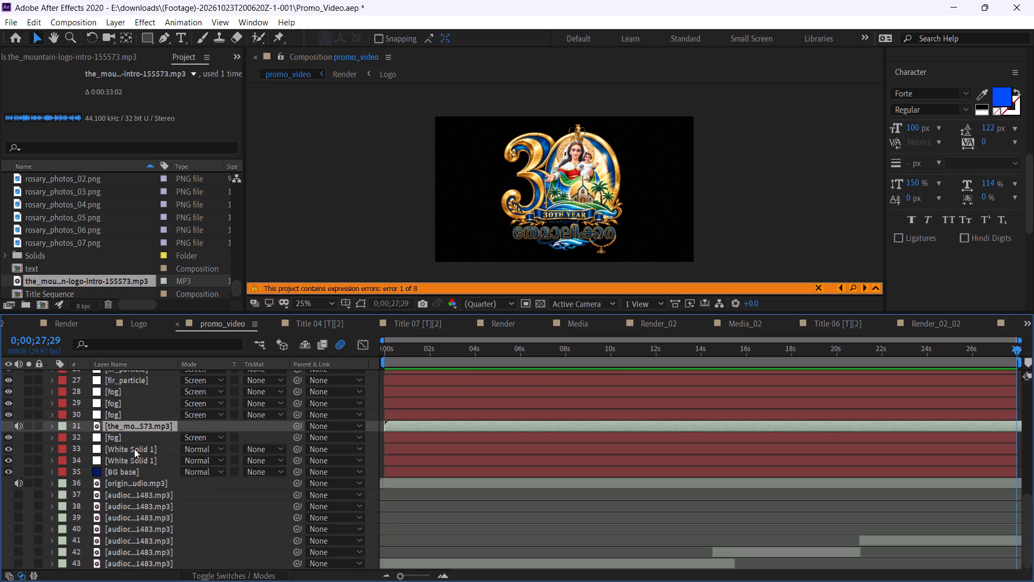
{"action": "scroll", "coordinate": [134, 449], "scroll_direction": "down", "scroll_amount": 1}
{"action": "left_click_drag", "start_coordinate": [139, 425], "coordinate": [139, 478]}
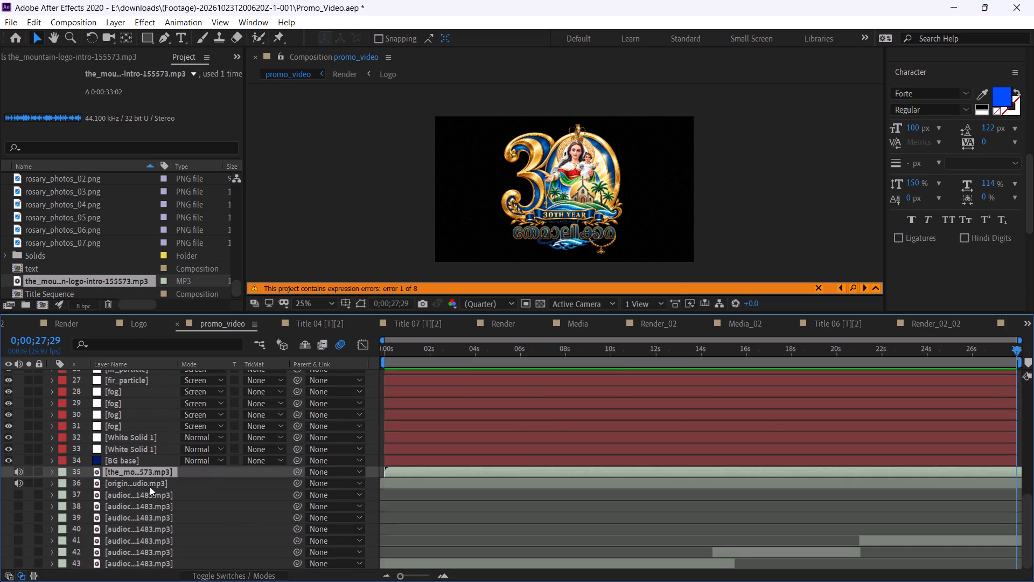
Delete the original_audio.mp3 layer from the promo_video composition.
{"action": "left_click", "coordinate": [146, 483]}
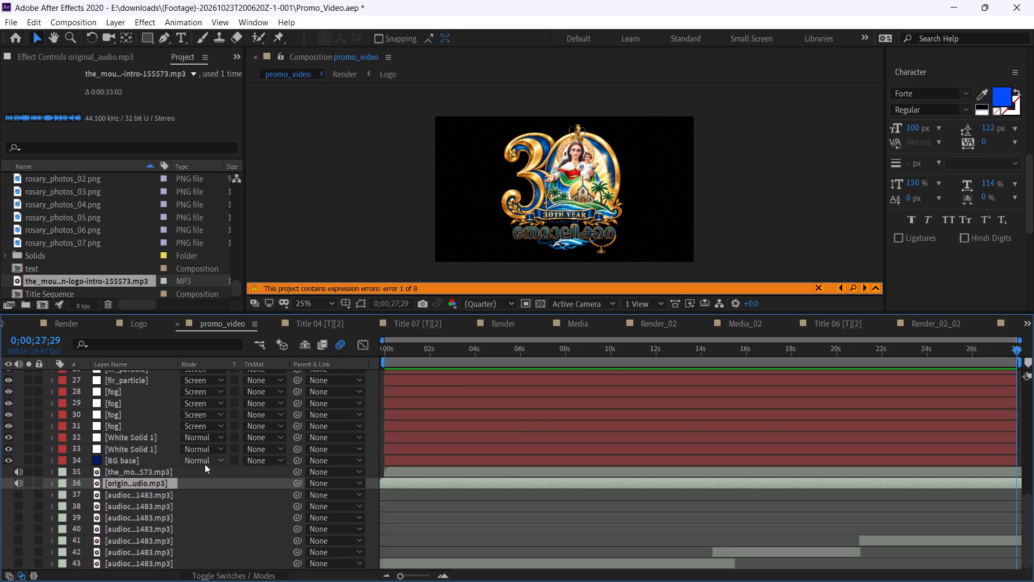
{"action": "key", "text": "Delete"}
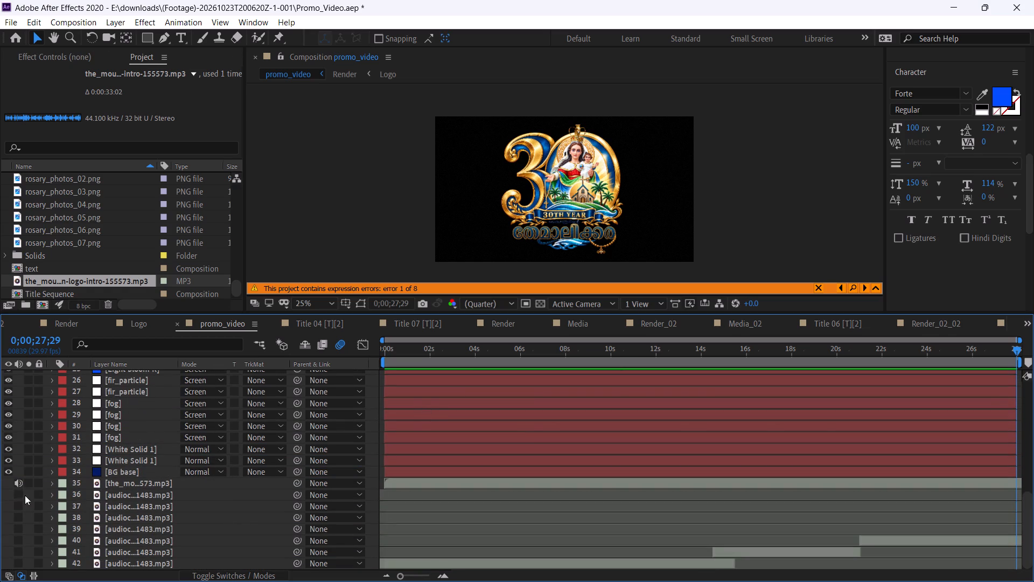
Using its waveform as a guide, split the the_mountain-logo-intro layer at 0;00;07;01 and delete the part before the cut.
{"action": "left_click", "coordinate": [51, 482]}
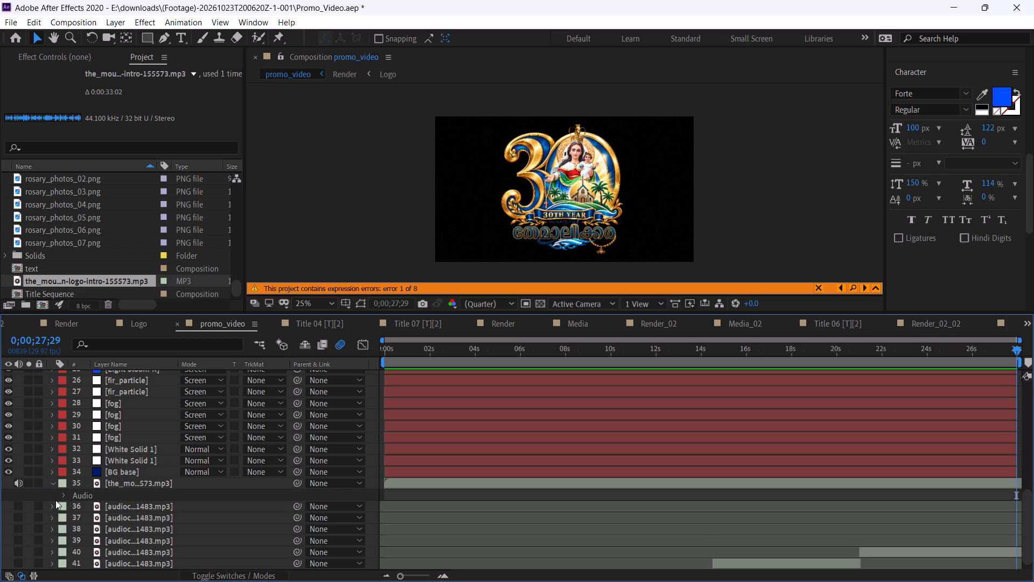
{"action": "left_click", "coordinate": [65, 496]}
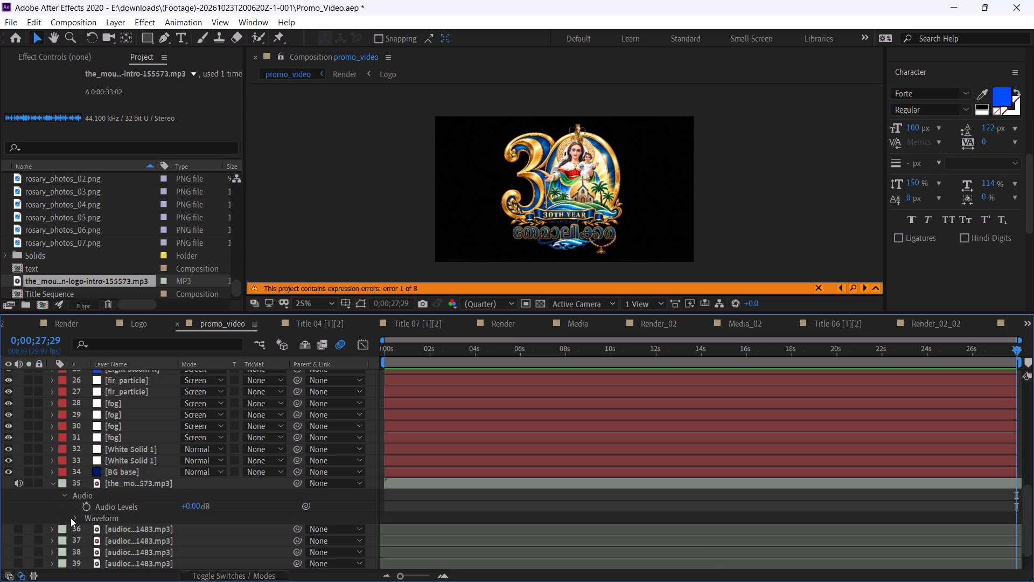
{"action": "left_click", "coordinate": [74, 518]}
{"action": "scroll", "coordinate": [102, 504], "scroll_direction": "down", "scroll_amount": 4}
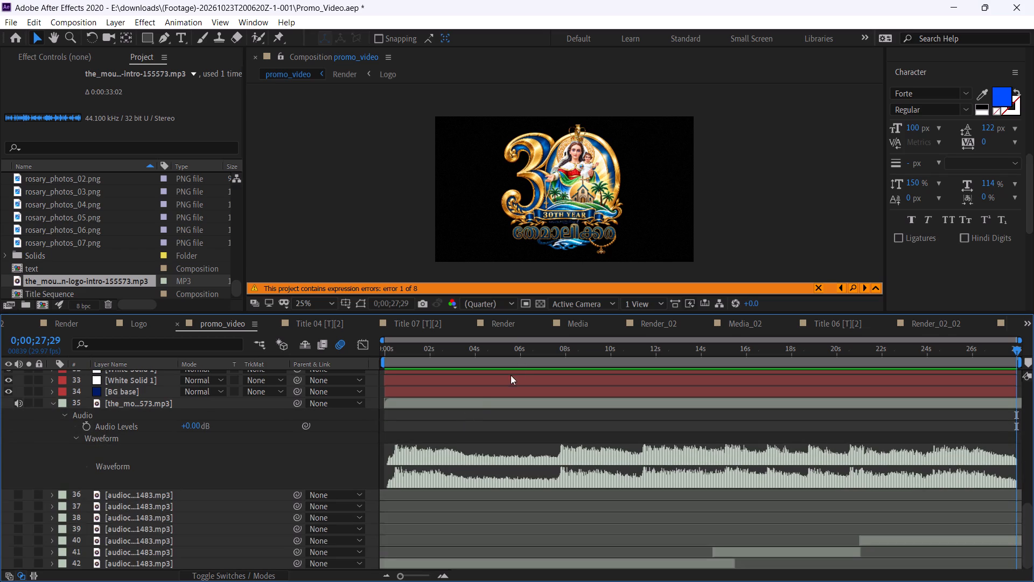
{"action": "left_click_drag", "start_coordinate": [492, 347], "coordinate": [560, 358]}
{"action": "left_click", "coordinate": [541, 399]}
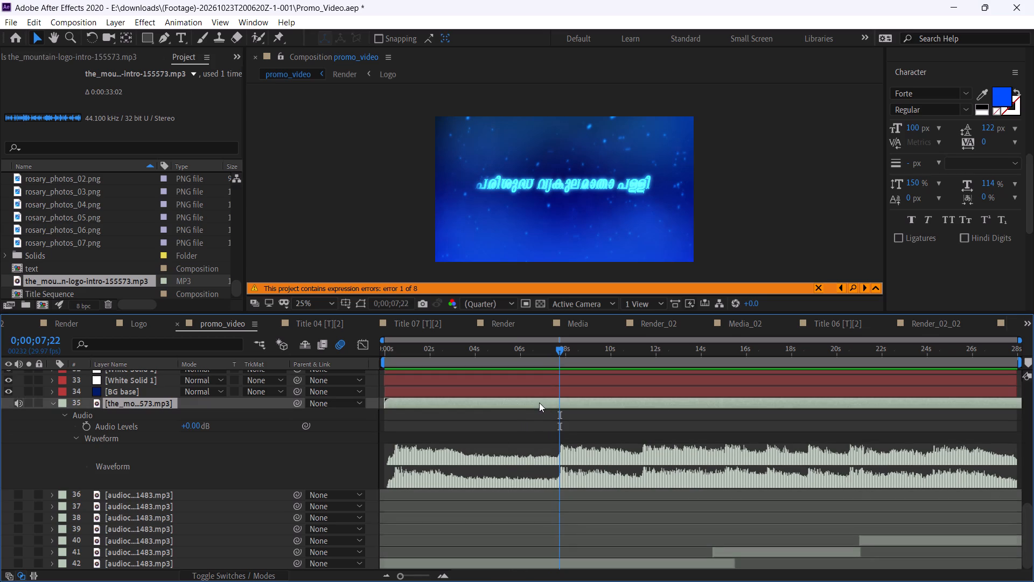
{"action": "left_click_drag", "start_coordinate": [558, 344], "coordinate": [546, 357]}
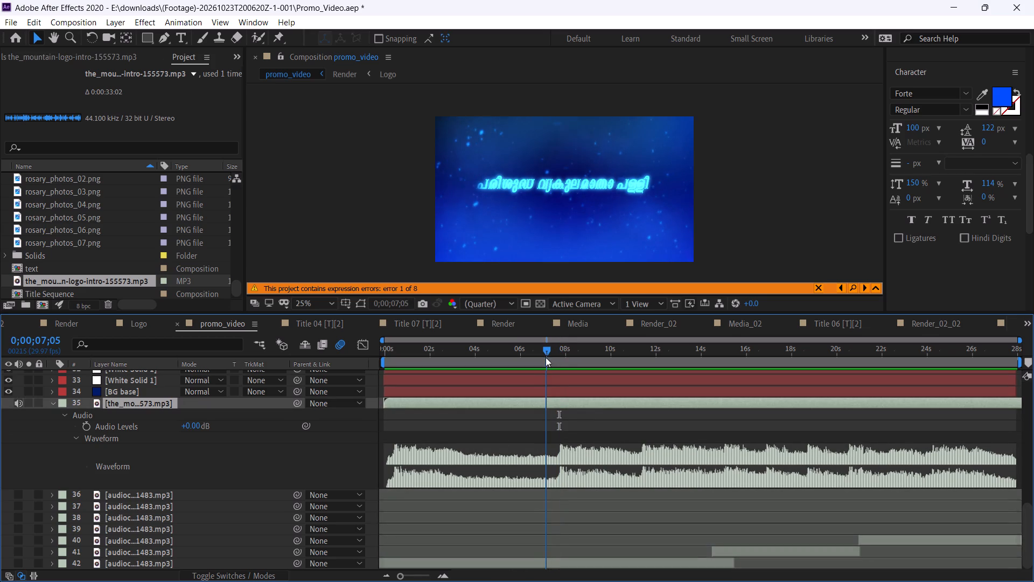
{"action": "left_click_drag", "start_coordinate": [546, 357], "coordinate": [543, 360]}
{"action": "left_click", "coordinate": [529, 404]}
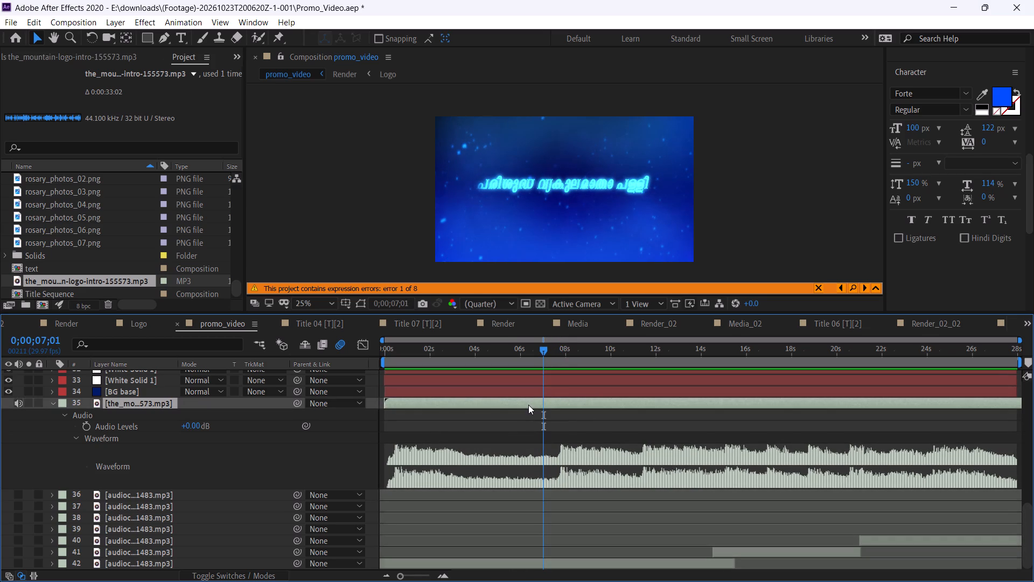
{"action": "key", "text": "ctrl+shift+d"}
{"action": "left_click", "coordinate": [519, 417]}
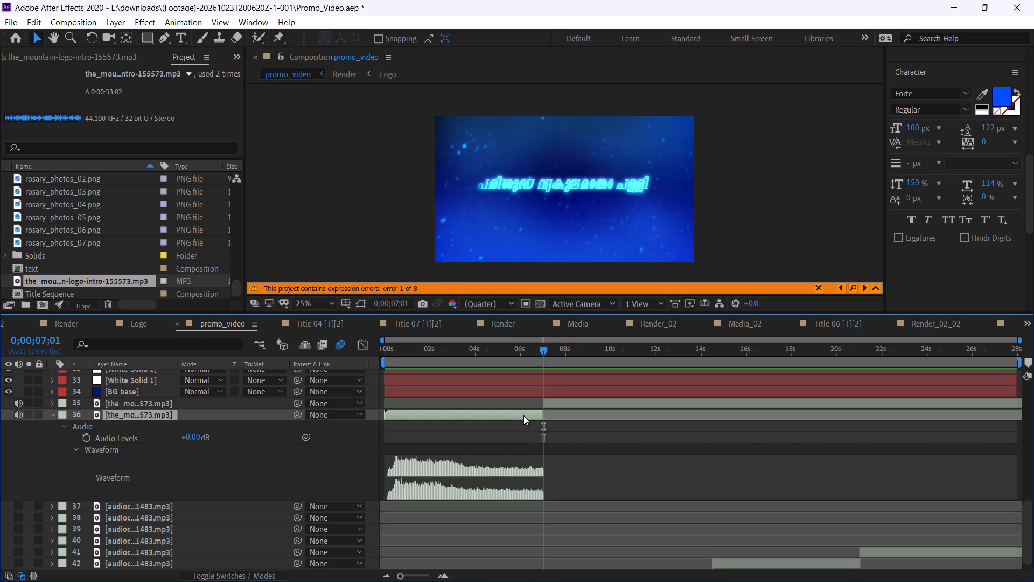
{"action": "key", "text": "Delete"}
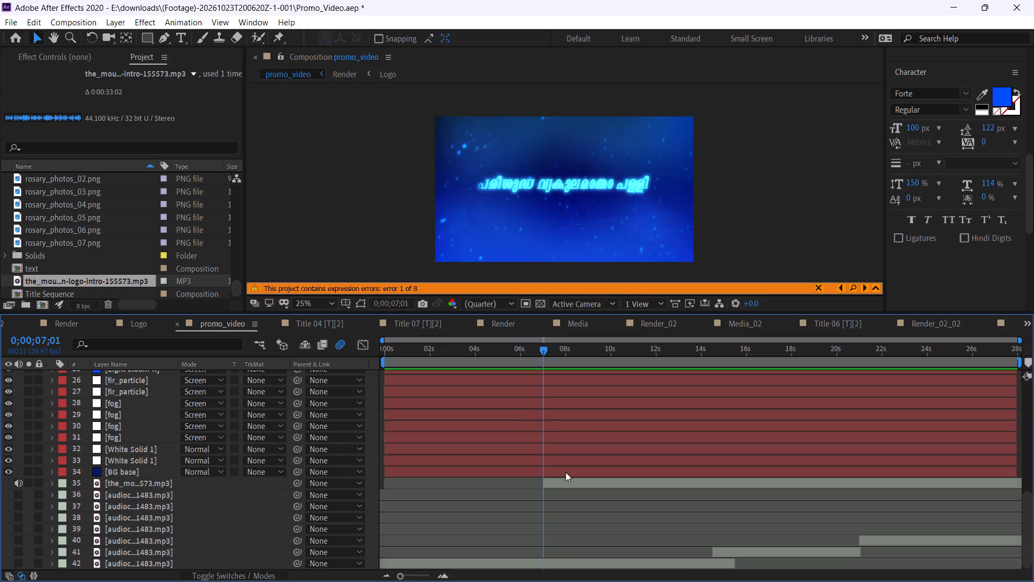
Slide the remaining the_mountain-logo-intro clip earlier so it starts at the beginning of the composition.
{"action": "left_click_drag", "start_coordinate": [560, 483], "coordinate": [403, 478]}
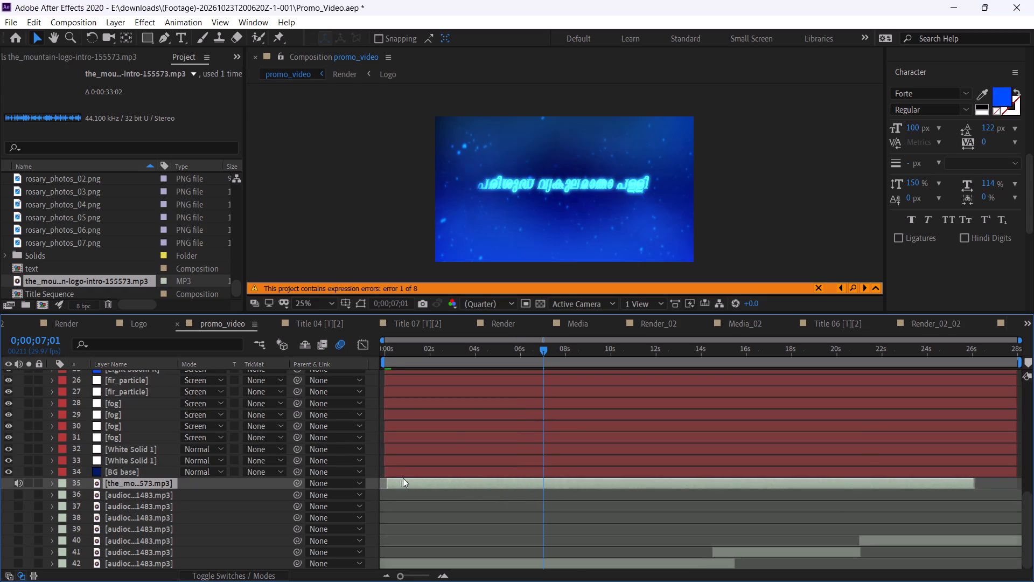
{"action": "left_click_drag", "start_coordinate": [403, 478], "coordinate": [399, 479]}
Delete all seven audiocopper-dark-571483.mp3 layers at the bottom of the layer stack.
{"action": "left_click", "coordinate": [153, 491]}
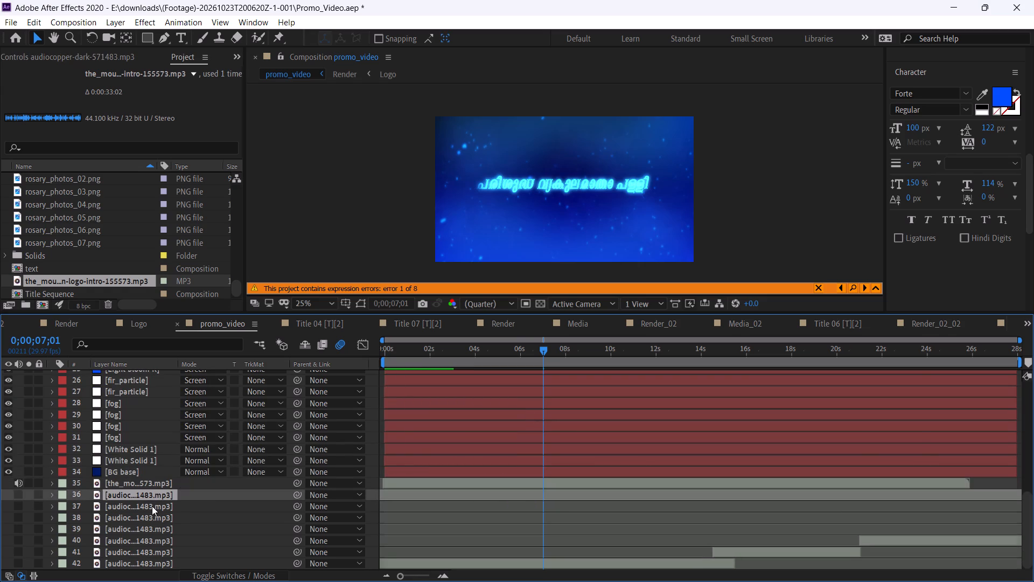
{"action": "left_click", "coordinate": [152, 506]}
{"action": "left_click", "coordinate": [155, 519], "text": "ctrl"}
{"action": "left_click", "coordinate": [163, 495], "text": "ctrl"}
{"action": "left_click", "coordinate": [163, 534], "text": "ctrl"}
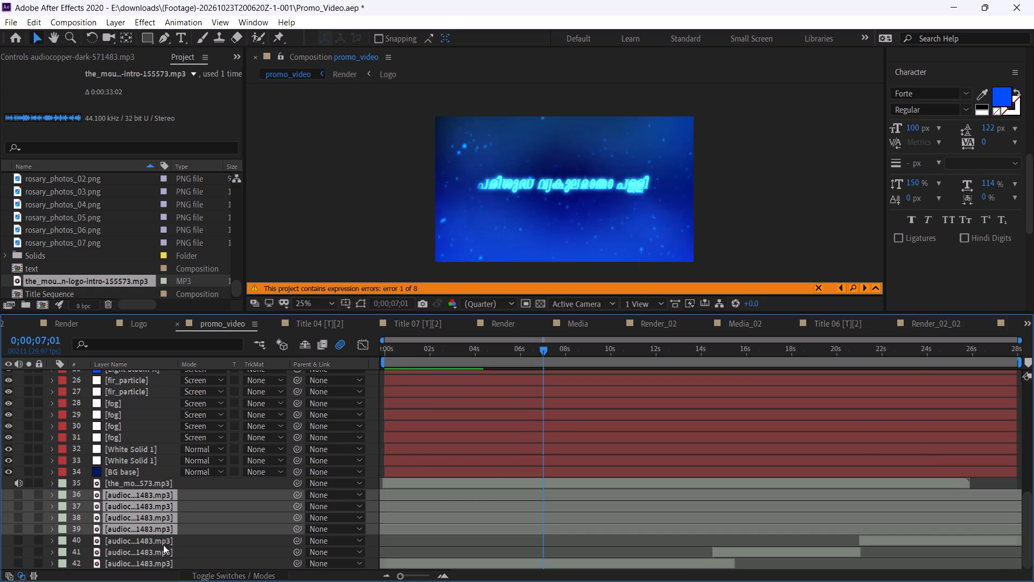
{"action": "left_click", "coordinate": [167, 540], "text": "ctrl"}
{"action": "left_click", "coordinate": [164, 551], "text": "ctrl"}
{"action": "left_click", "coordinate": [163, 559], "text": "ctrl"}
{"action": "key", "text": "Delete"}
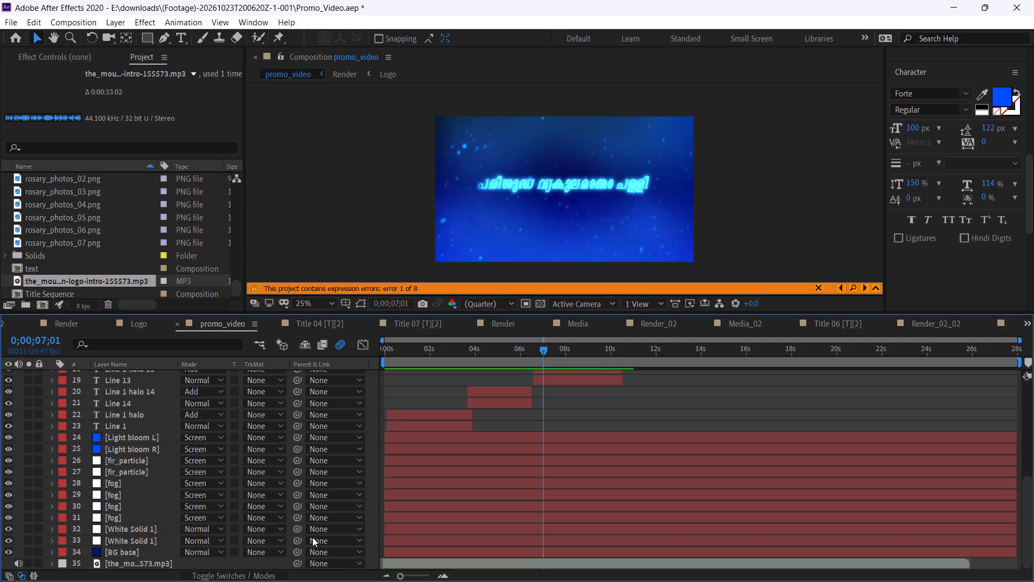
Preview promo_video from the start with the new music to check its timing against the titles and logo.
{"action": "left_click_drag", "start_coordinate": [434, 350], "coordinate": [331, 364]}
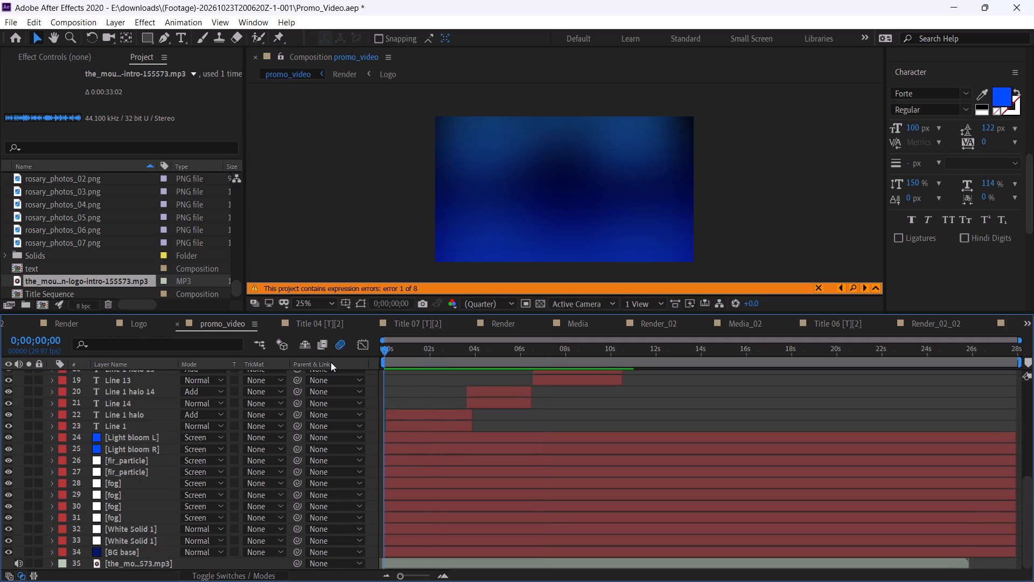
{"action": "key", "text": "space"}
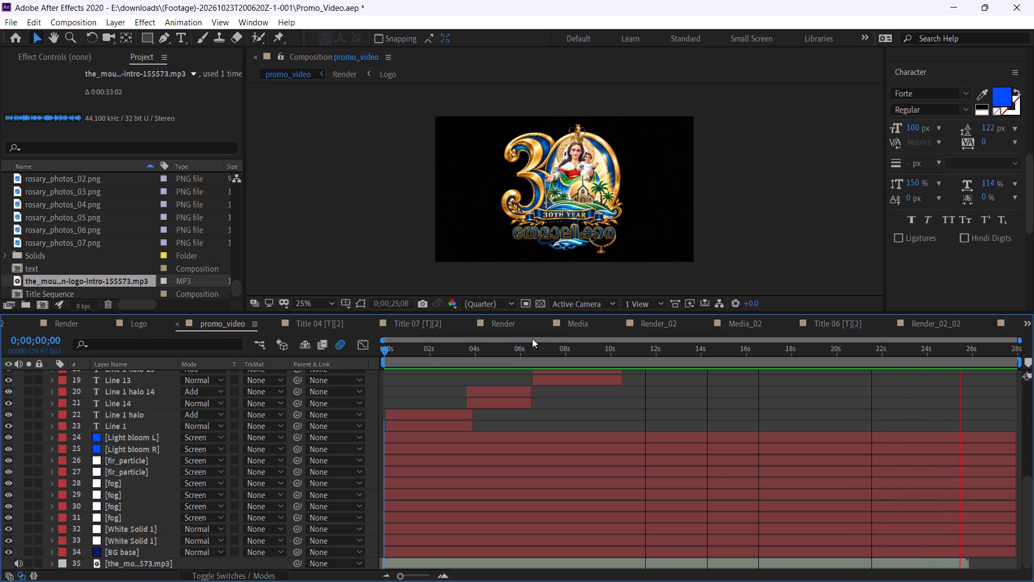
{"action": "left_click_drag", "start_coordinate": [524, 350], "coordinate": [368, 366]}
{"action": "key", "text": "space"}
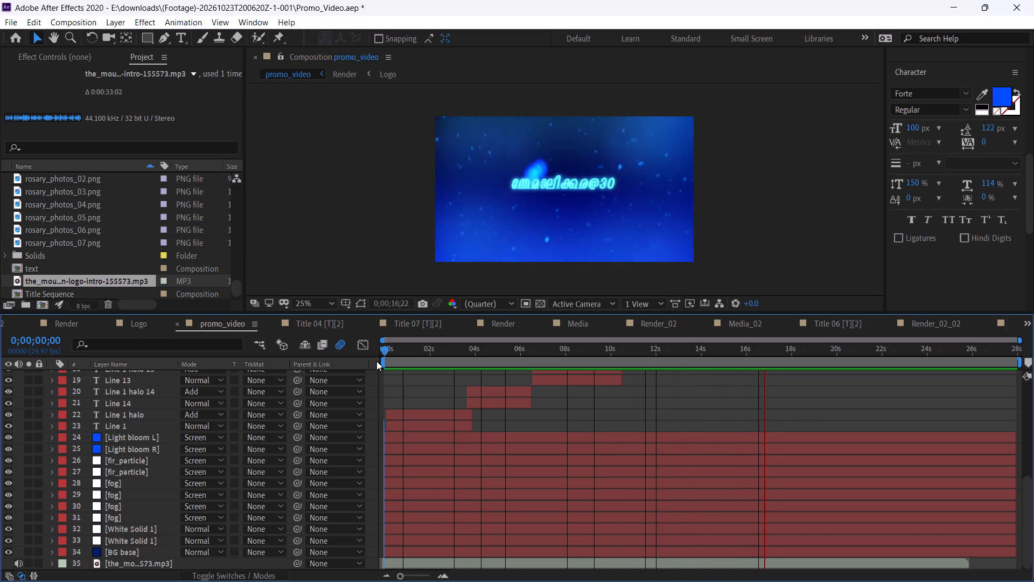
{"action": "key", "text": "space"}
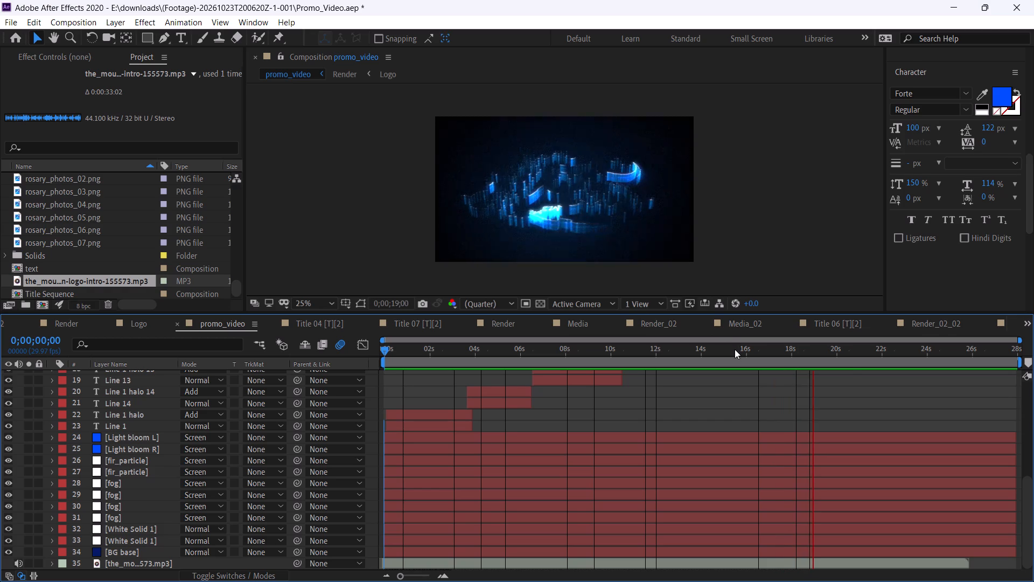
Stop at 0;00;18;20 and reveal the audio waveform of the the_mountain-logo-intro layer.
{"action": "left_click", "coordinate": [808, 352]}
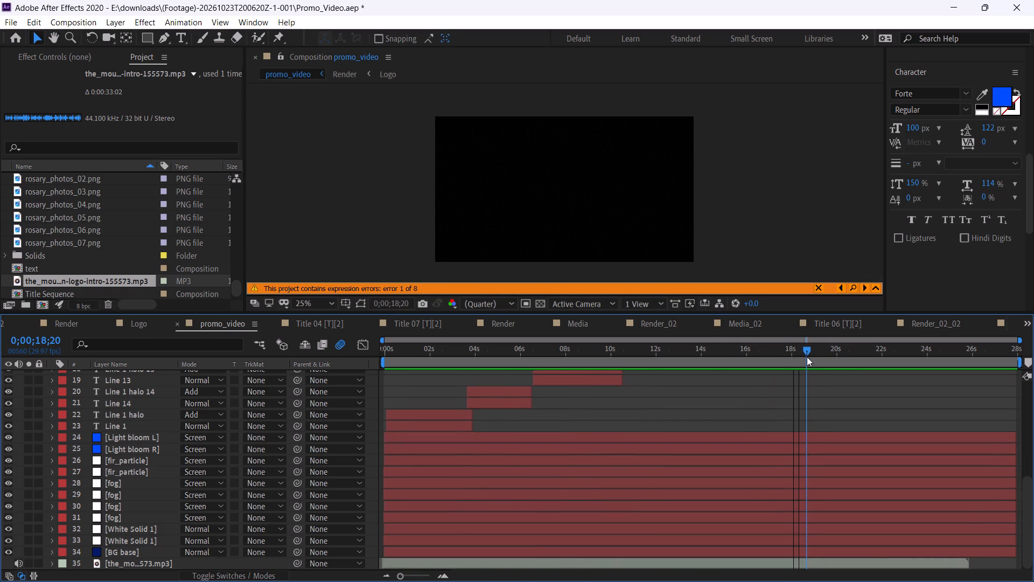
{"action": "scroll", "coordinate": [183, 537], "scroll_direction": "up", "scroll_amount": 2}
{"action": "scroll", "coordinate": [183, 537], "scroll_direction": "down", "scroll_amount": 4}
{"action": "scroll", "coordinate": [183, 537], "scroll_direction": "up", "scroll_amount": 1}
{"action": "scroll", "coordinate": [183, 537], "scroll_direction": "down", "scroll_amount": 2}
{"action": "scroll", "coordinate": [183, 537], "scroll_direction": "up", "scroll_amount": 1}
{"action": "scroll", "coordinate": [183, 537], "scroll_direction": "down", "scroll_amount": 4}
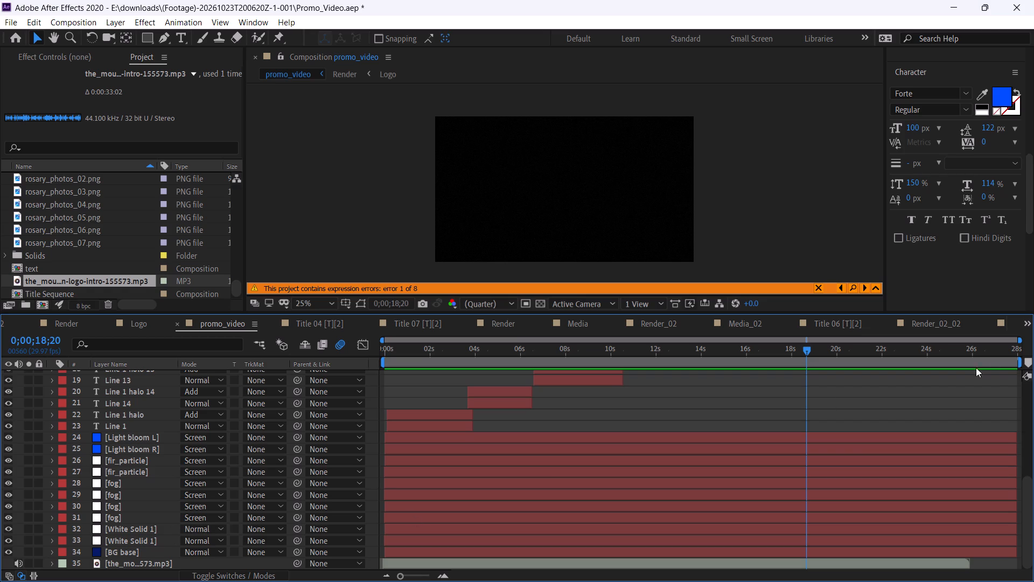
{"action": "left_click", "coordinate": [53, 564]}
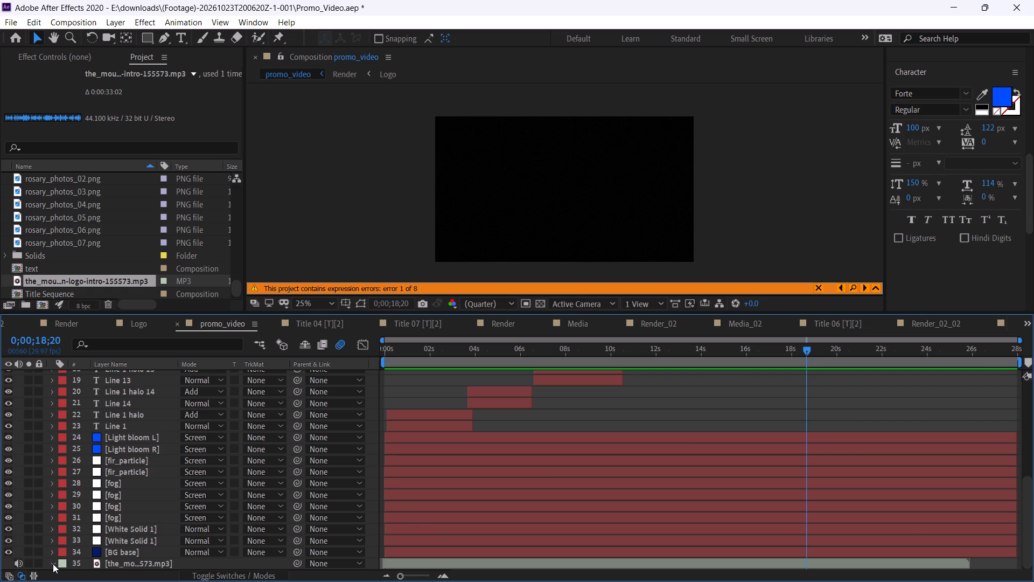
{"action": "left_click", "coordinate": [63, 565]}
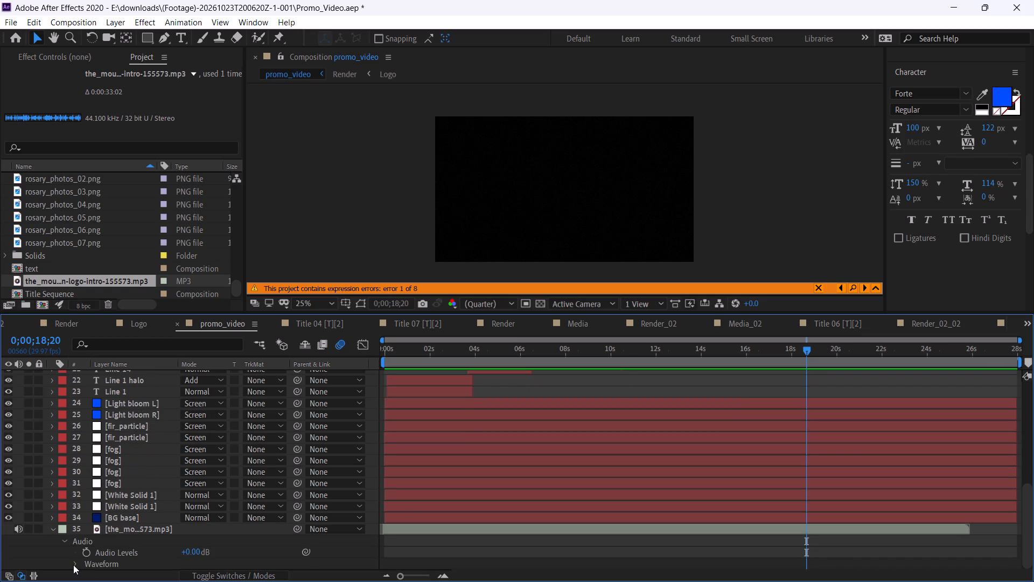
{"action": "scroll", "coordinate": [150, 552], "scroll_direction": "down", "scroll_amount": 1}
{"action": "scroll", "coordinate": [107, 544], "scroll_direction": "down", "scroll_amount": 3}
{"action": "left_click", "coordinate": [75, 565]}
{"action": "scroll", "coordinate": [180, 545], "scroll_direction": "down", "scroll_amount": 3}
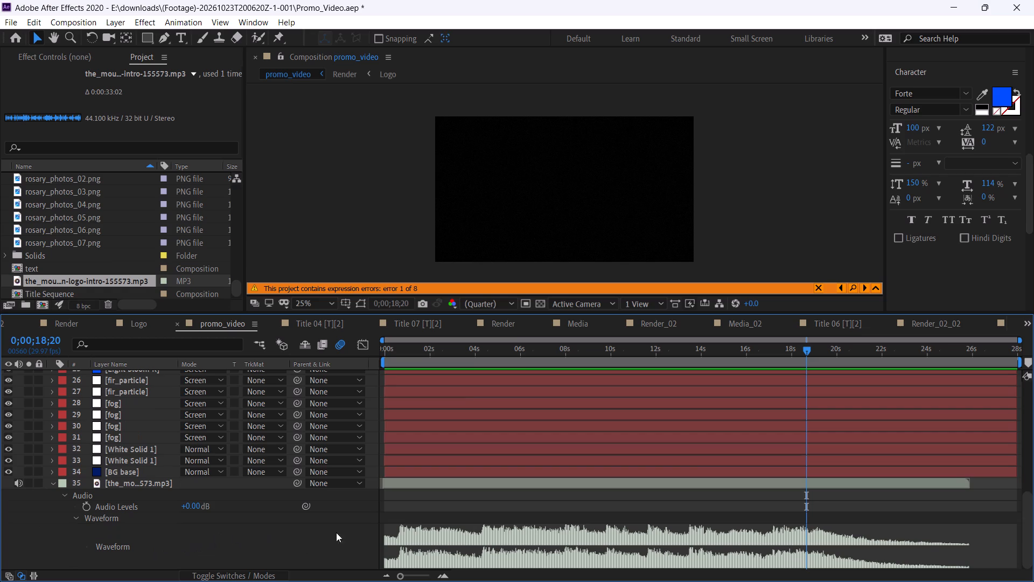
Slide the the_mountain-logo-intro clip about 2 s later so its fade-out ends at the end of the composition.
{"action": "left_click_drag", "start_coordinate": [758, 539], "coordinate": [775, 537]}
{"action": "left_click_drag", "start_coordinate": [775, 537], "coordinate": [783, 537]}
{"action": "left_click_drag", "start_coordinate": [741, 483], "coordinate": [765, 484]}
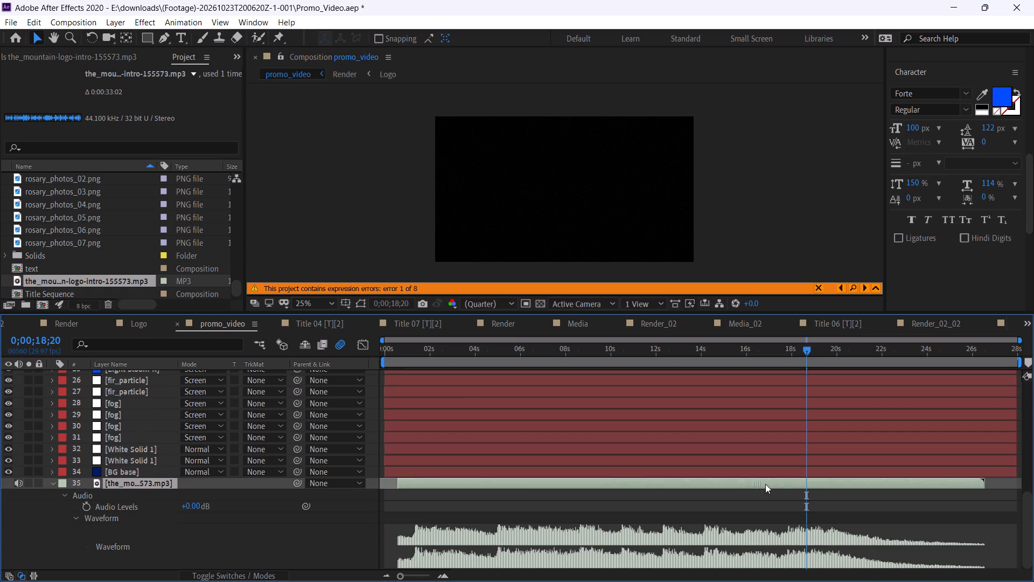
{"action": "left_click_drag", "start_coordinate": [765, 484], "coordinate": [786, 483]}
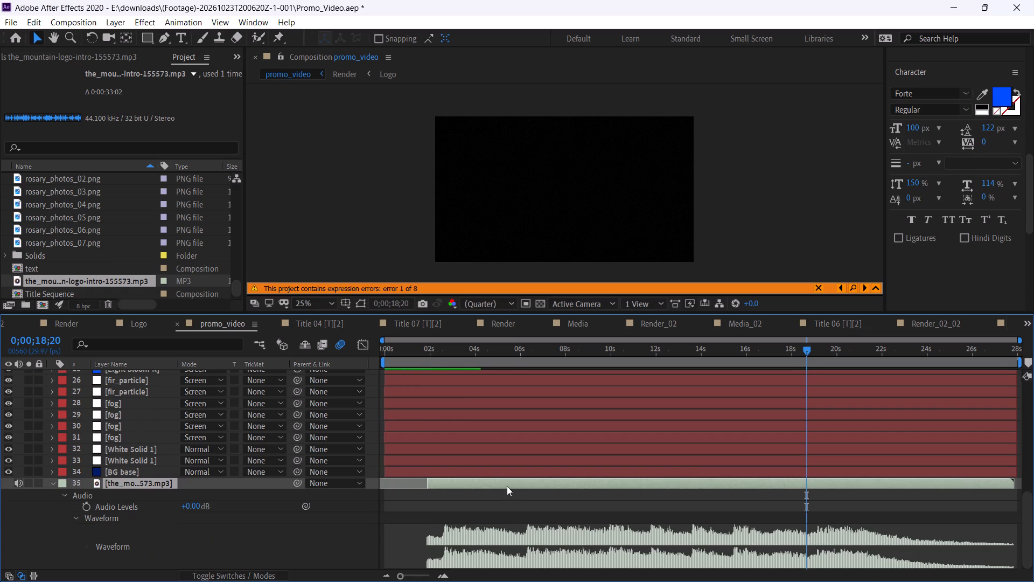
Extend the start of the the_mountain-logo-intro clip back to the beginning of the composition.
{"action": "left_click_drag", "start_coordinate": [426, 487], "coordinate": [366, 488]}
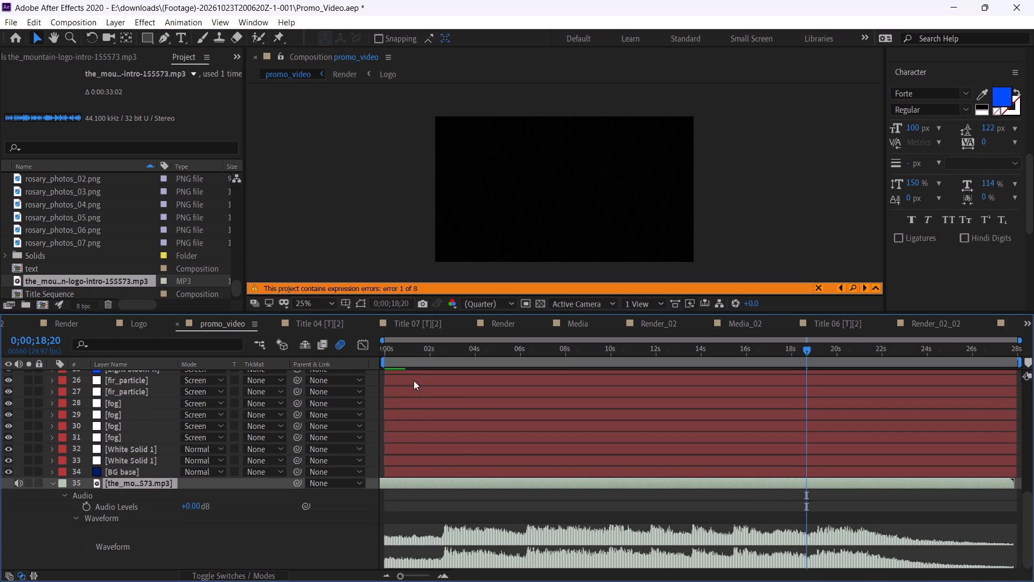
Preview promo_video from the start to check the shifted music against the titles and logo.
{"action": "left_click_drag", "start_coordinate": [395, 349], "coordinate": [359, 356]}
{"action": "key", "text": "space"}
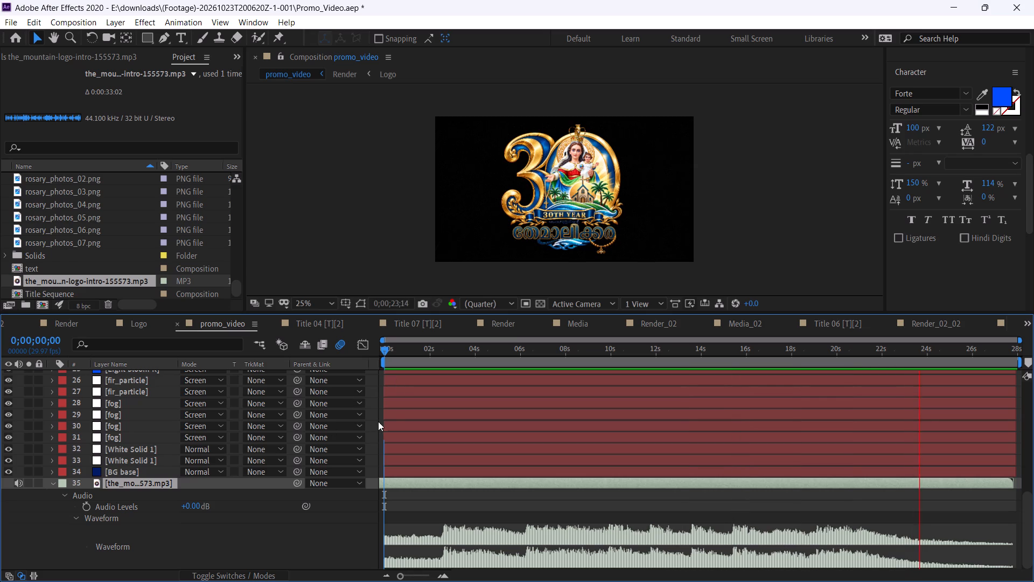
Preview promo_video from 0;00;16;08 to check the music under the last title and the closing logo animation.
{"action": "left_click_drag", "start_coordinate": [787, 348], "coordinate": [759, 349]}
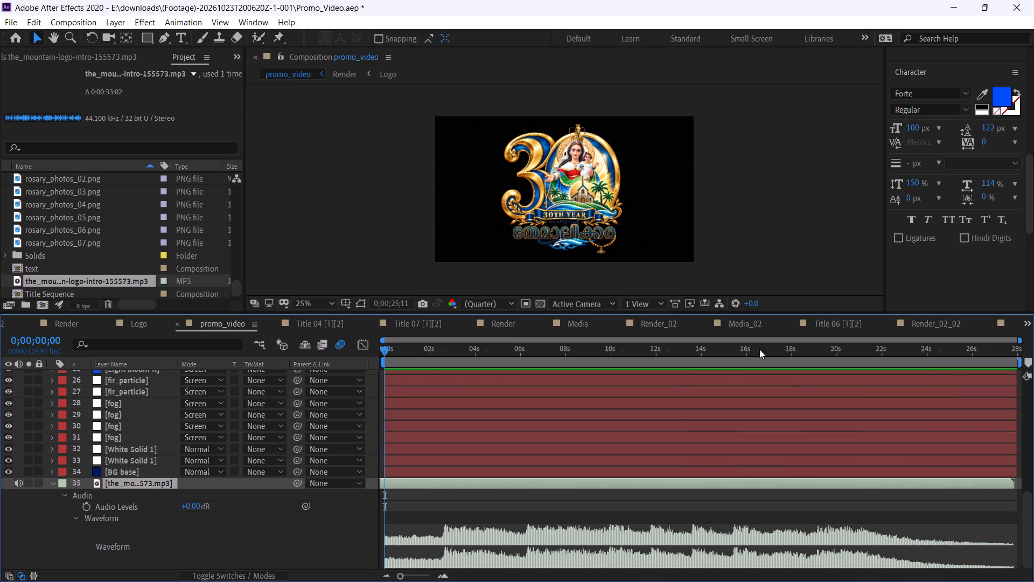
{"action": "left_click_drag", "start_coordinate": [759, 349], "coordinate": [752, 354]}
{"action": "key", "text": "space"}
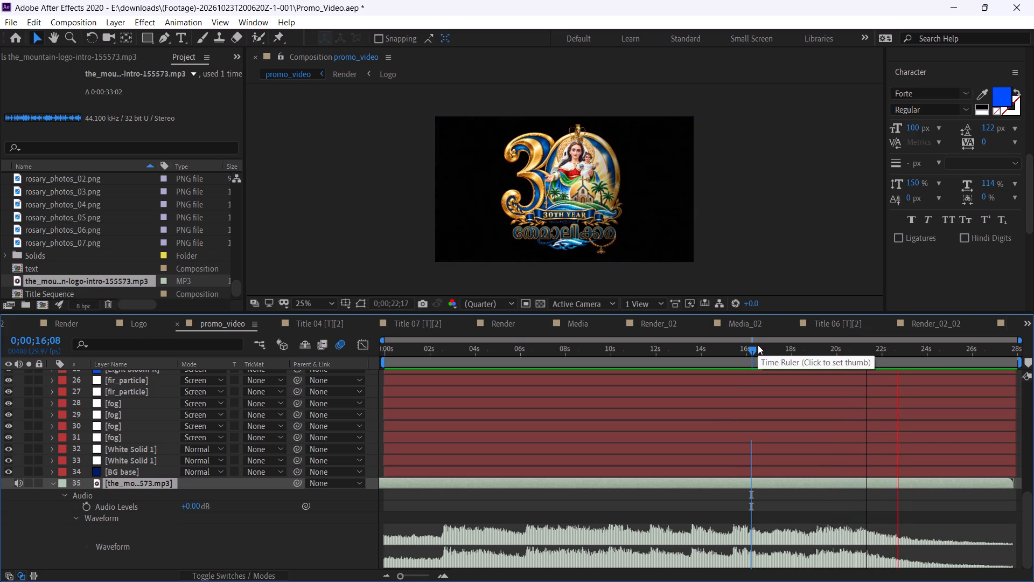
Replay promo_video from the start several times to review how the music fits the whole video.
{"action": "left_click_drag", "start_coordinate": [751, 351], "coordinate": [694, 359]}
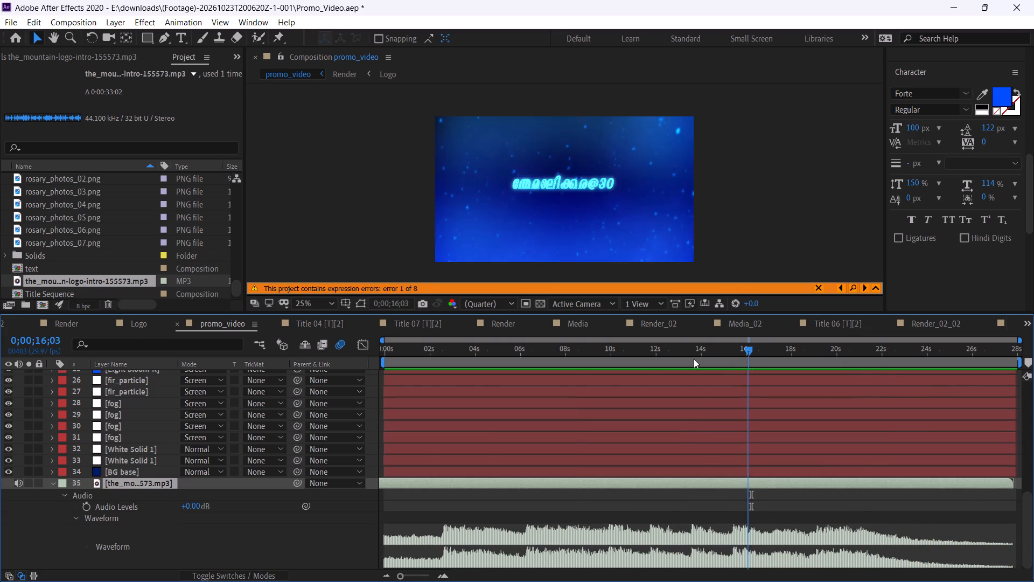
{"action": "left_click_drag", "start_coordinate": [694, 359], "coordinate": [279, 384]}
{"action": "key", "text": "space"}
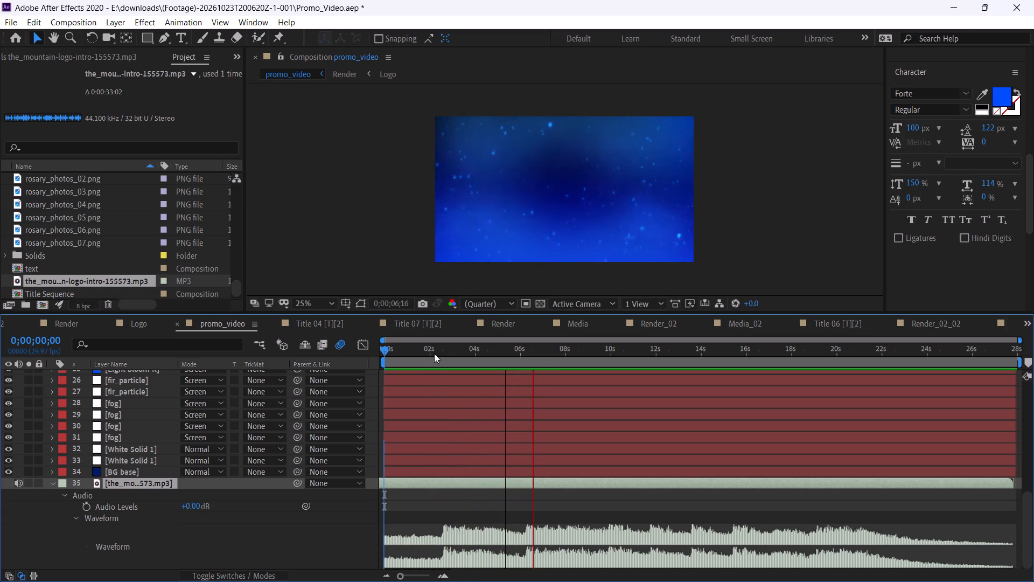
{"action": "left_click_drag", "start_coordinate": [446, 348], "coordinate": [410, 350]}
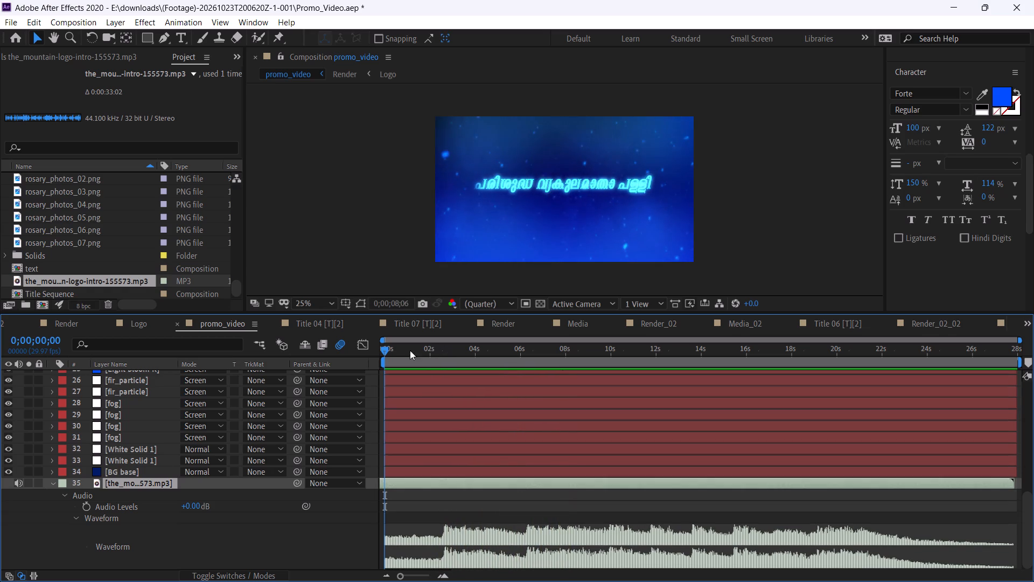
{"action": "left_click_drag", "start_coordinate": [410, 350], "coordinate": [358, 354]}
{"action": "key", "text": "space"}
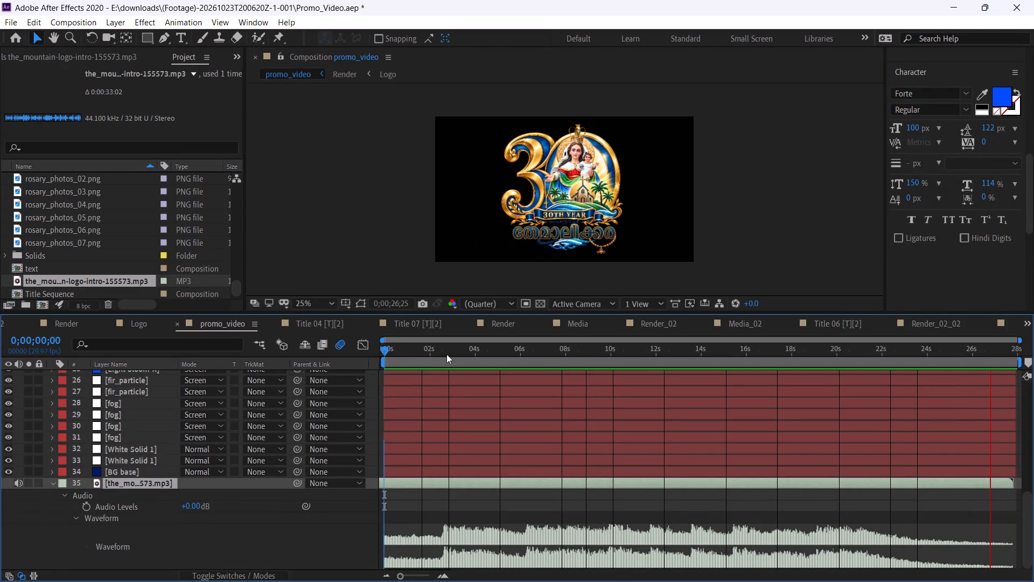
{"action": "left_click_drag", "start_coordinate": [446, 354], "coordinate": [335, 355]}
{"action": "key", "text": "space"}
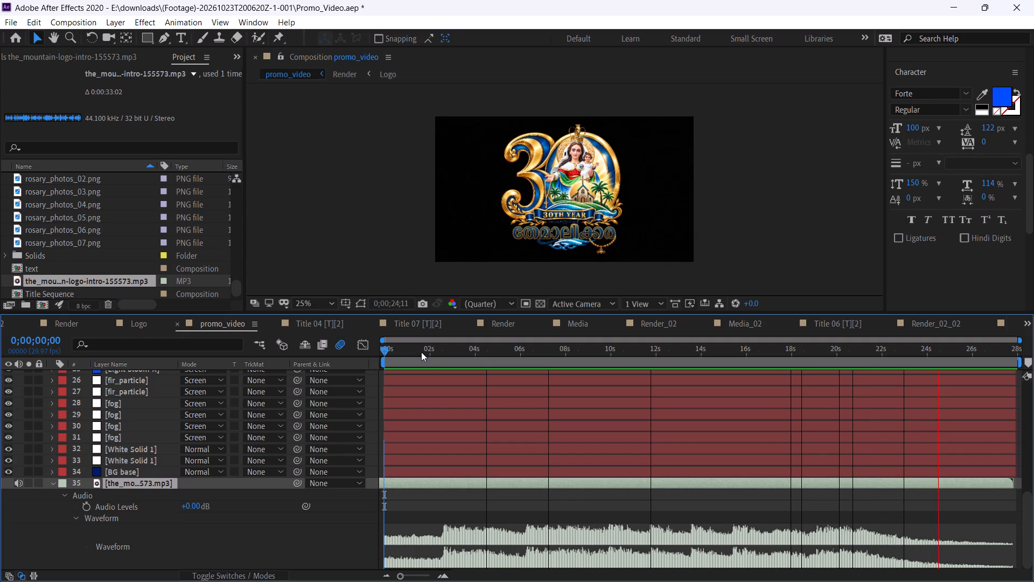
{"action": "left_click_drag", "start_coordinate": [421, 352], "coordinate": [337, 358]}
{"action": "key", "text": "space"}
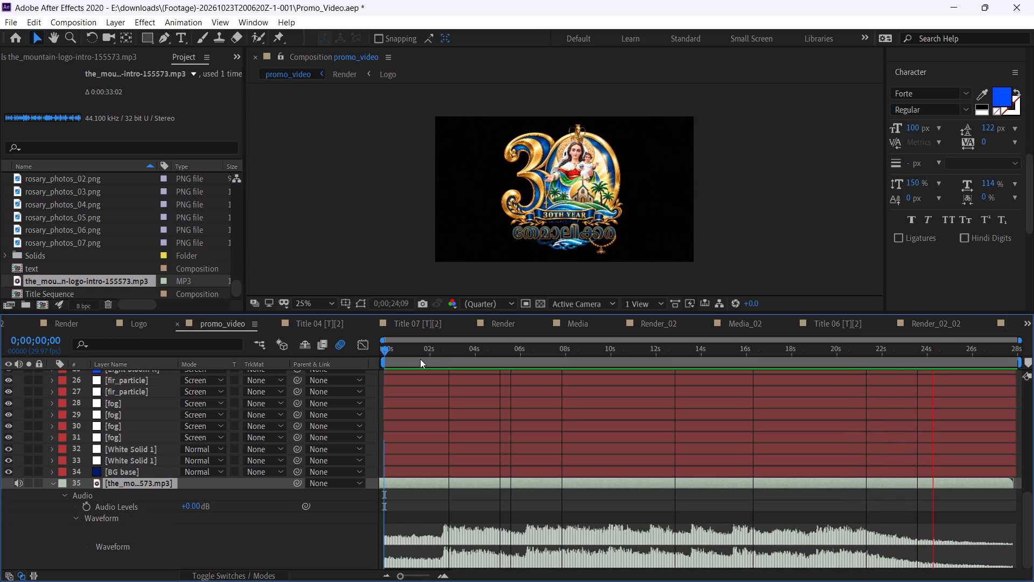
{"action": "left_click_drag", "start_coordinate": [441, 353], "coordinate": [346, 359]}
{"action": "key", "text": "space"}
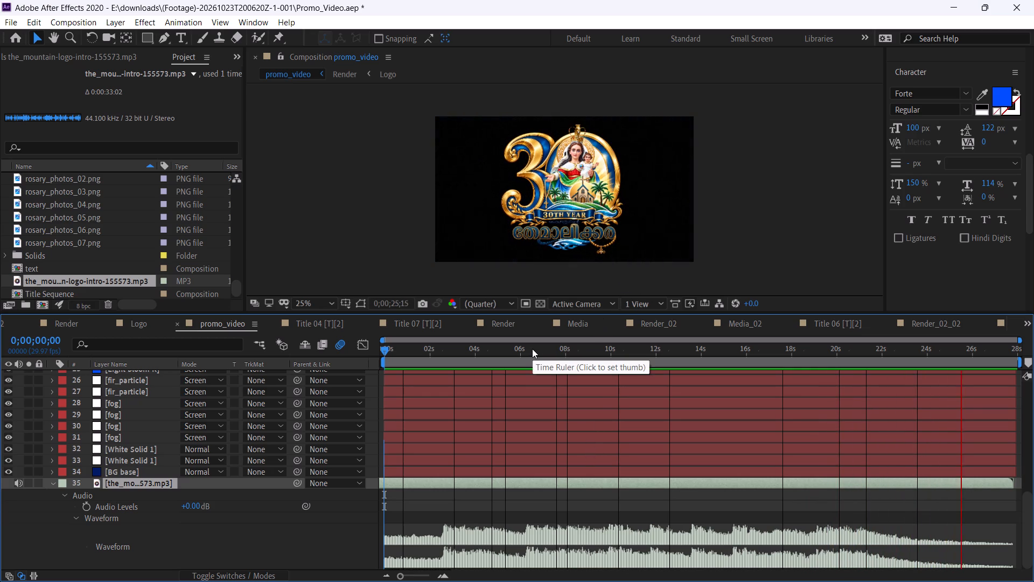
{"action": "left_click_drag", "start_coordinate": [473, 348], "coordinate": [434, 349]}
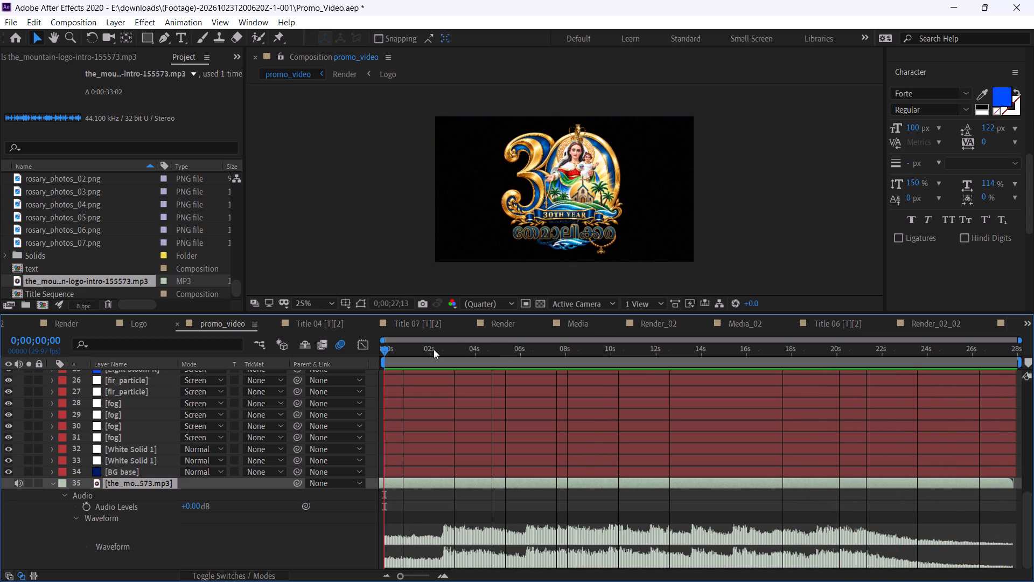
{"action": "left_click_drag", "start_coordinate": [434, 349], "coordinate": [352, 361]}
{"action": "key", "text": "space"}
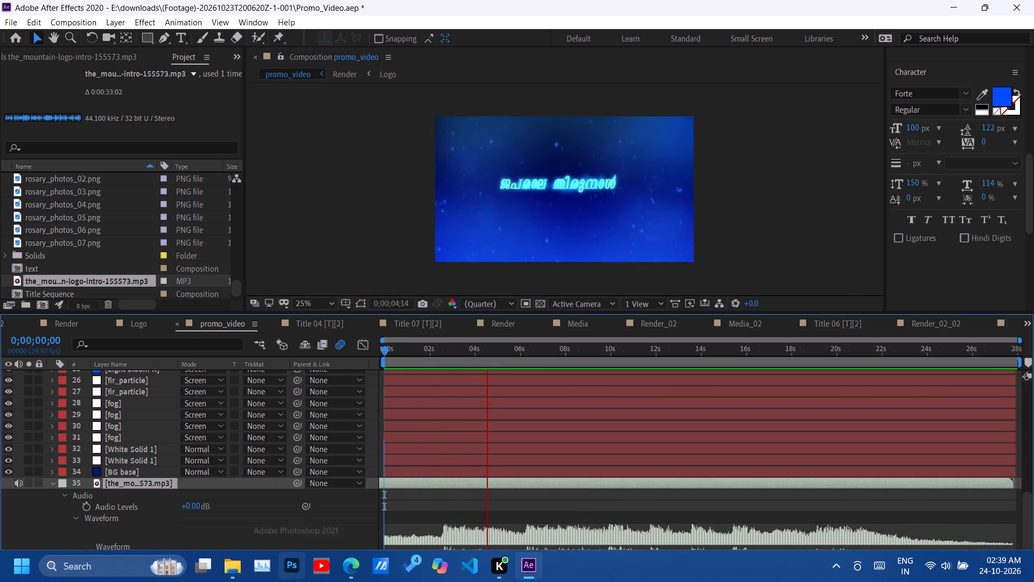
Switch to Microsoft Edge and search the web for "any video converter" in a new tab.
{"action": "left_click", "coordinate": [343, 566]}
{"action": "left_click", "coordinate": [902, 11]}
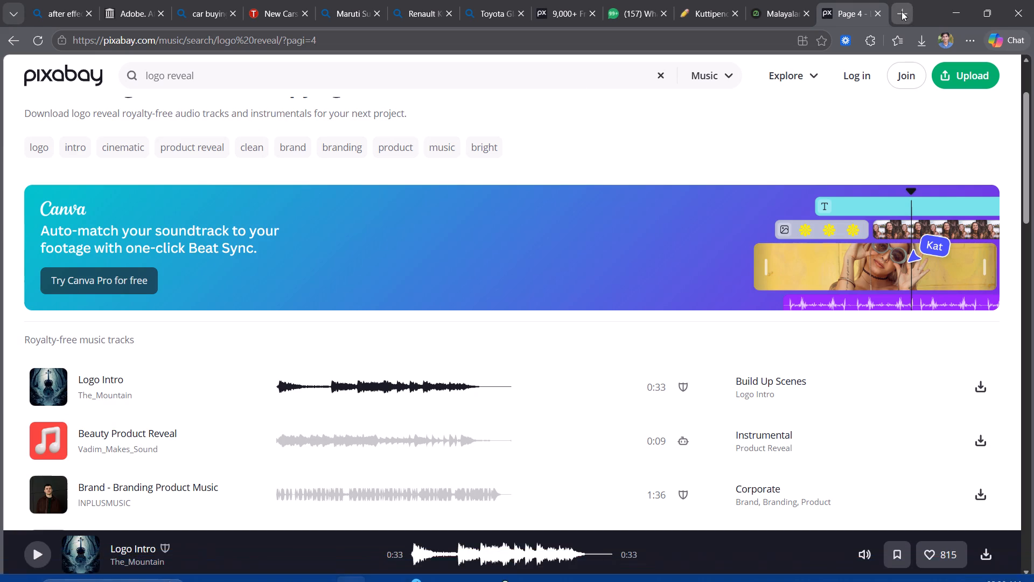
{"action": "type", "text": "any video converter"}
{"action": "key", "text": "Return"}
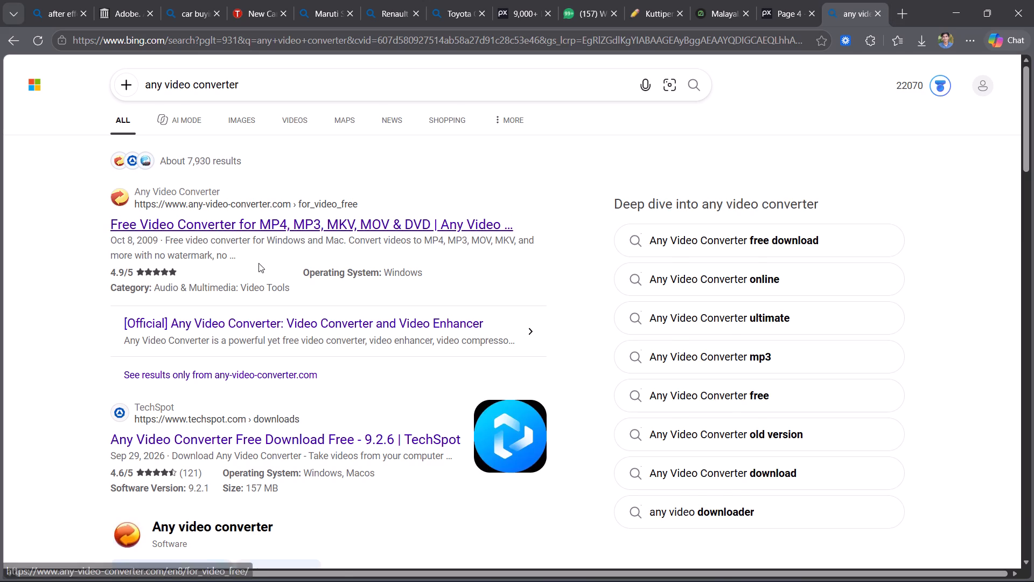
Open TechSpot's Any Video Converter Free download page from the results and close the search results tab.
{"action": "scroll", "coordinate": [260, 264], "scroll_direction": "down", "scroll_amount": 2}
{"action": "left_click", "coordinate": [269, 344]}
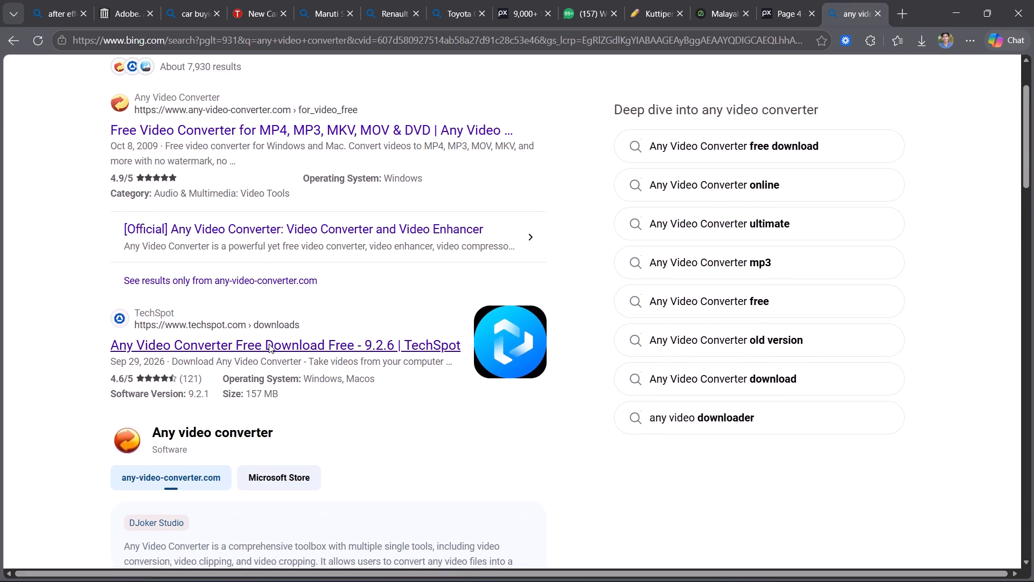
{"action": "left_click", "coordinate": [821, 11]}
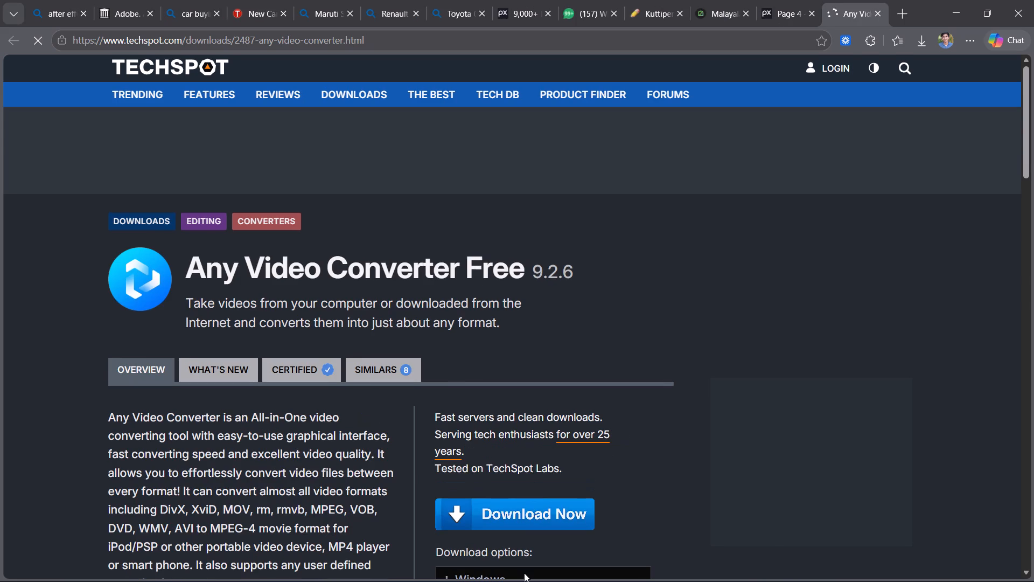
Request the Windows download of Any Video Converter Free from TechSpot.
{"action": "left_click", "coordinate": [505, 517]}
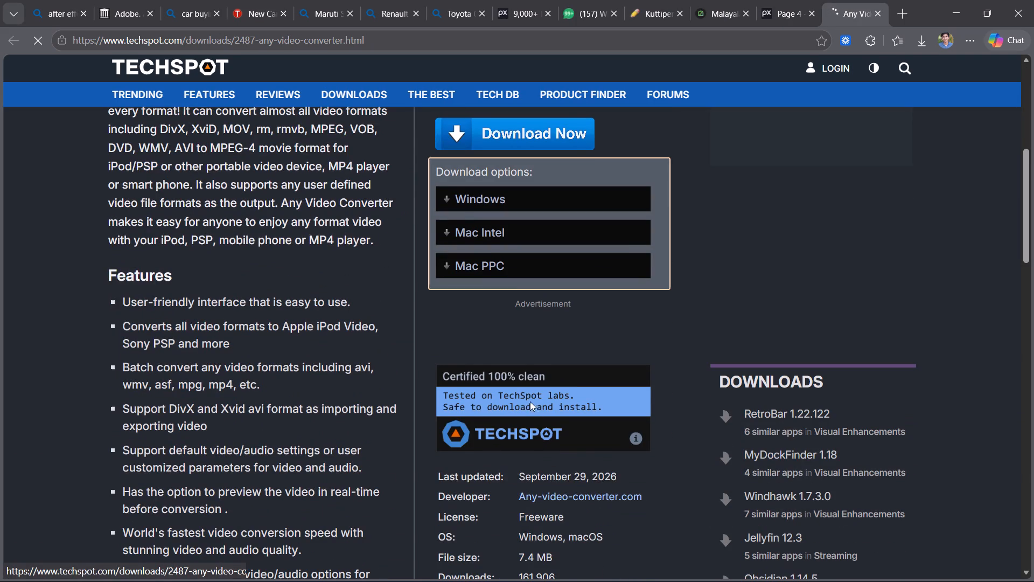
{"action": "left_click", "coordinate": [513, 194]}
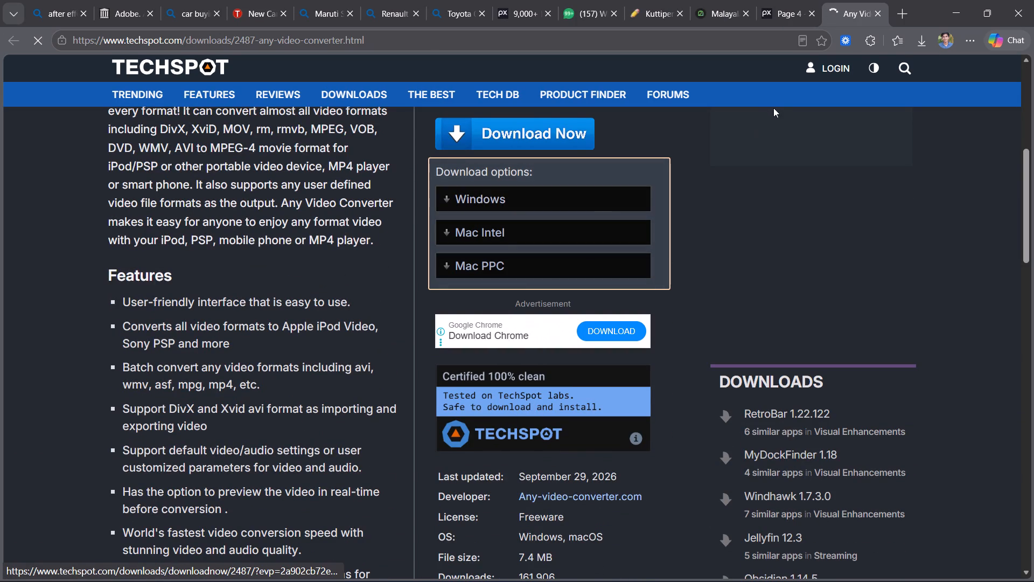
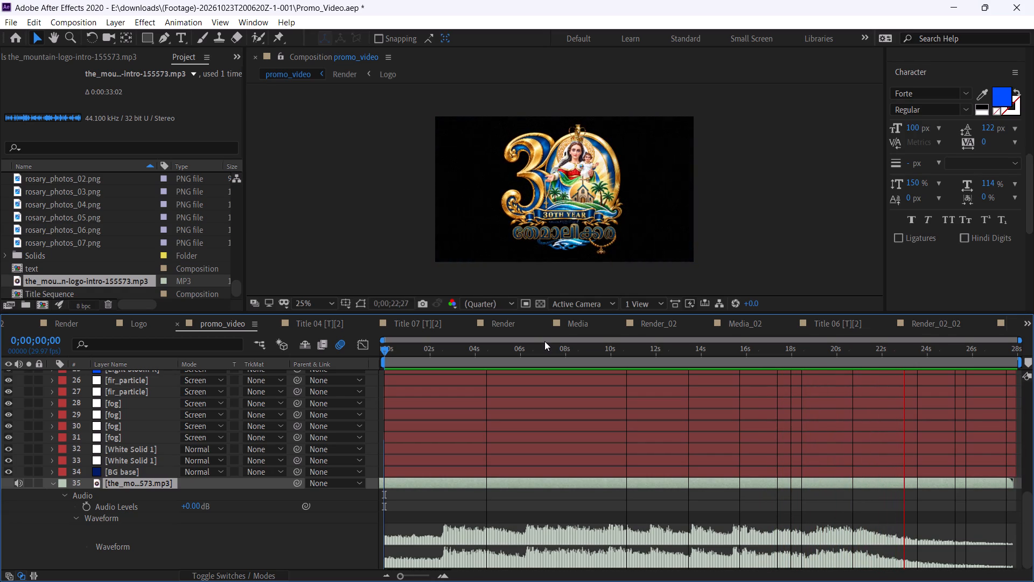
Replay promo_video from the start several times to review the music against the titles and logo.
{"action": "left_click_drag", "start_coordinate": [526, 350], "coordinate": [368, 365]}
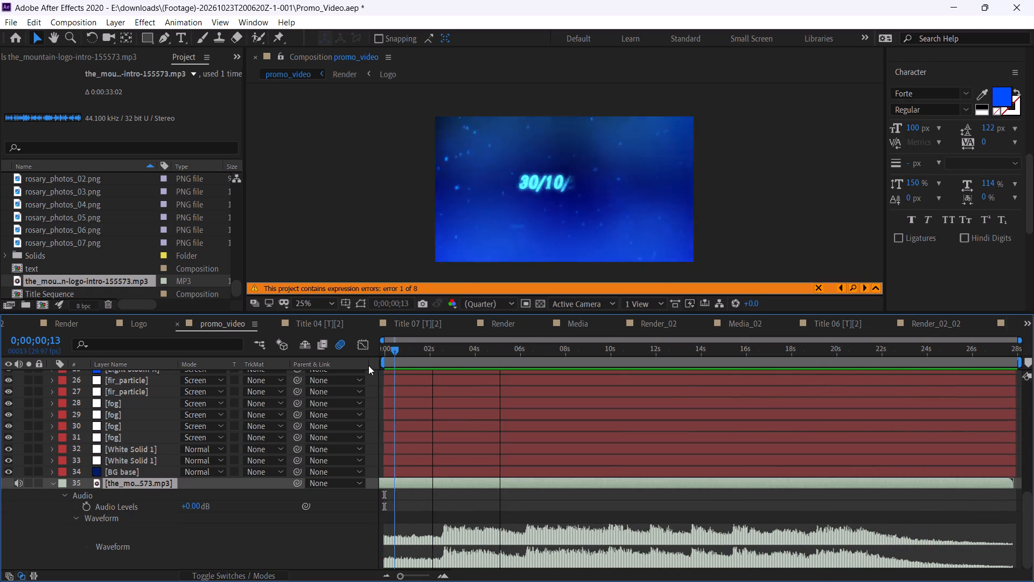
{"action": "left_click_drag", "start_coordinate": [368, 365], "coordinate": [357, 366]}
{"action": "key", "text": "space"}
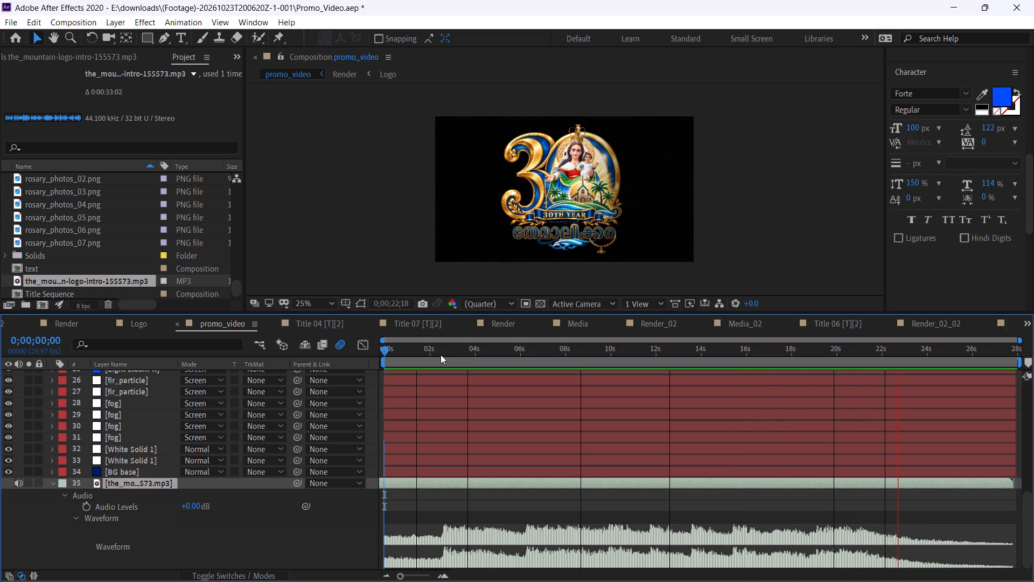
{"action": "left_click_drag", "start_coordinate": [468, 351], "coordinate": [413, 353]}
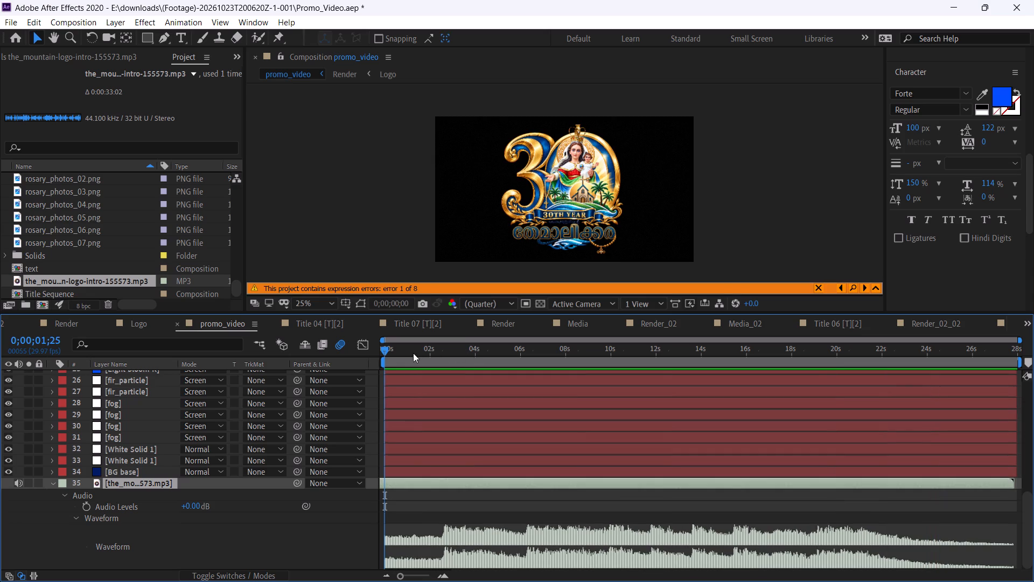
{"action": "left_click_drag", "start_coordinate": [413, 353], "coordinate": [332, 352]}
{"action": "key", "text": "space"}
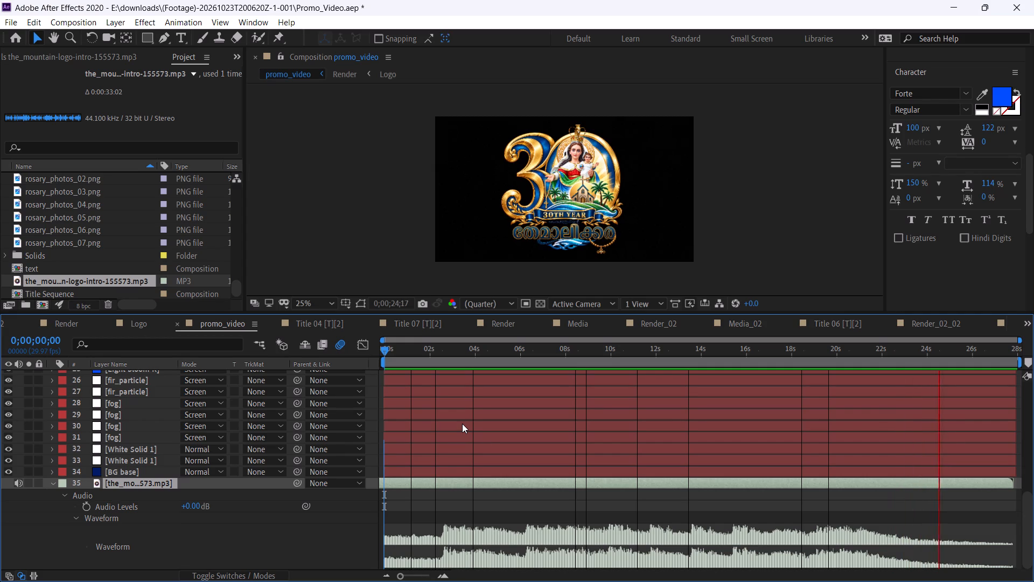
{"action": "left_click_drag", "start_coordinate": [423, 351], "coordinate": [361, 356]}
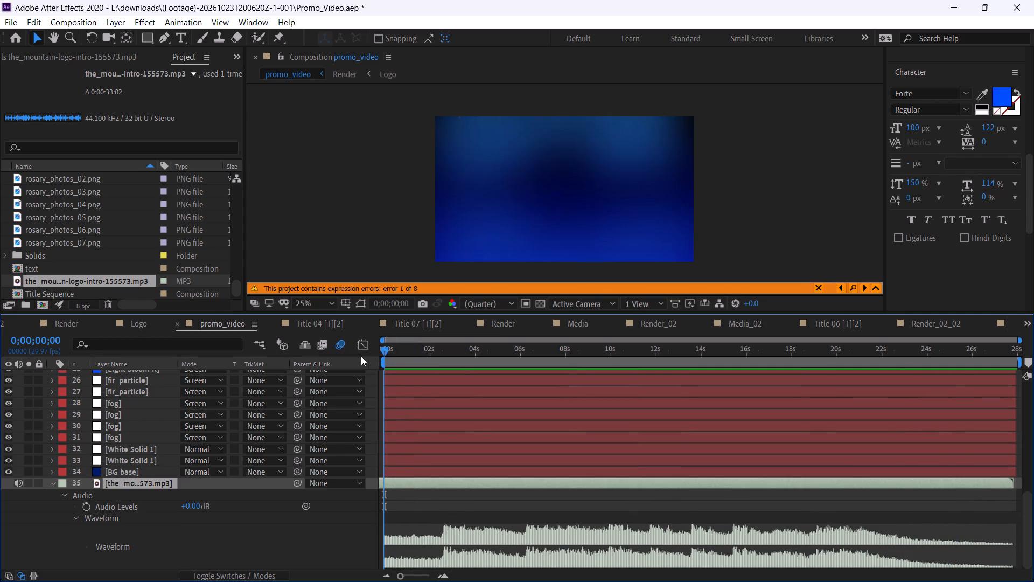
{"action": "left_click_drag", "start_coordinate": [361, 356], "coordinate": [359, 356]}
{"action": "key", "text": "space"}
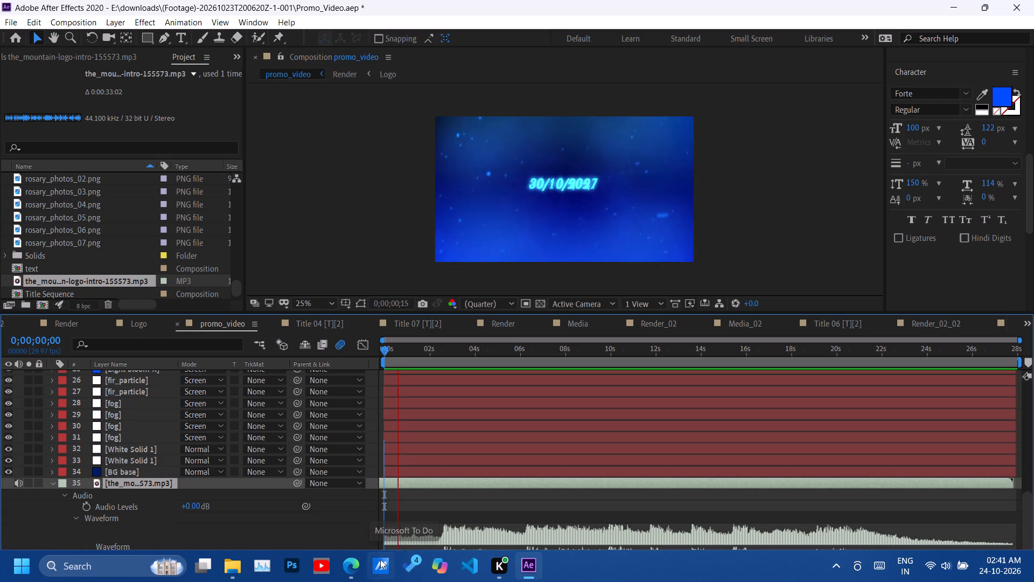
Switch to Microsoft Edge, run the downloaded avc-free.exe and start the Any Video Converter installation.
{"action": "left_click", "coordinate": [355, 572]}
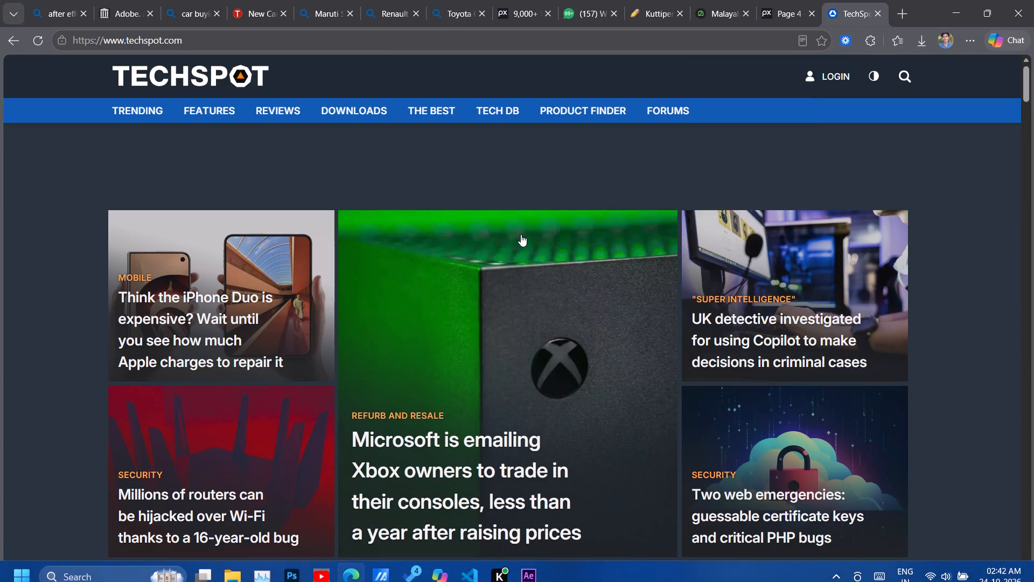
{"action": "left_click", "coordinate": [920, 39]}
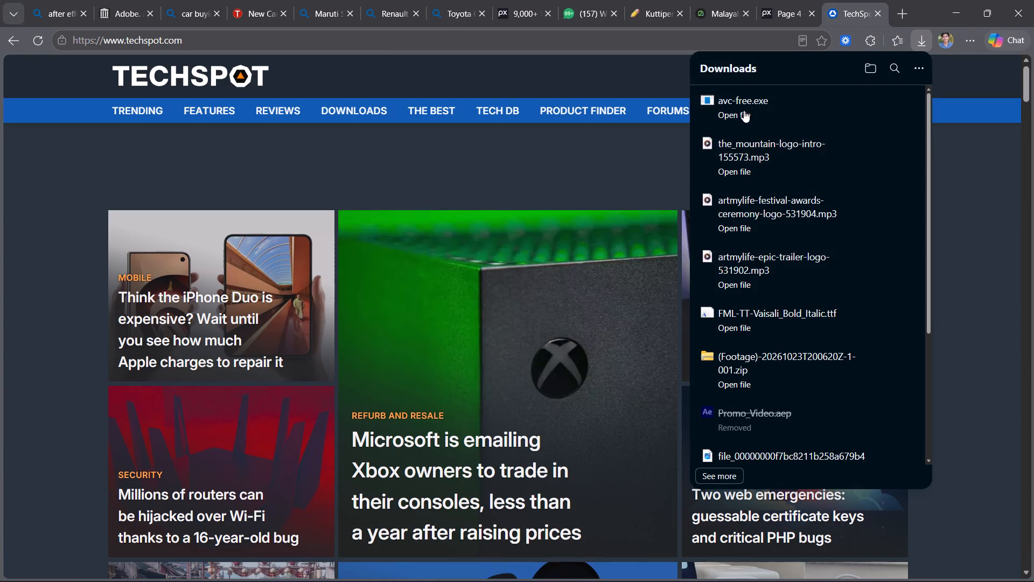
{"action": "left_click", "coordinate": [741, 113]}
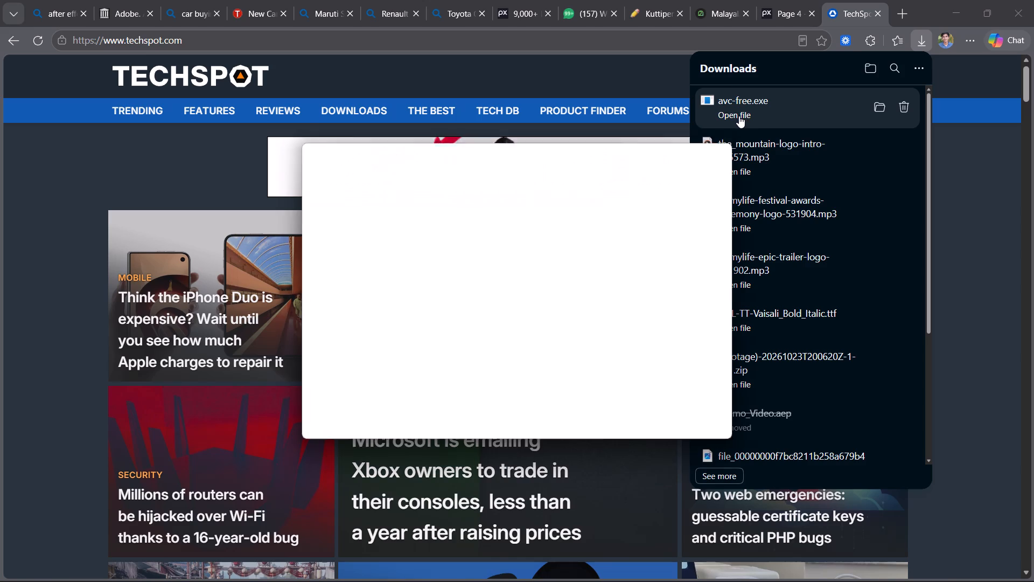
{"action": "left_click", "coordinate": [562, 365]}
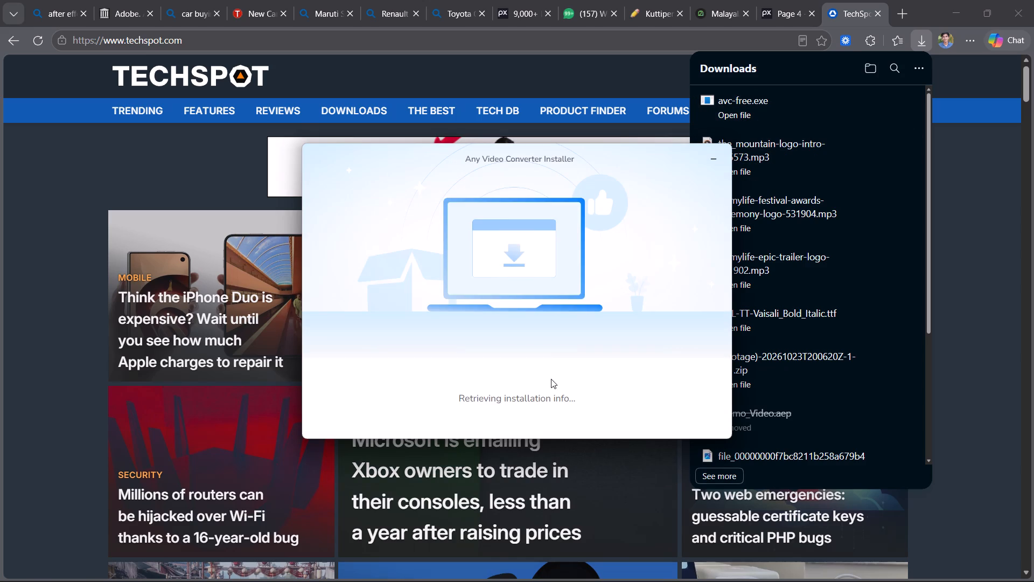
Close the TechSpot and Pixabay logo reveal music tabs in Microsoft Edge.
{"action": "left_click", "coordinate": [875, 11]}
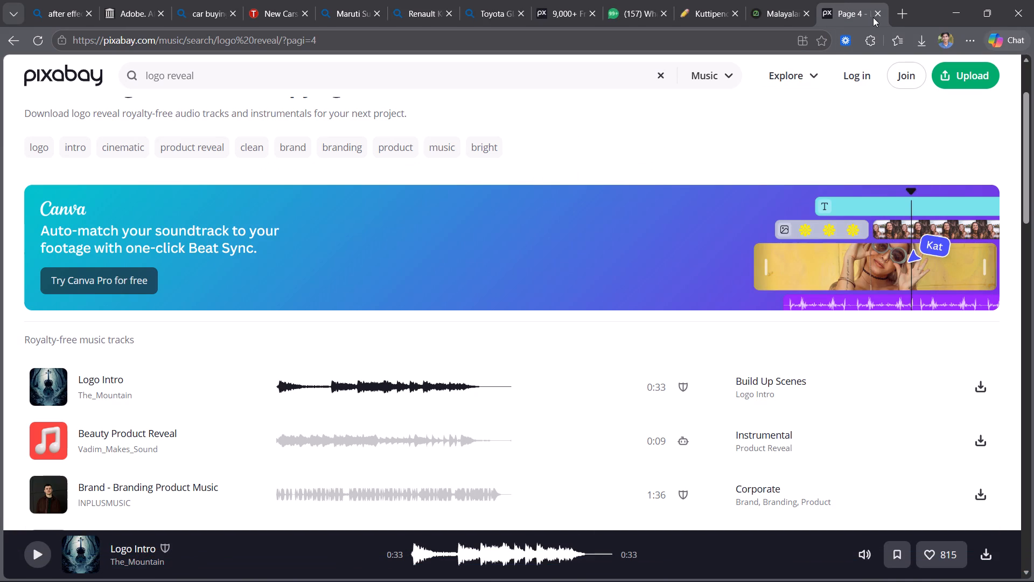
{"action": "left_click", "coordinate": [874, 15]}
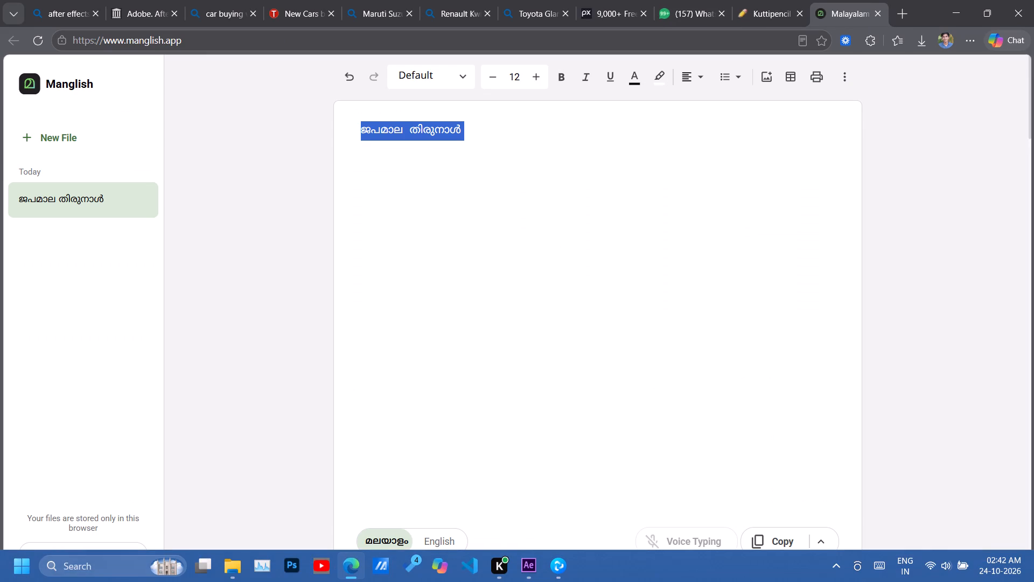
Switch to After Effects, return promo_video to its first frame and collapse the the_mountain-logo-intro music layer's properties.
{"action": "left_click", "coordinate": [536, 571]}
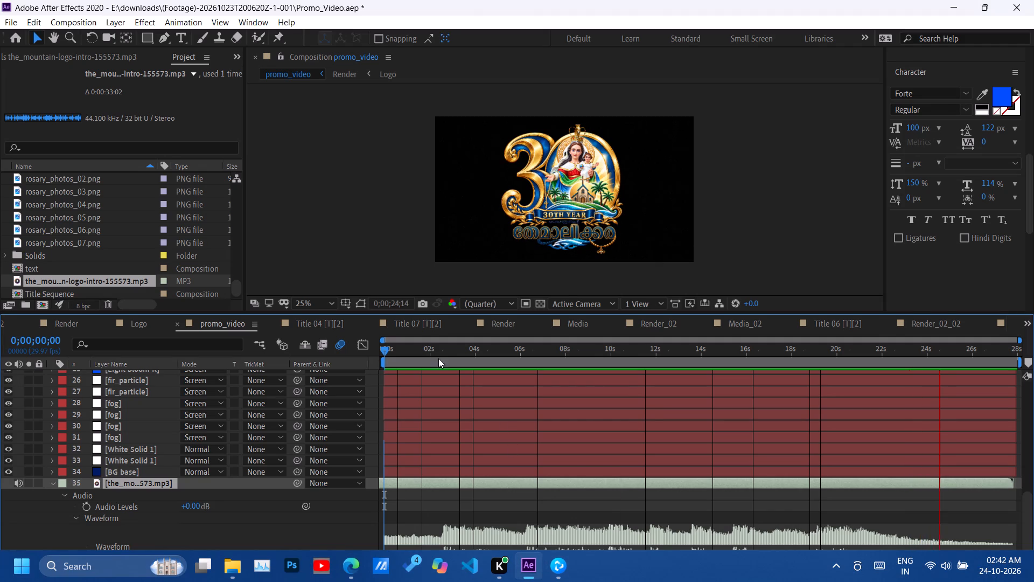
{"action": "left_click_drag", "start_coordinate": [443, 351], "coordinate": [375, 358]}
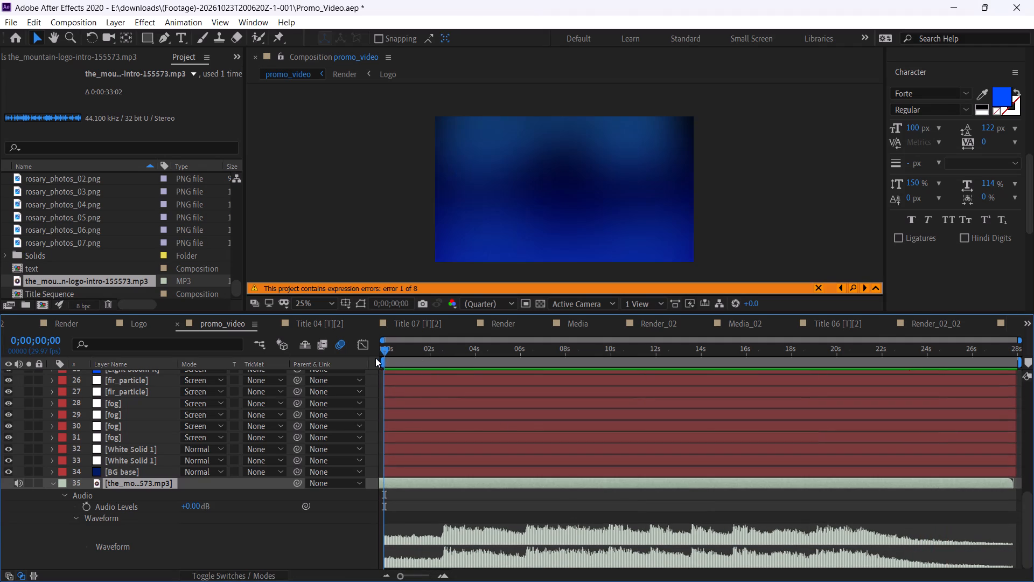
{"action": "left_click_drag", "start_coordinate": [375, 358], "coordinate": [370, 361]}
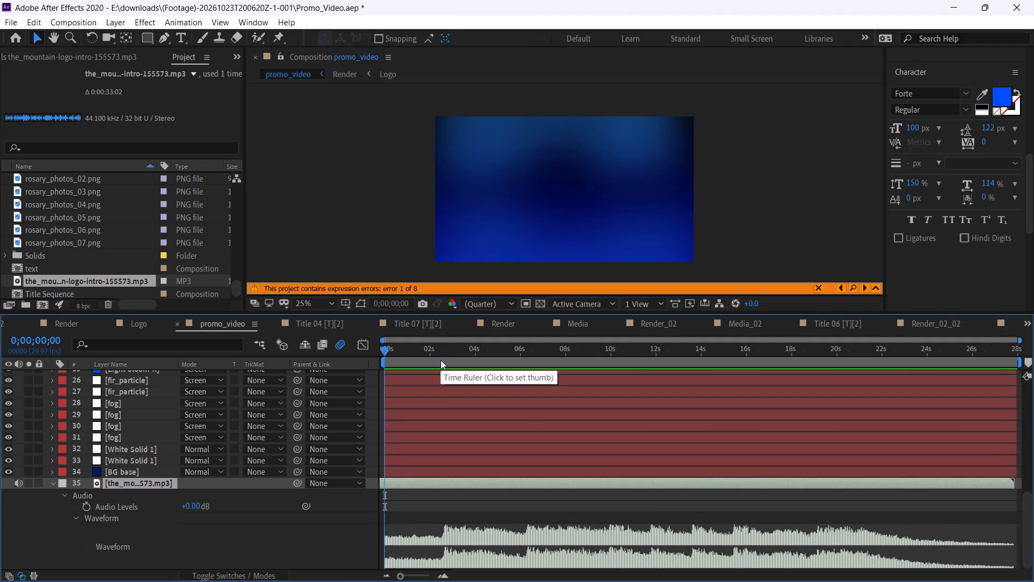
{"action": "left_click", "coordinate": [51, 483]}
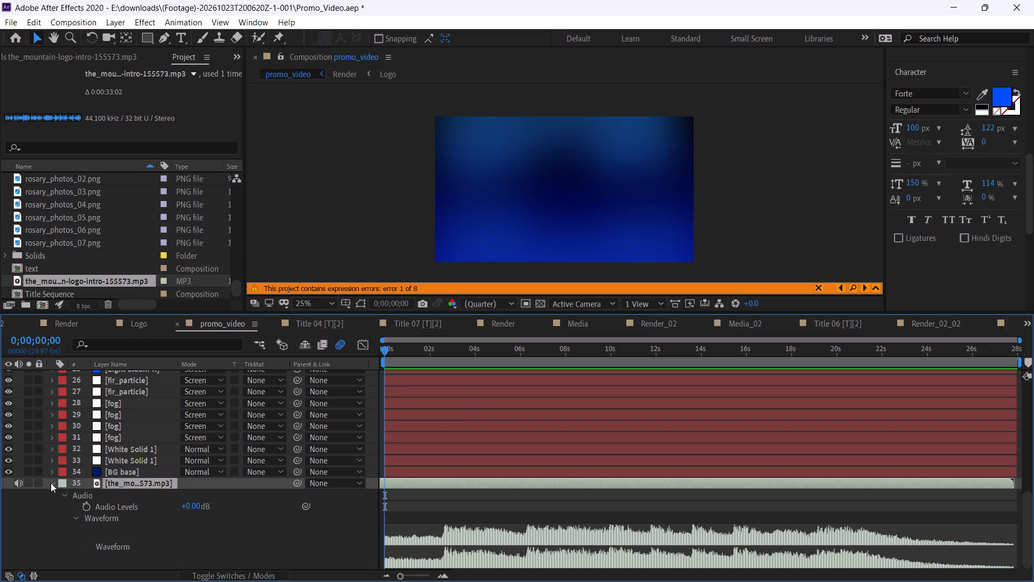
Play artmylife-festival-awards-ceremony-logo-531904.mp3 from E:\downloads in Media Player, with the player window placed over the After Effects timeline.
{"action": "left_click", "coordinate": [227, 572]}
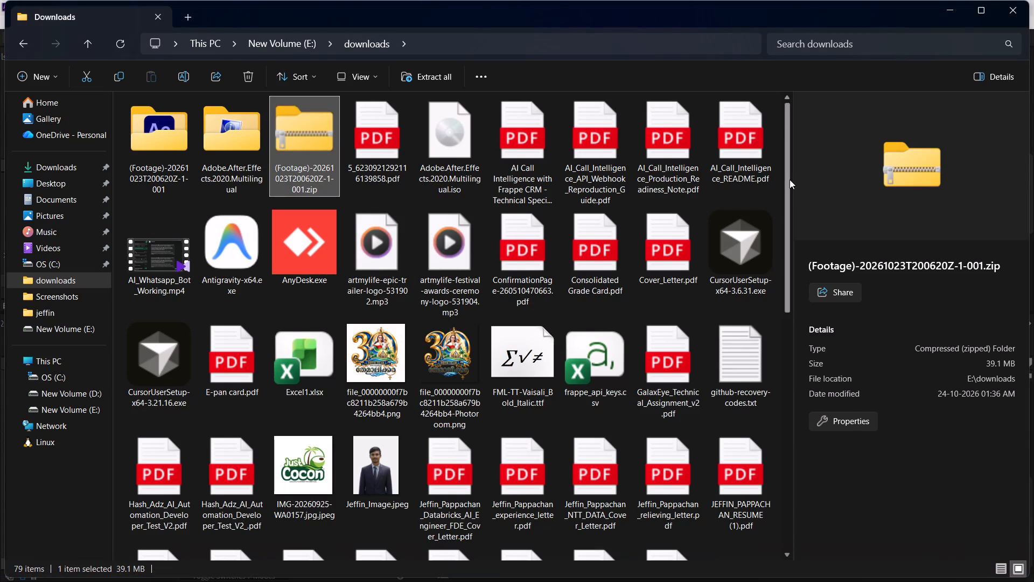
{"action": "left_click_drag", "start_coordinate": [788, 182], "coordinate": [807, 419]}
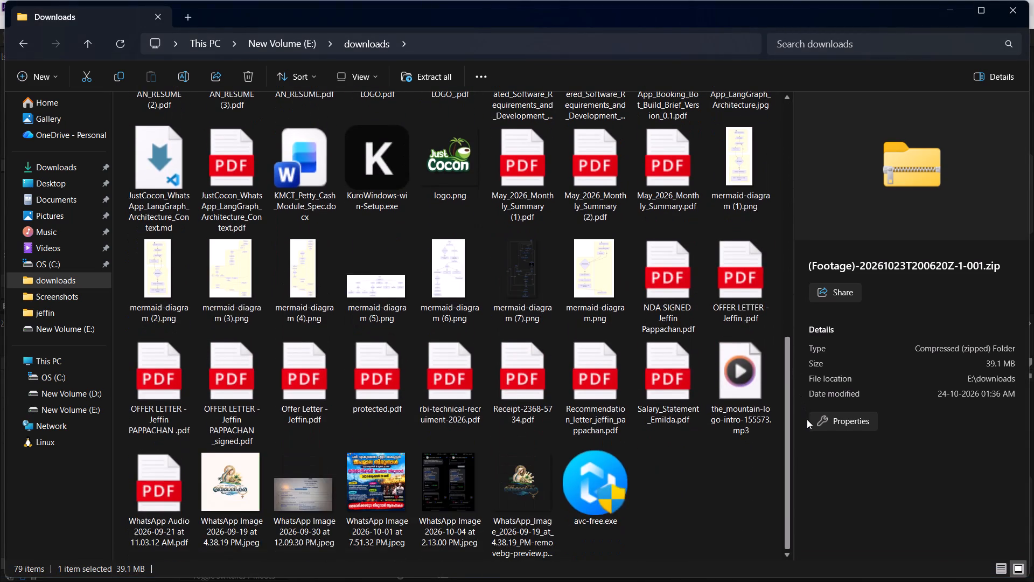
{"action": "left_click_drag", "start_coordinate": [807, 419], "coordinate": [787, 174]}
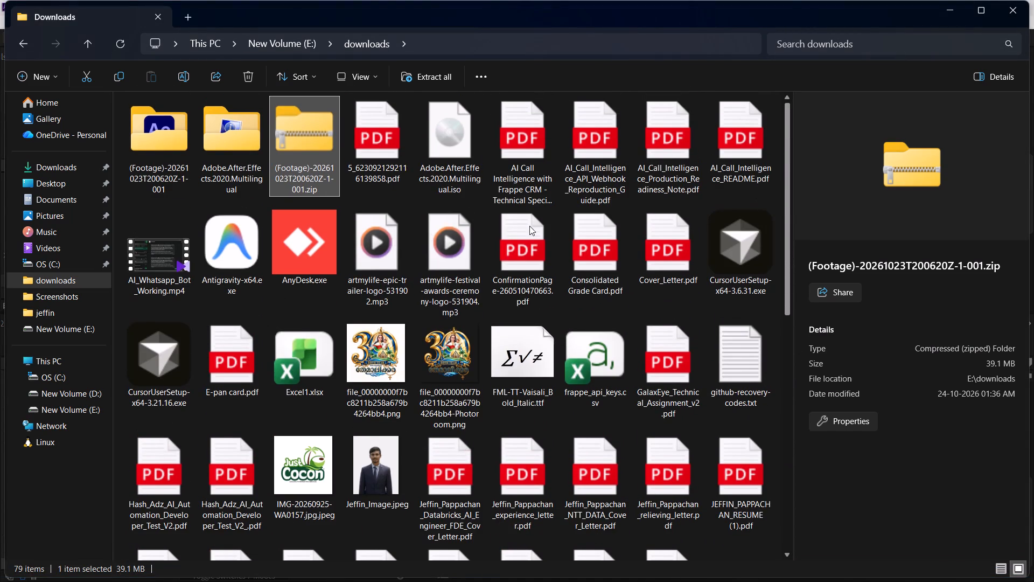
{"action": "double_click", "coordinate": [434, 251]}
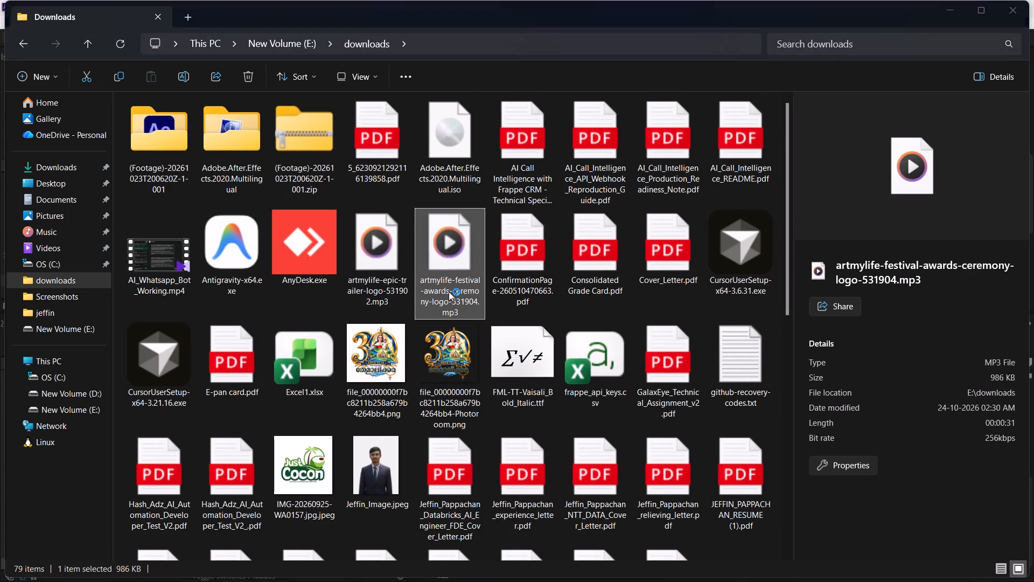
{"action": "left_click", "coordinate": [530, 564]}
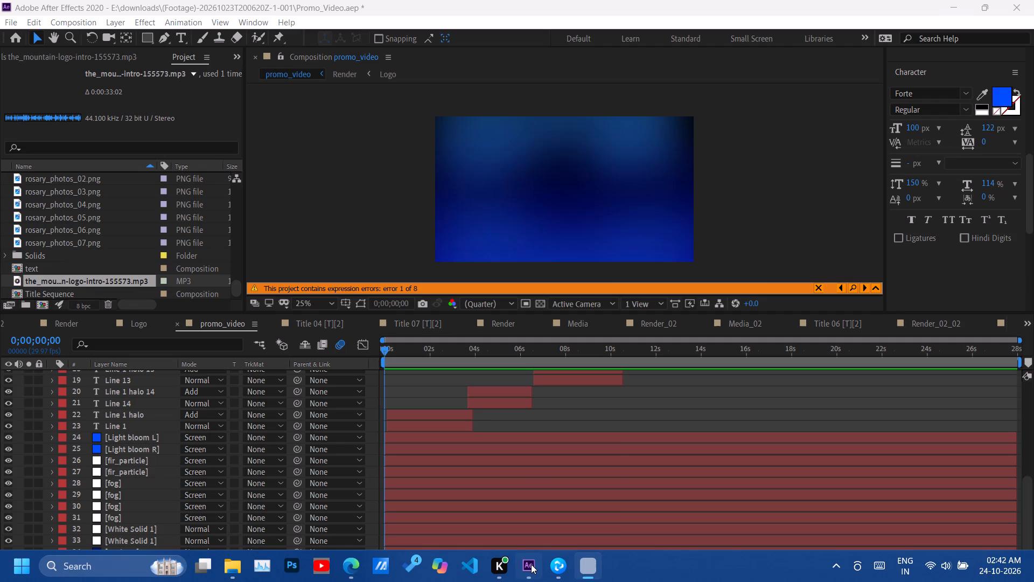
{"action": "left_click", "coordinate": [581, 567]}
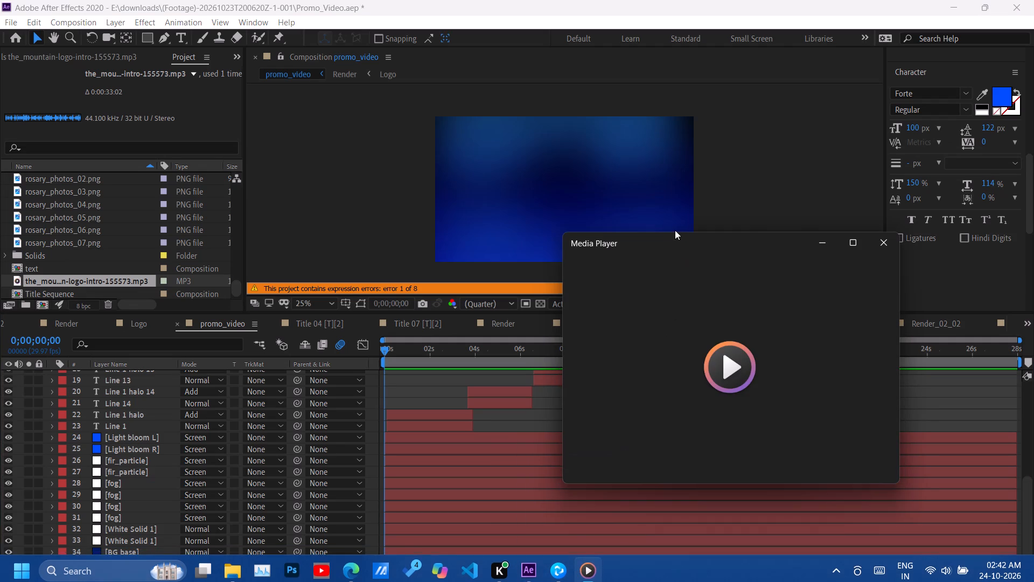
{"action": "left_click_drag", "start_coordinate": [668, 244], "coordinate": [731, 251]}
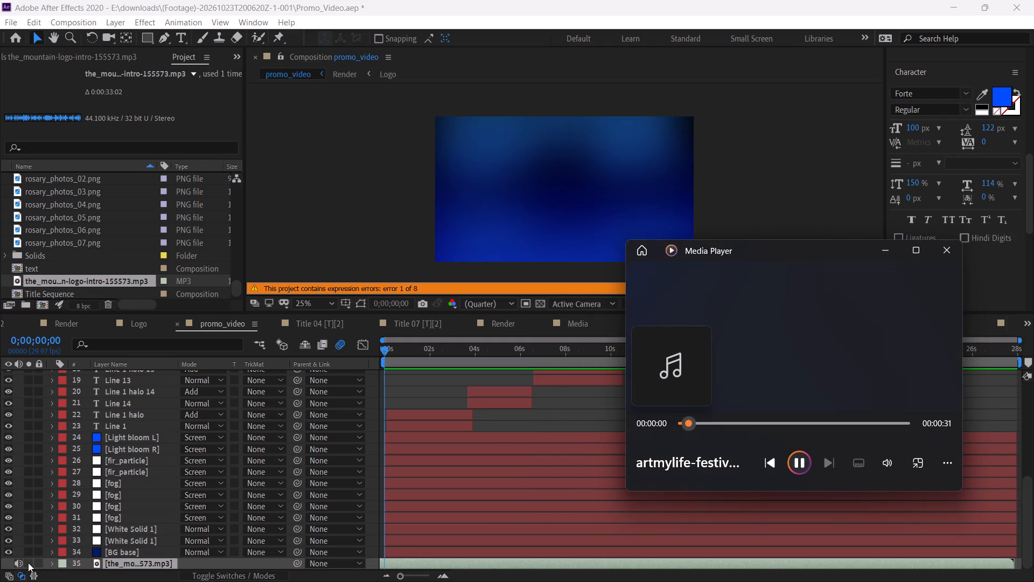
Mute the the_mountain-logo-intro music layer in promo_video.
{"action": "left_click", "coordinate": [22, 564]}
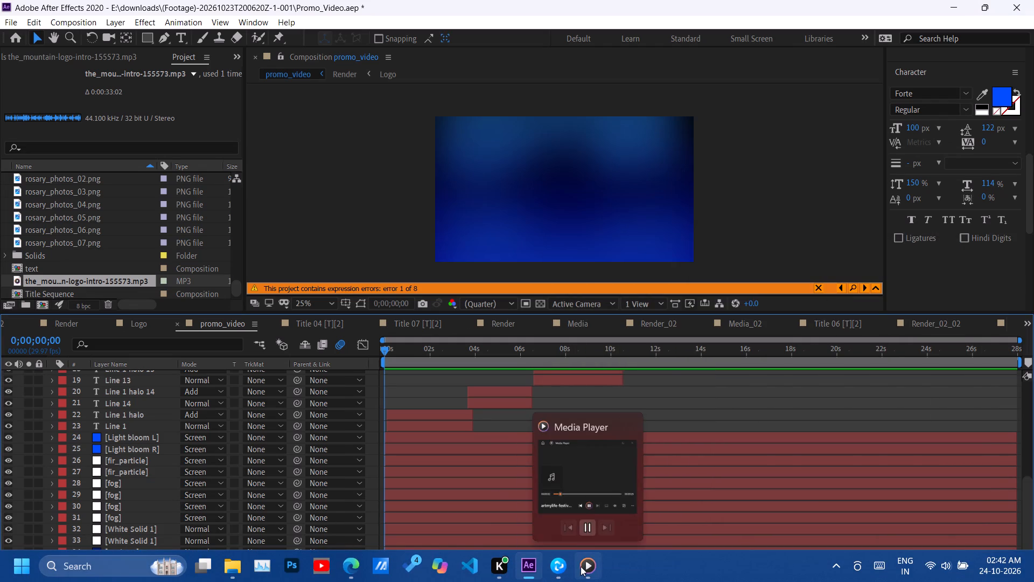
Preview promo_video from 0;00;04;04 alongside the artmylife festival awards track, restarting the track in Media Player to compare its fit.
{"action": "left_click", "coordinate": [581, 566]}
{"action": "left_click_drag", "start_coordinate": [398, 350], "coordinate": [407, 348]}
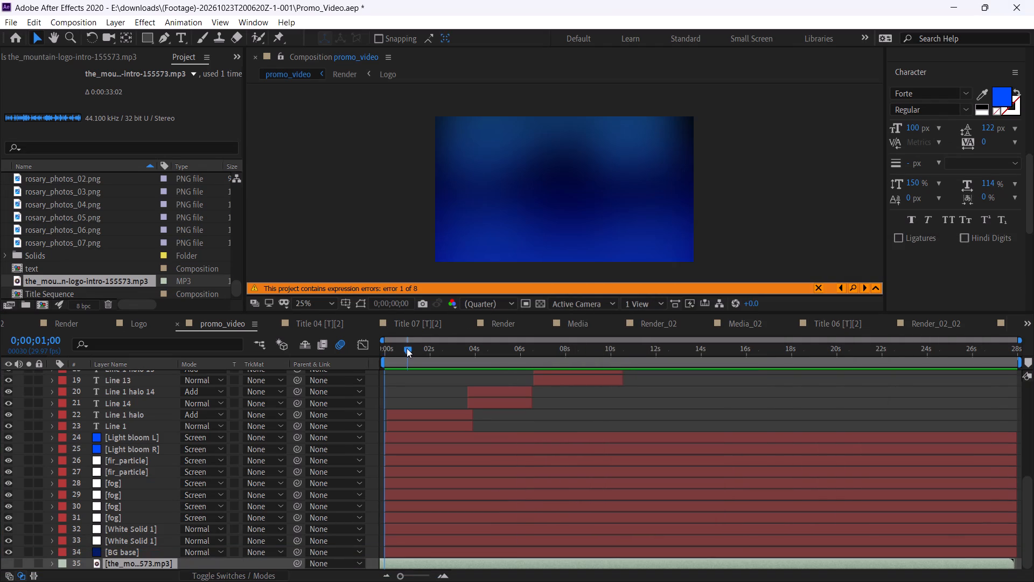
{"action": "left_click_drag", "start_coordinate": [407, 348], "coordinate": [478, 350]}
{"action": "key", "text": "space"}
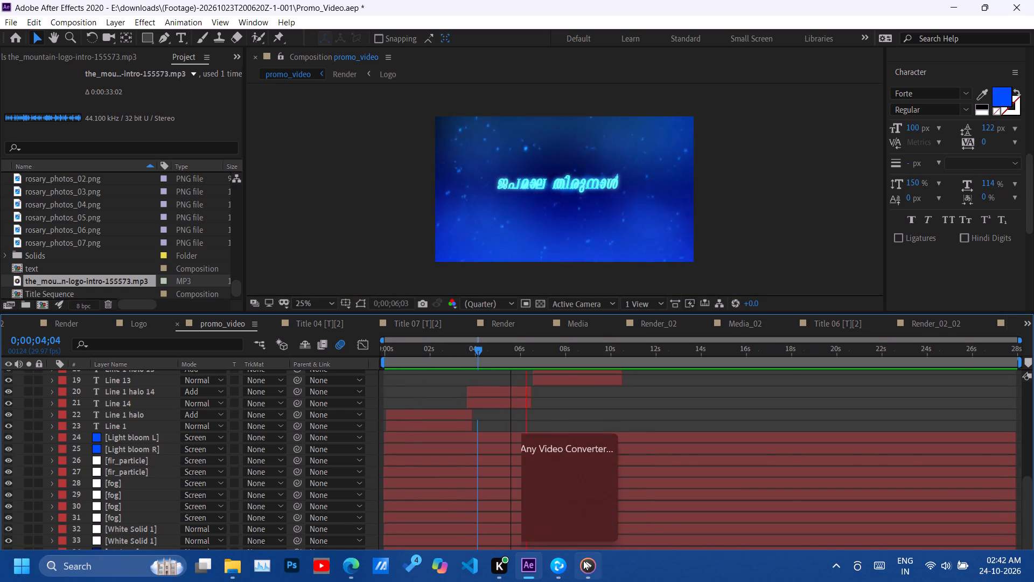
{"action": "left_click", "coordinate": [583, 560]}
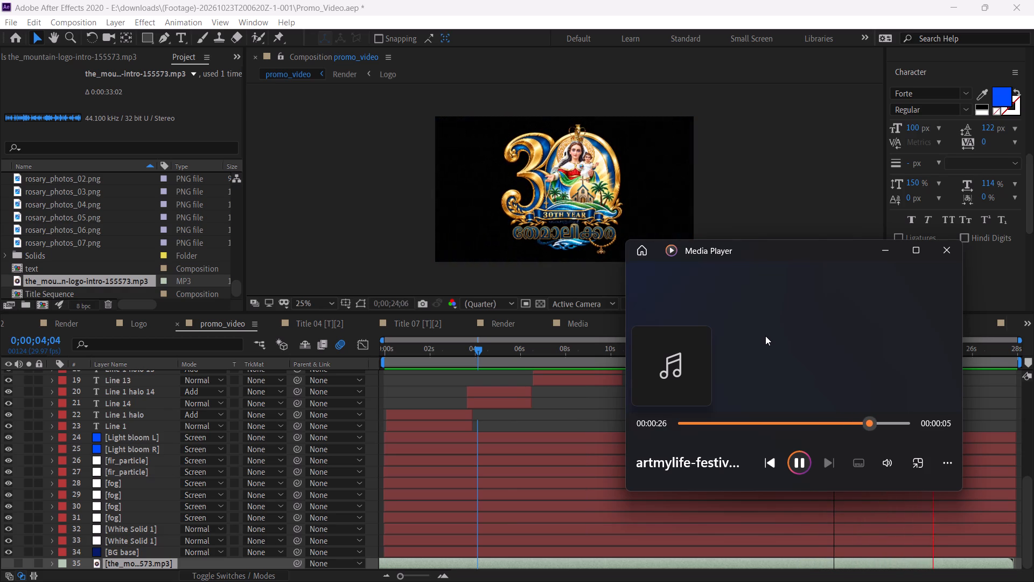
{"action": "left_click", "coordinate": [777, 460]}
{"action": "left_click", "coordinate": [777, 460]}
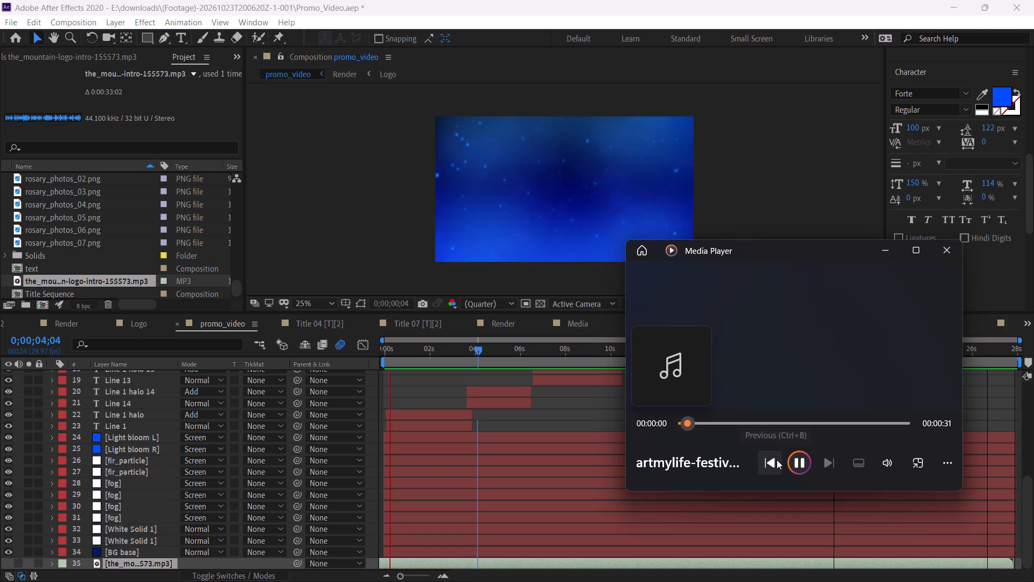